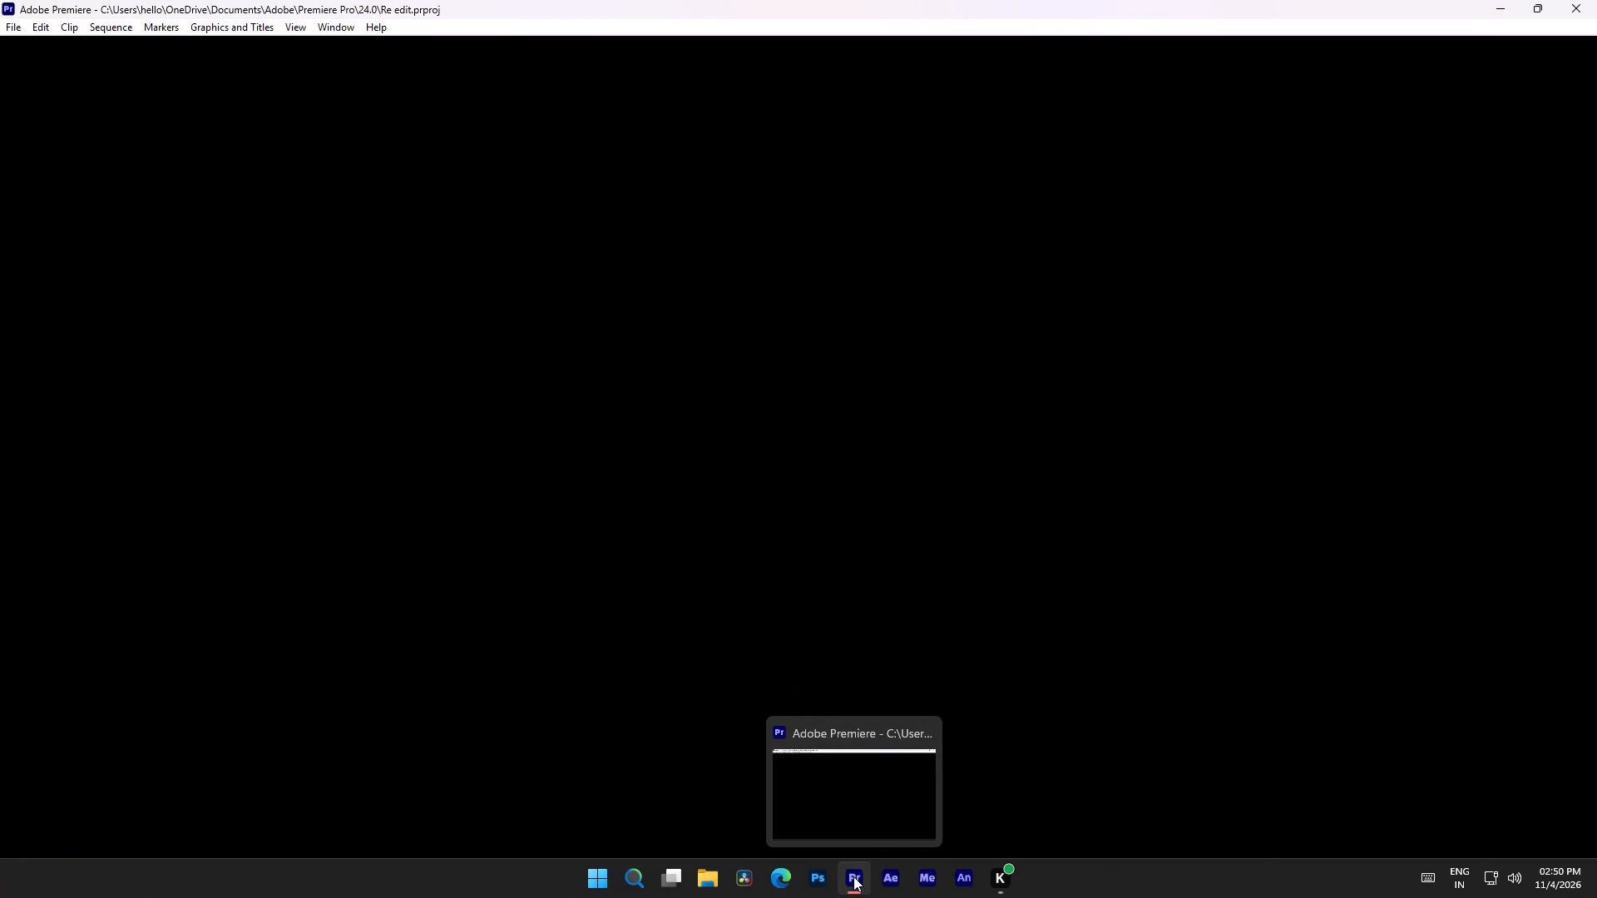
Switch to the Premiere window holding the Re edit project and try to close it.
{"action": "left_click", "coordinate": [863, 791]}
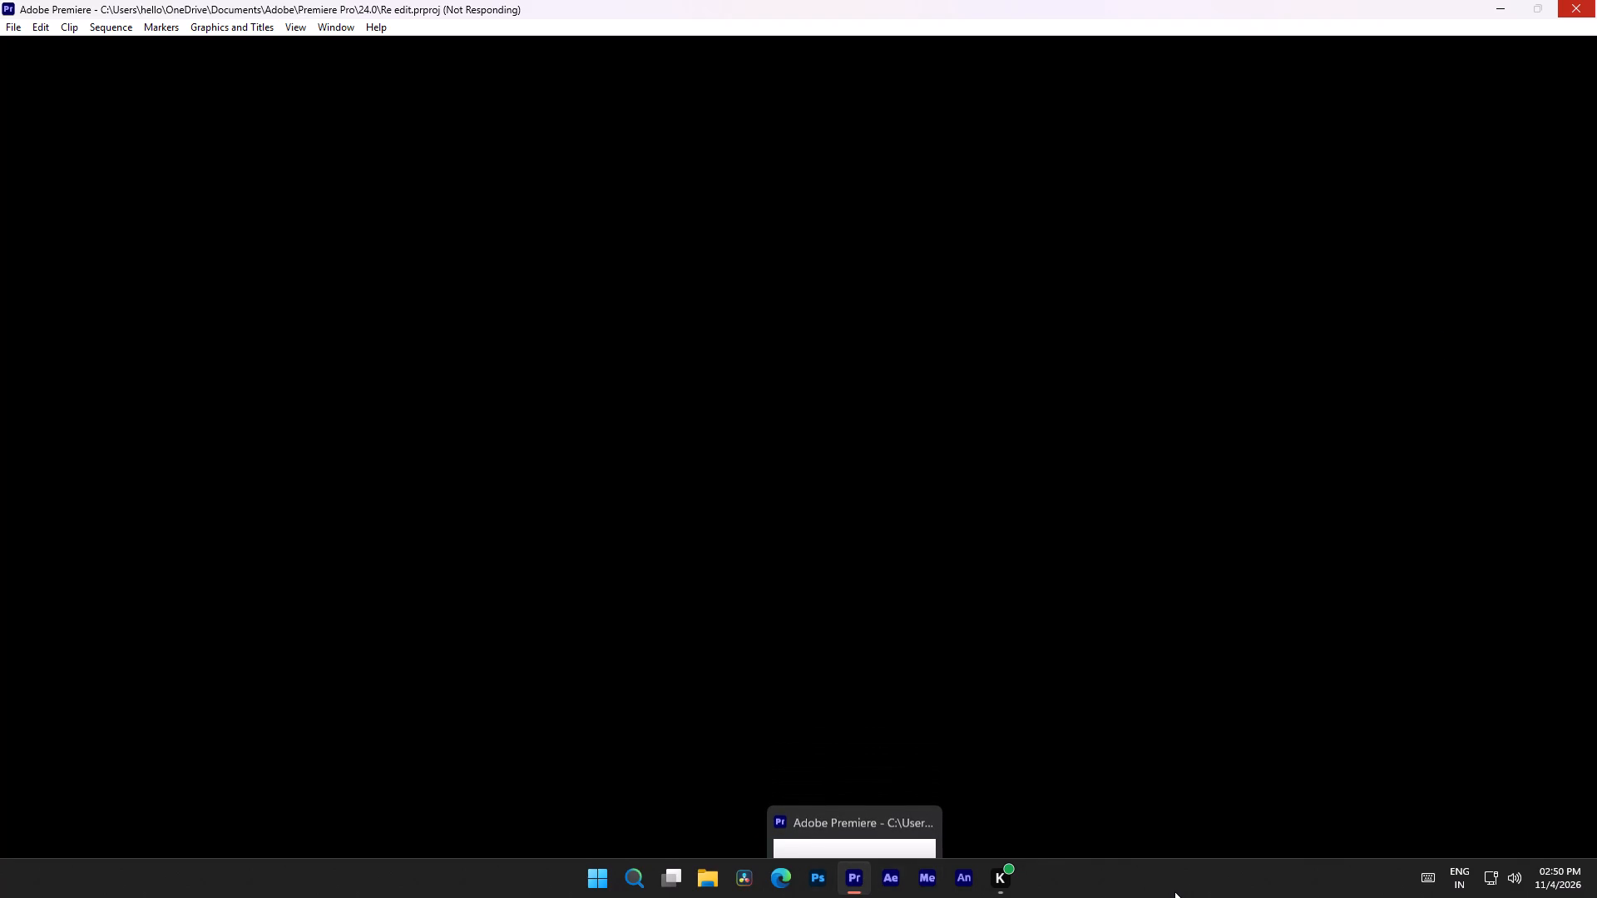
{"action": "left_click", "coordinate": [1575, 0]}
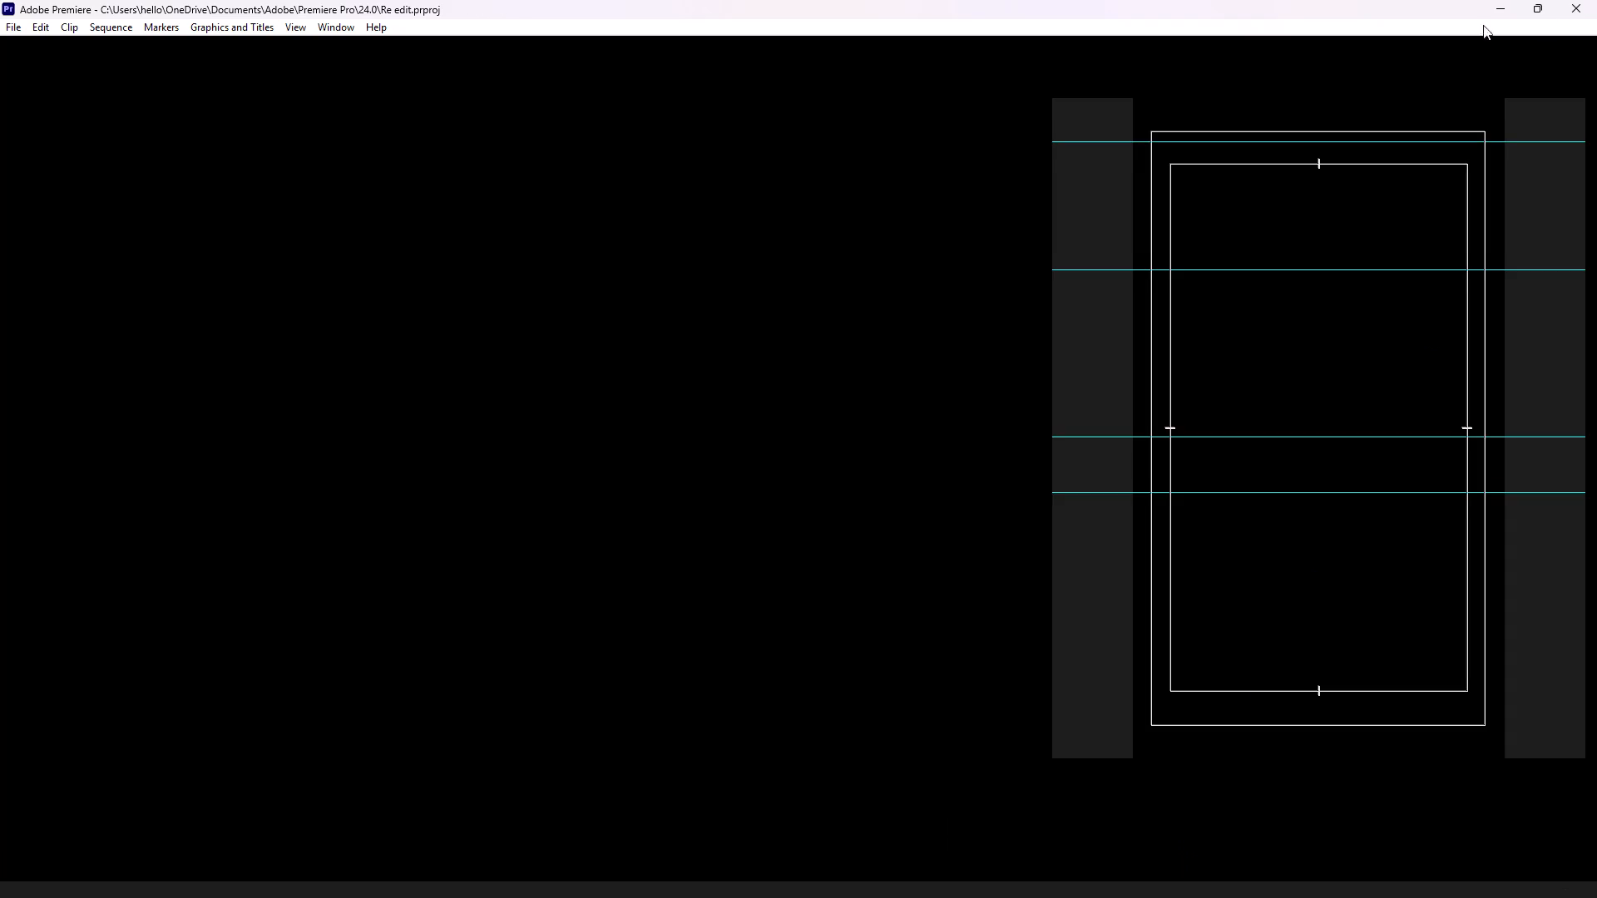
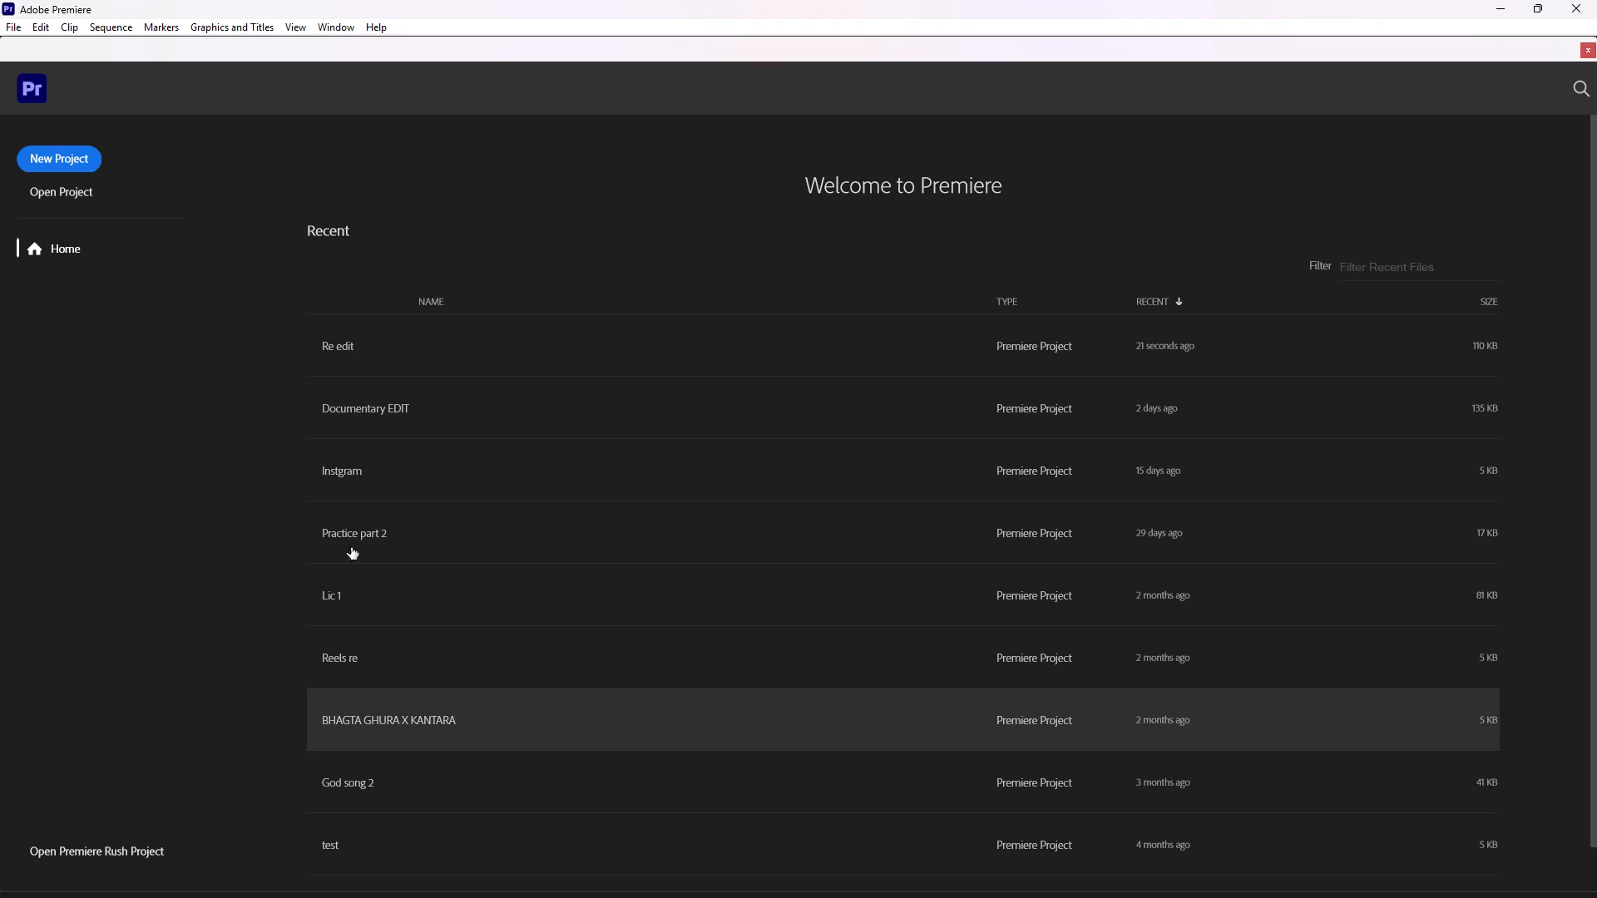
Open the recent Re edit project.
{"action": "double_click", "coordinate": [363, 339]}
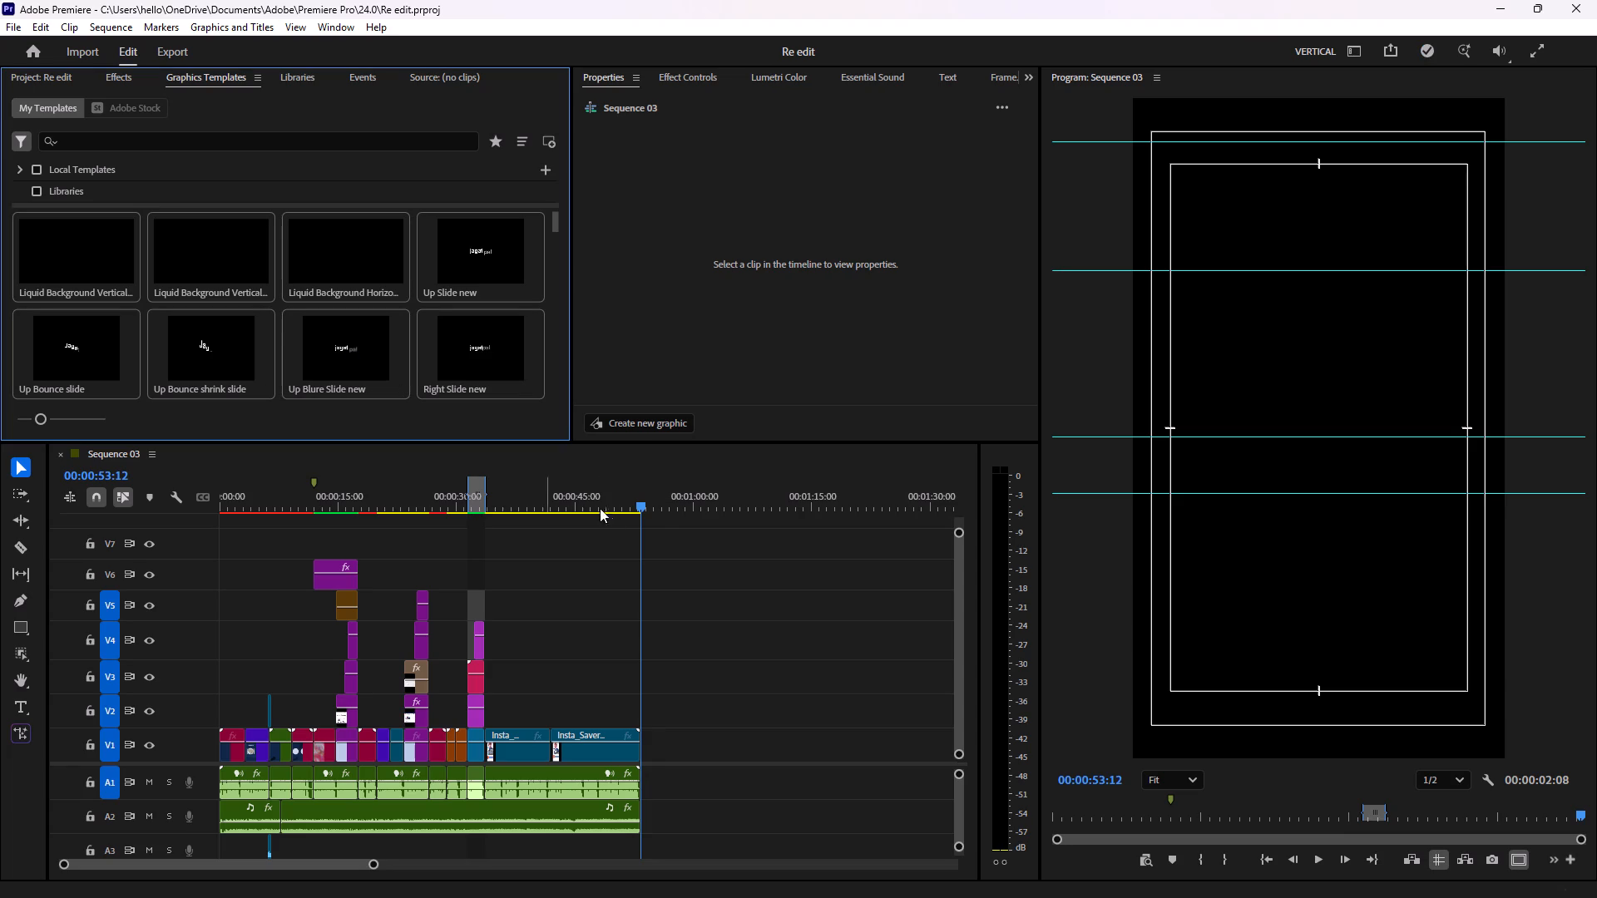
Return the playhead to the start of the Sequence 03 timeline and play the sequence from there.
{"action": "left_click_drag", "start_coordinate": [641, 506], "coordinate": [211, 504]}
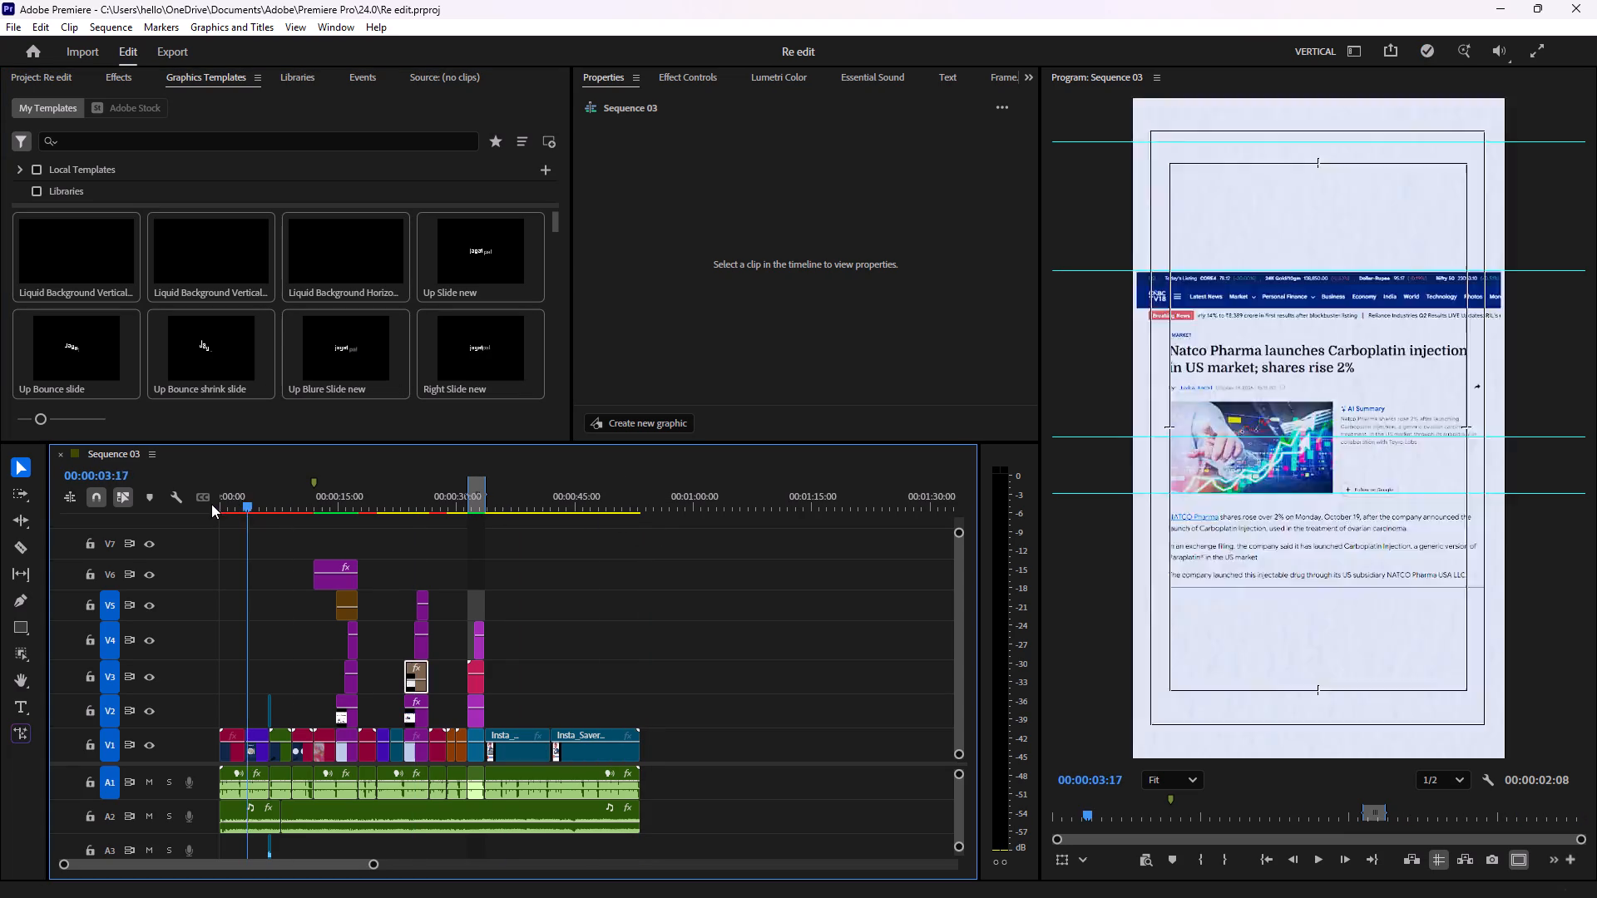
{"action": "left_click_drag", "start_coordinate": [211, 504], "coordinate": [193, 503]}
{"action": "key", "text": "space"}
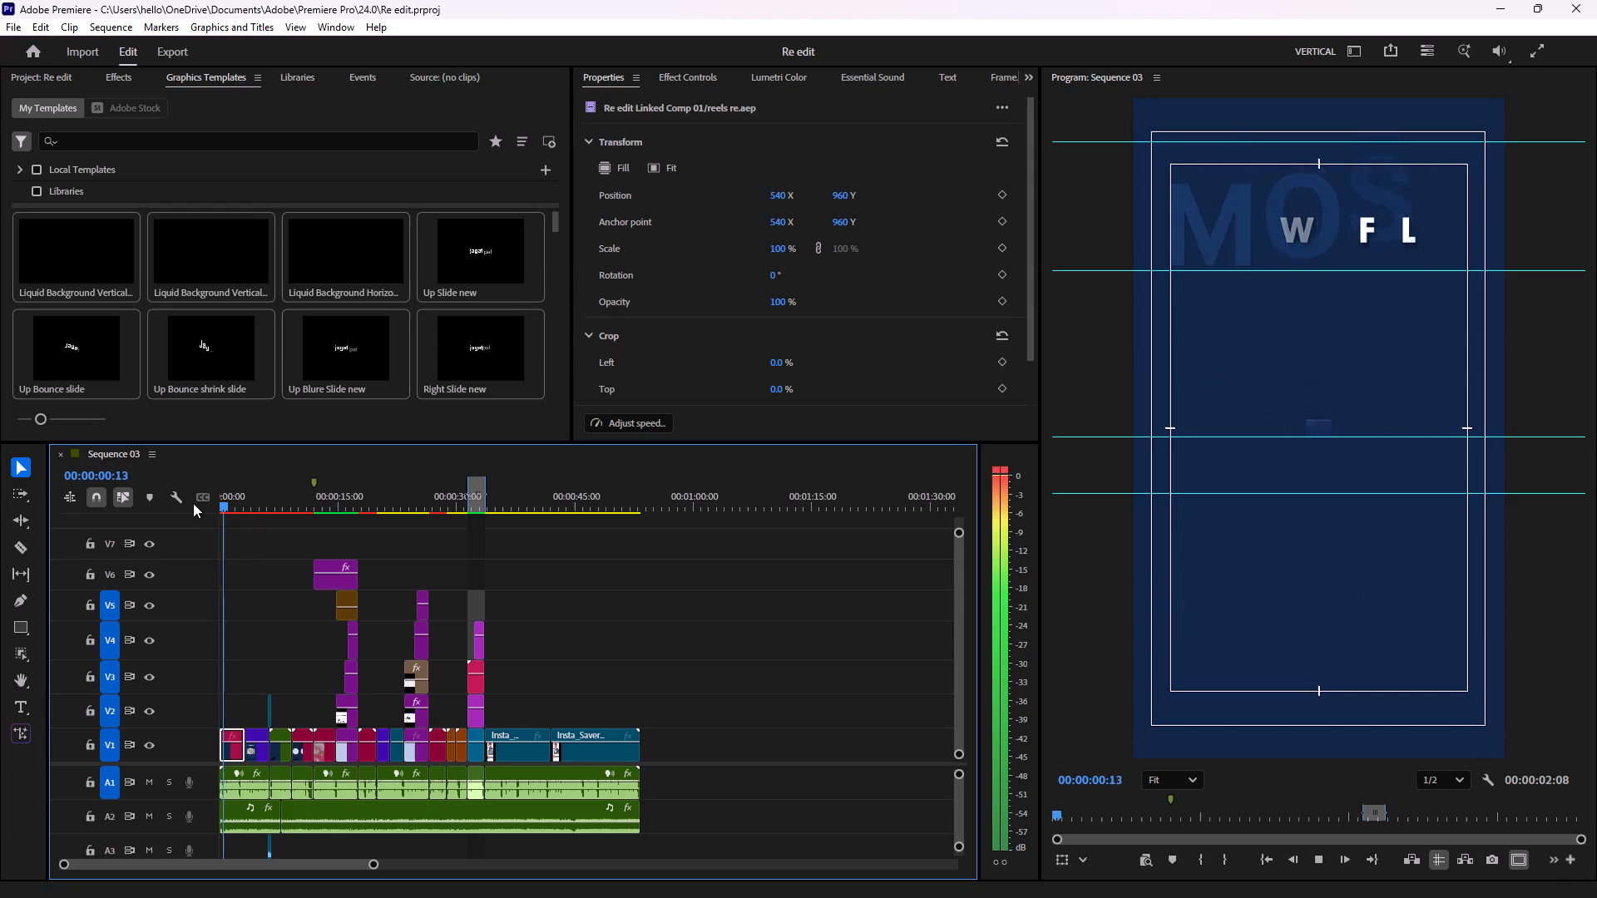
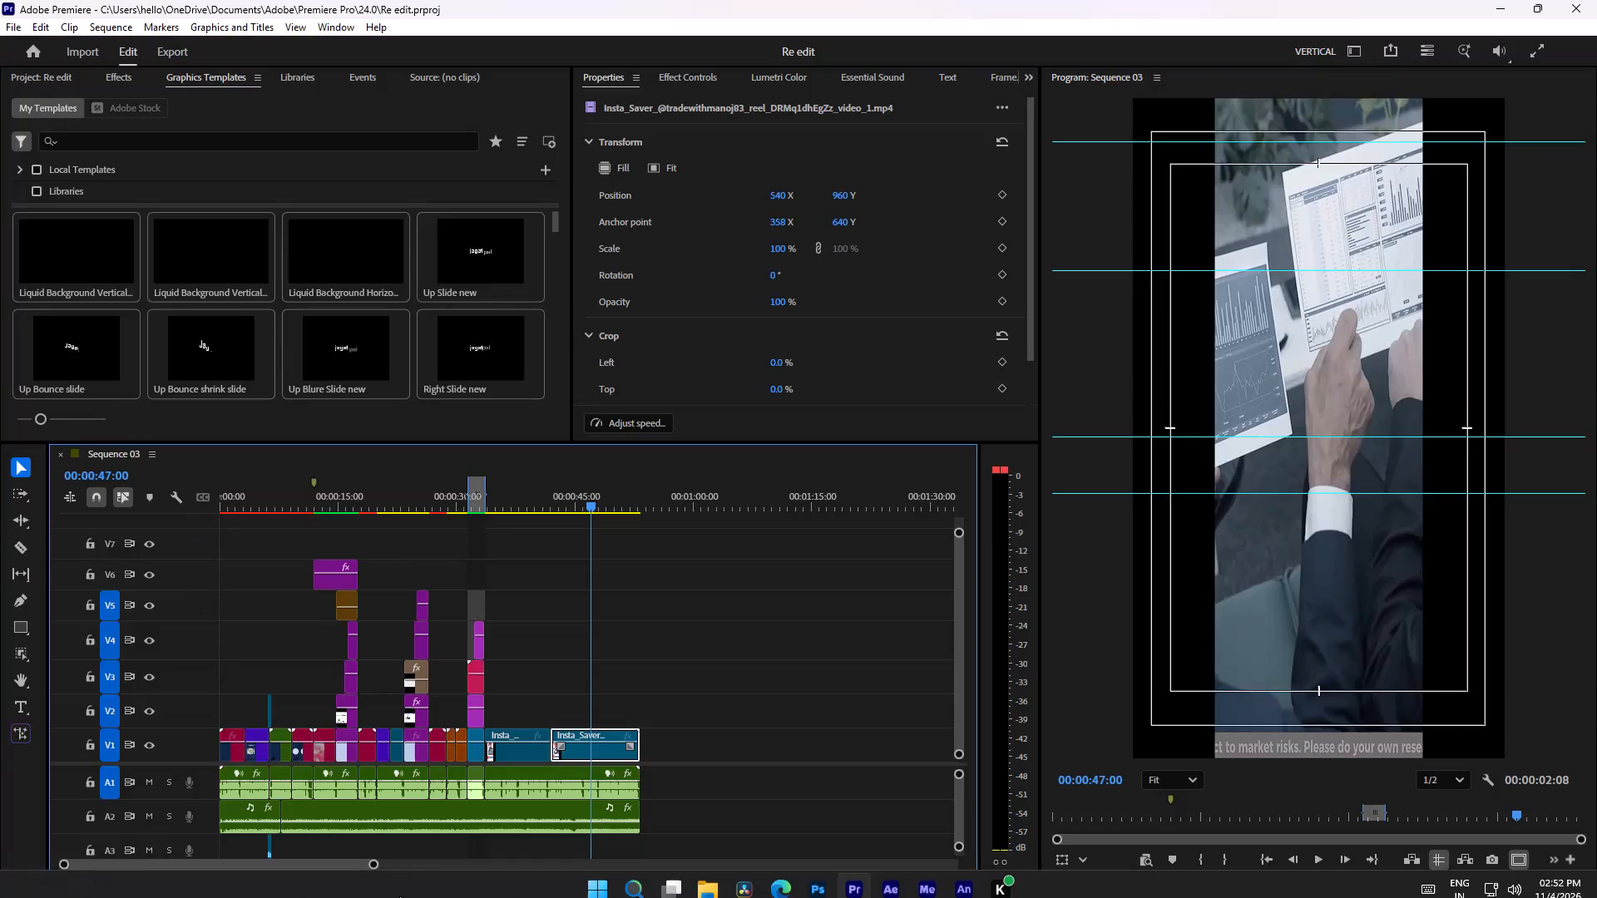
Launch After Effects.
{"action": "left_click", "coordinate": [896, 875]}
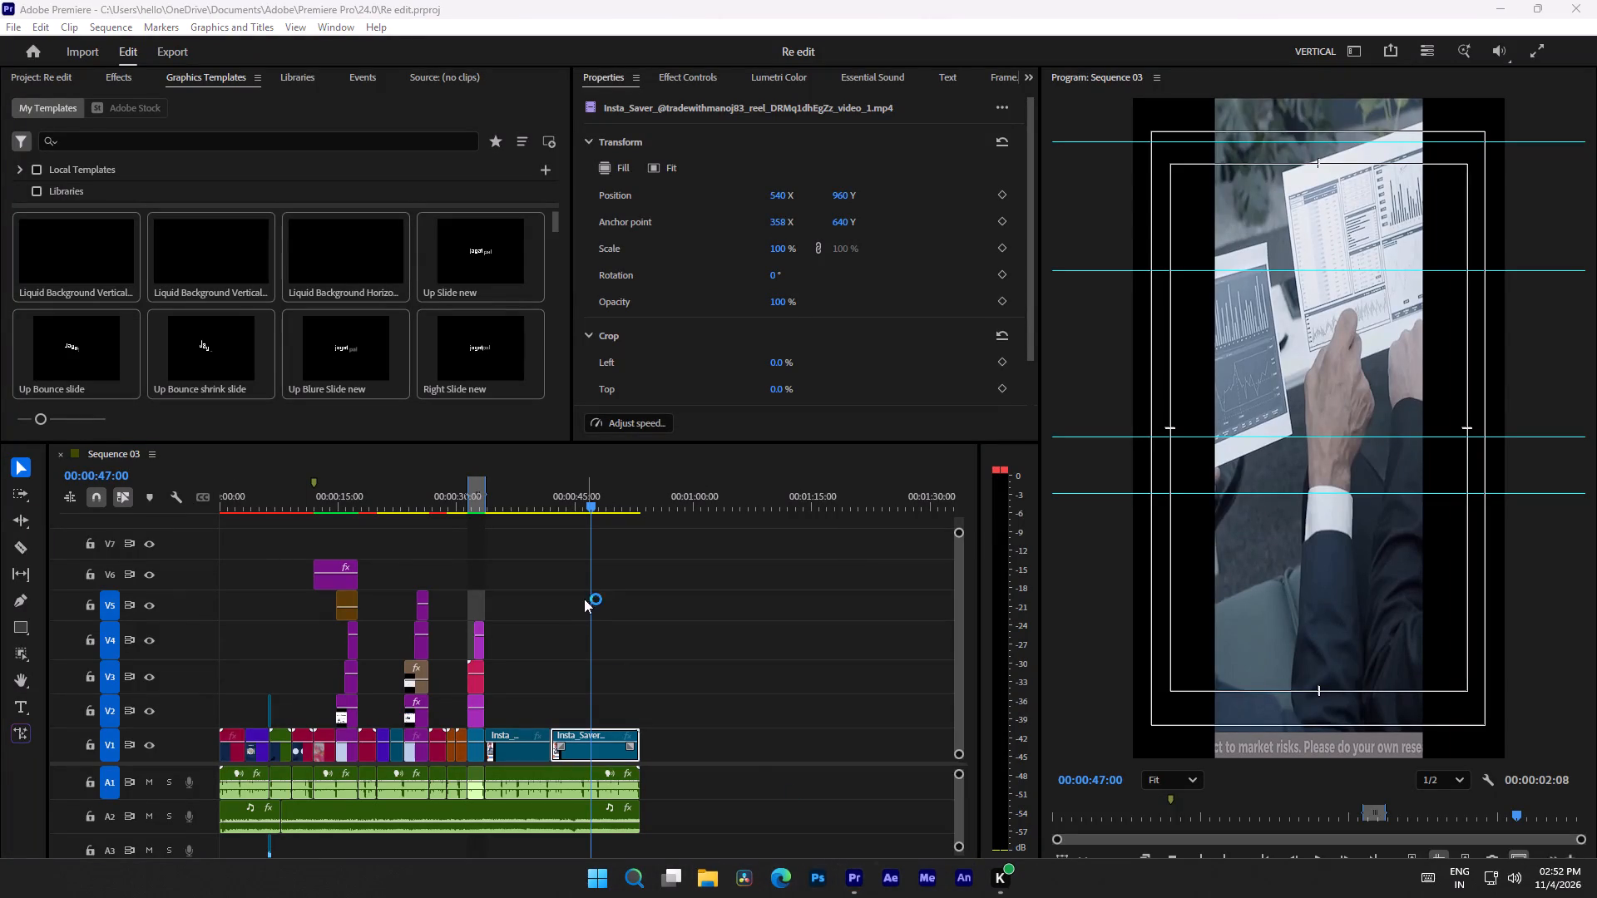
Replay the Sequence 03 section from about 00:00:28 through the Alpex building and article shots into the first Insta_Saver clip.
{"action": "left_click_drag", "start_coordinate": [581, 502], "coordinate": [449, 525]}
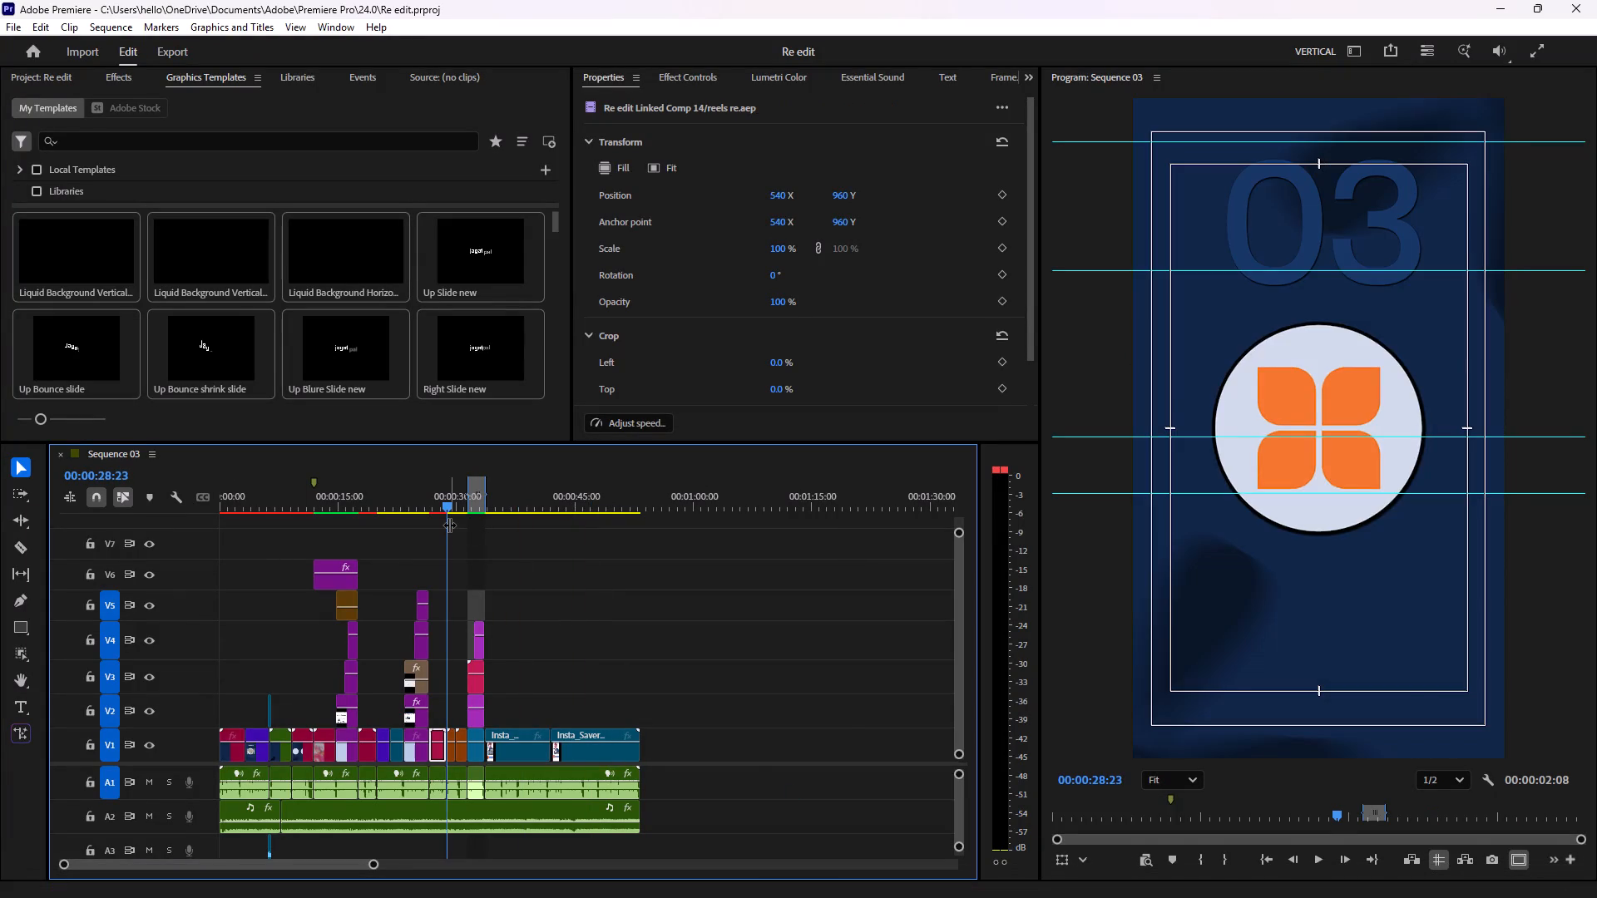
{"action": "key", "text": "space"}
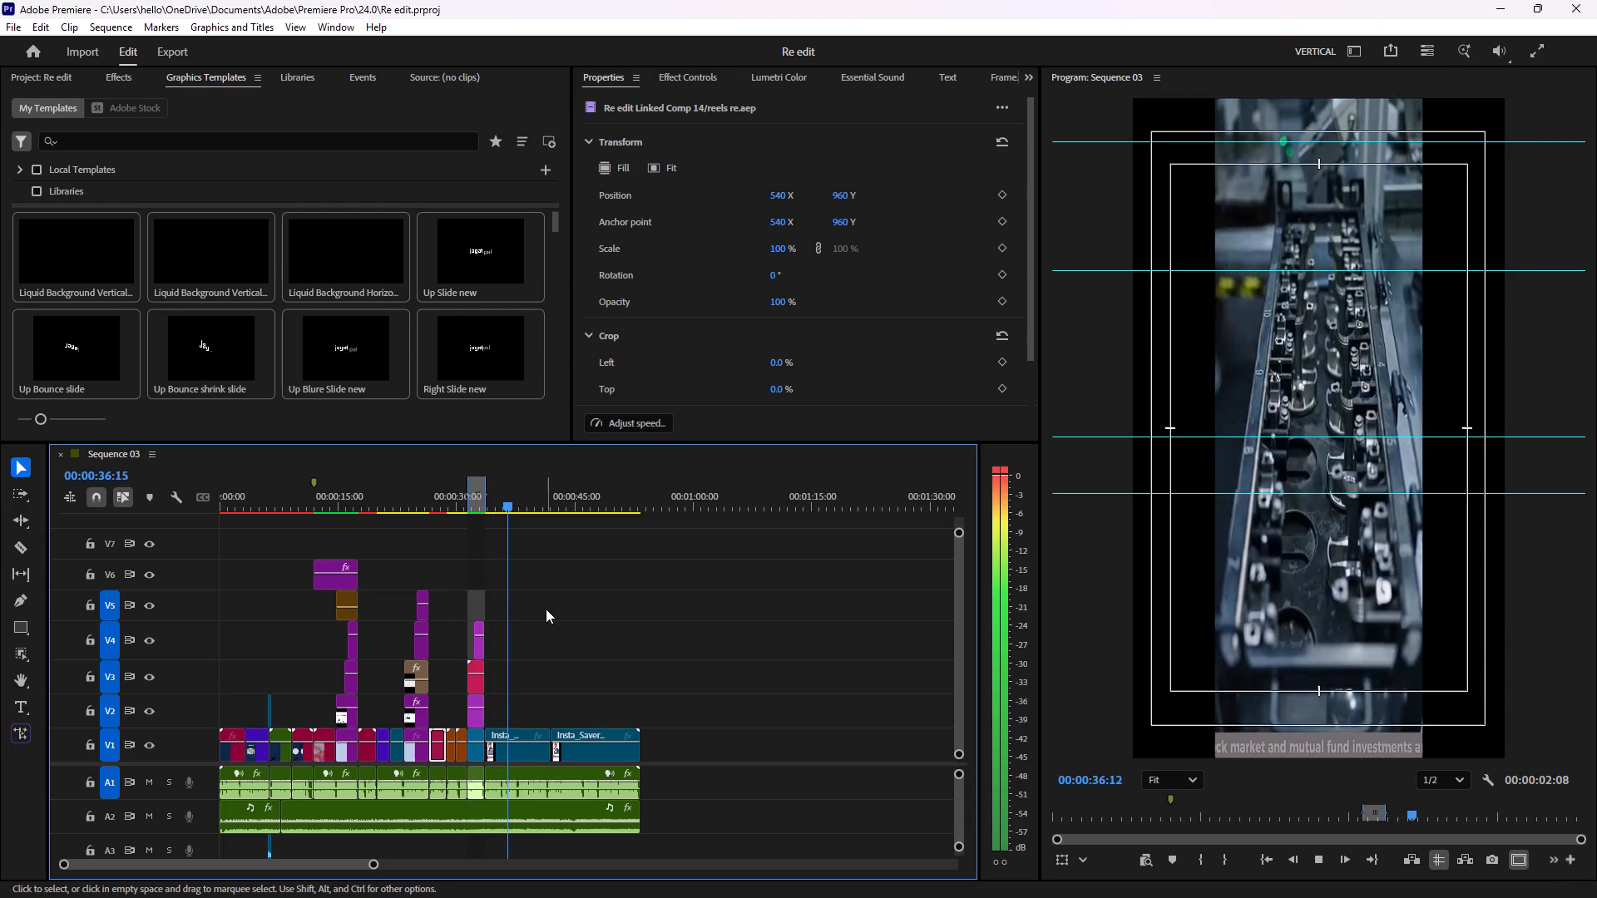
{"action": "key", "text": "space"}
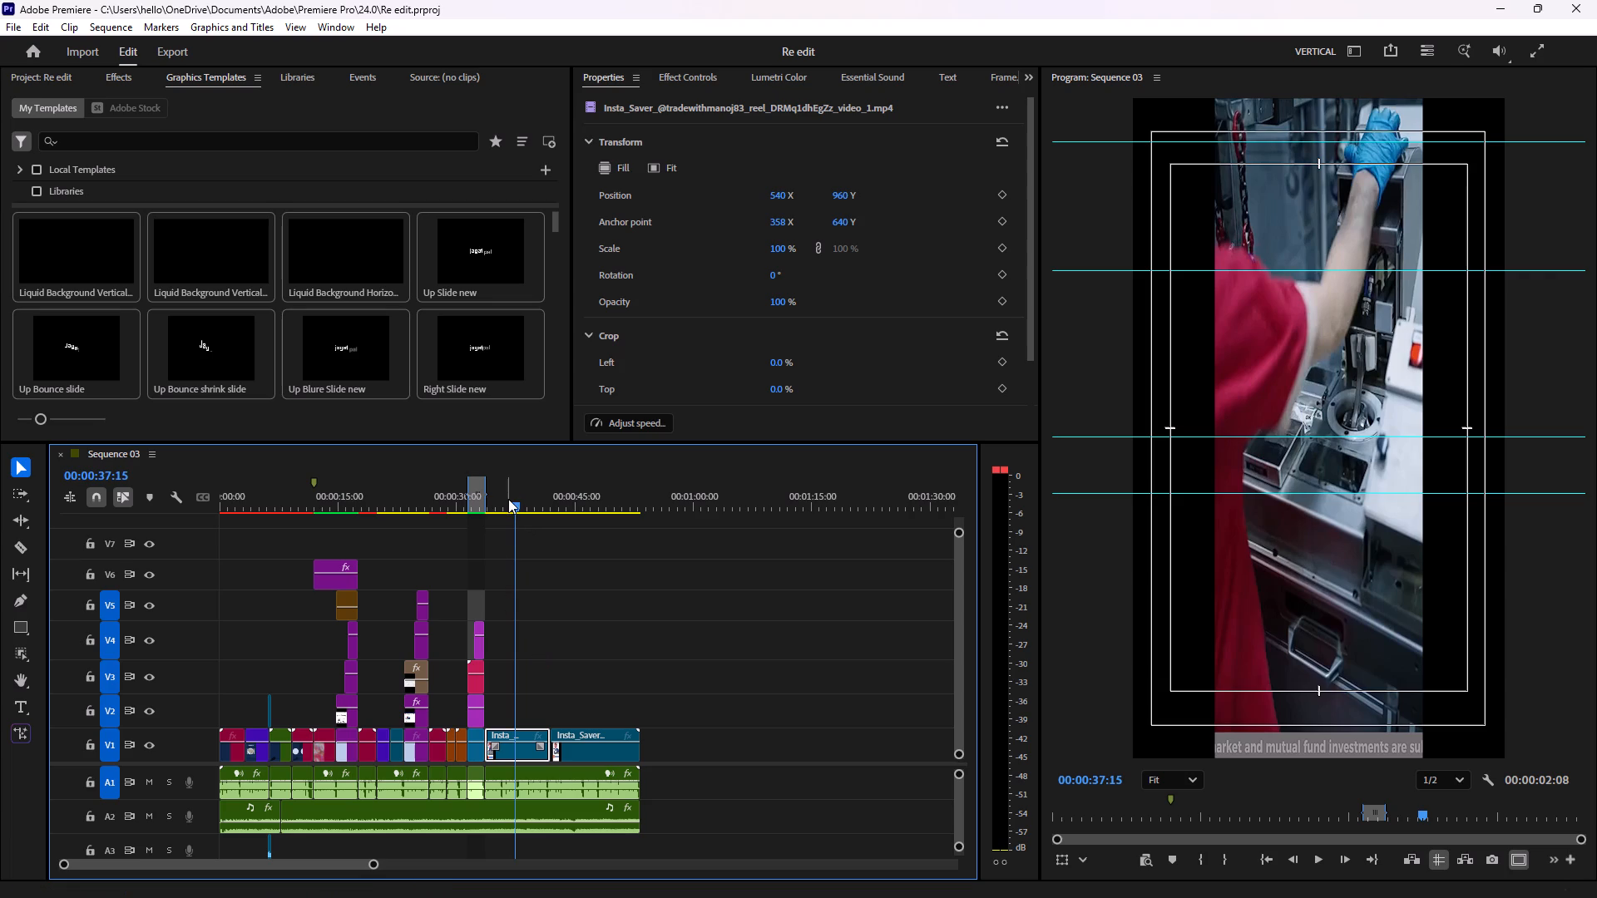
{"action": "left_click_drag", "start_coordinate": [511, 511], "coordinate": [462, 524]}
{"action": "key", "text": "space"}
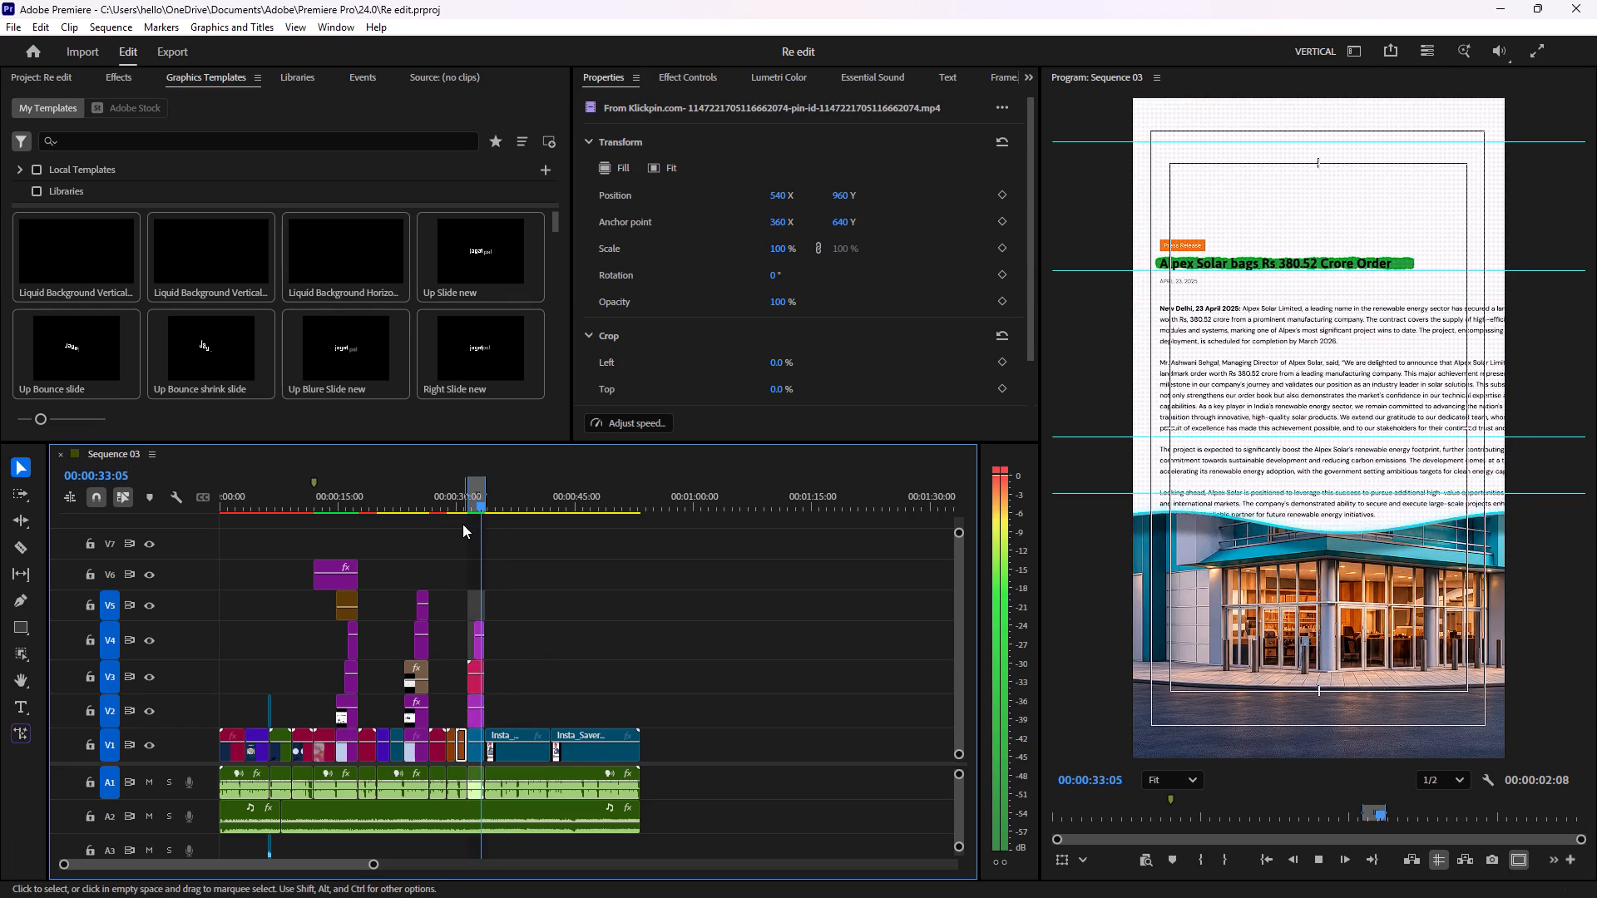
{"action": "key", "text": "space"}
{"action": "key", "text": "space"}
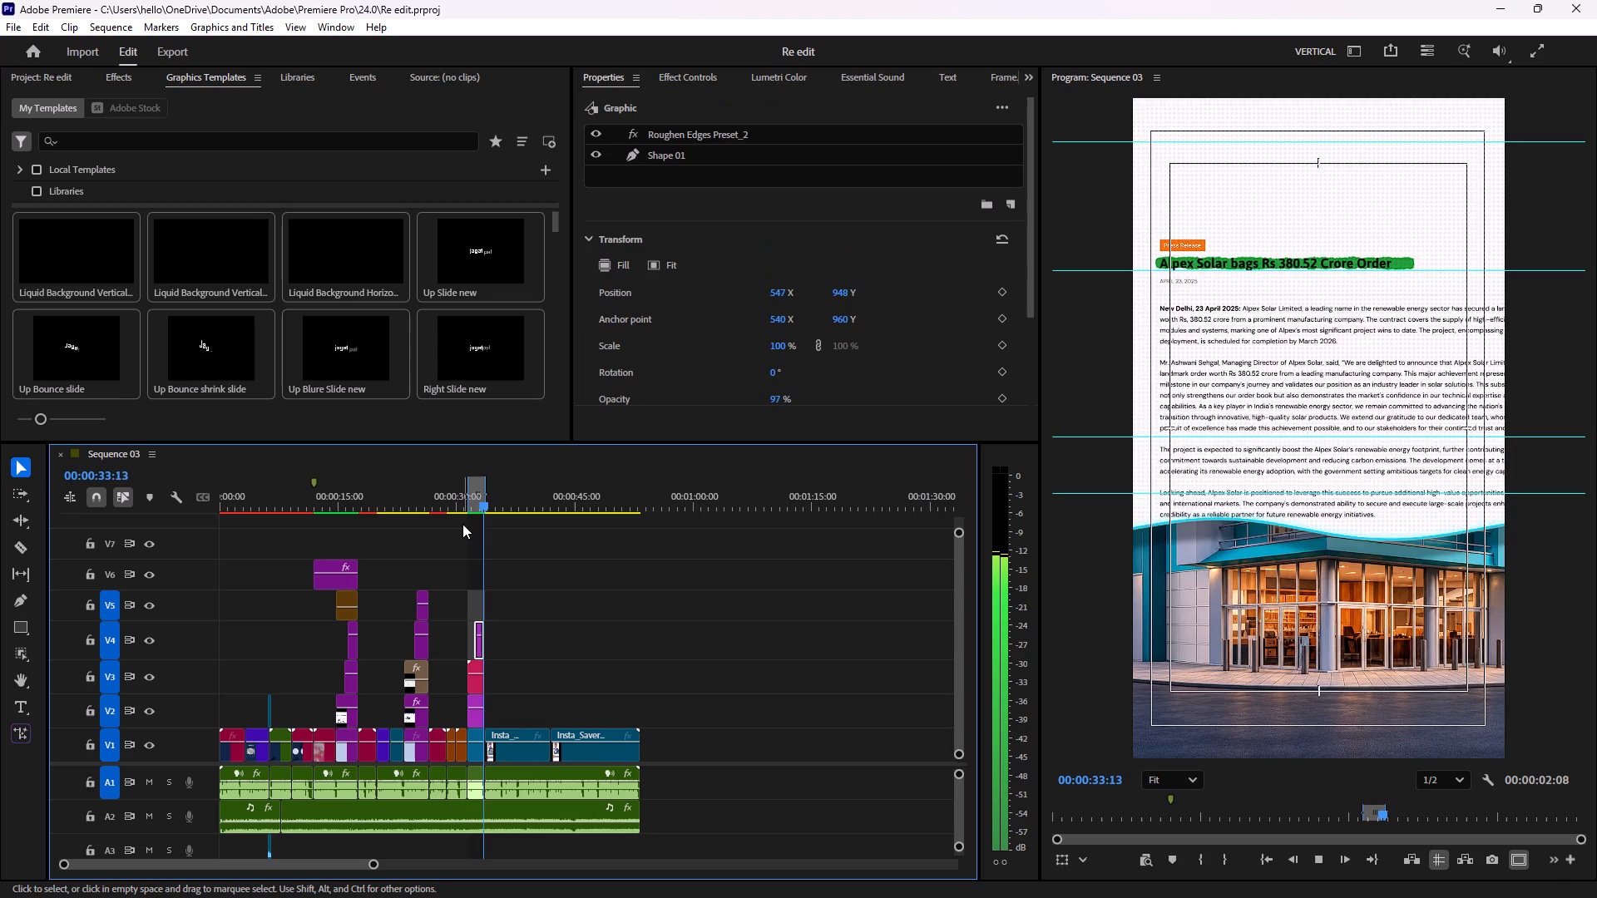
{"action": "key", "text": "space"}
{"action": "left_click", "coordinate": [444, 502]}
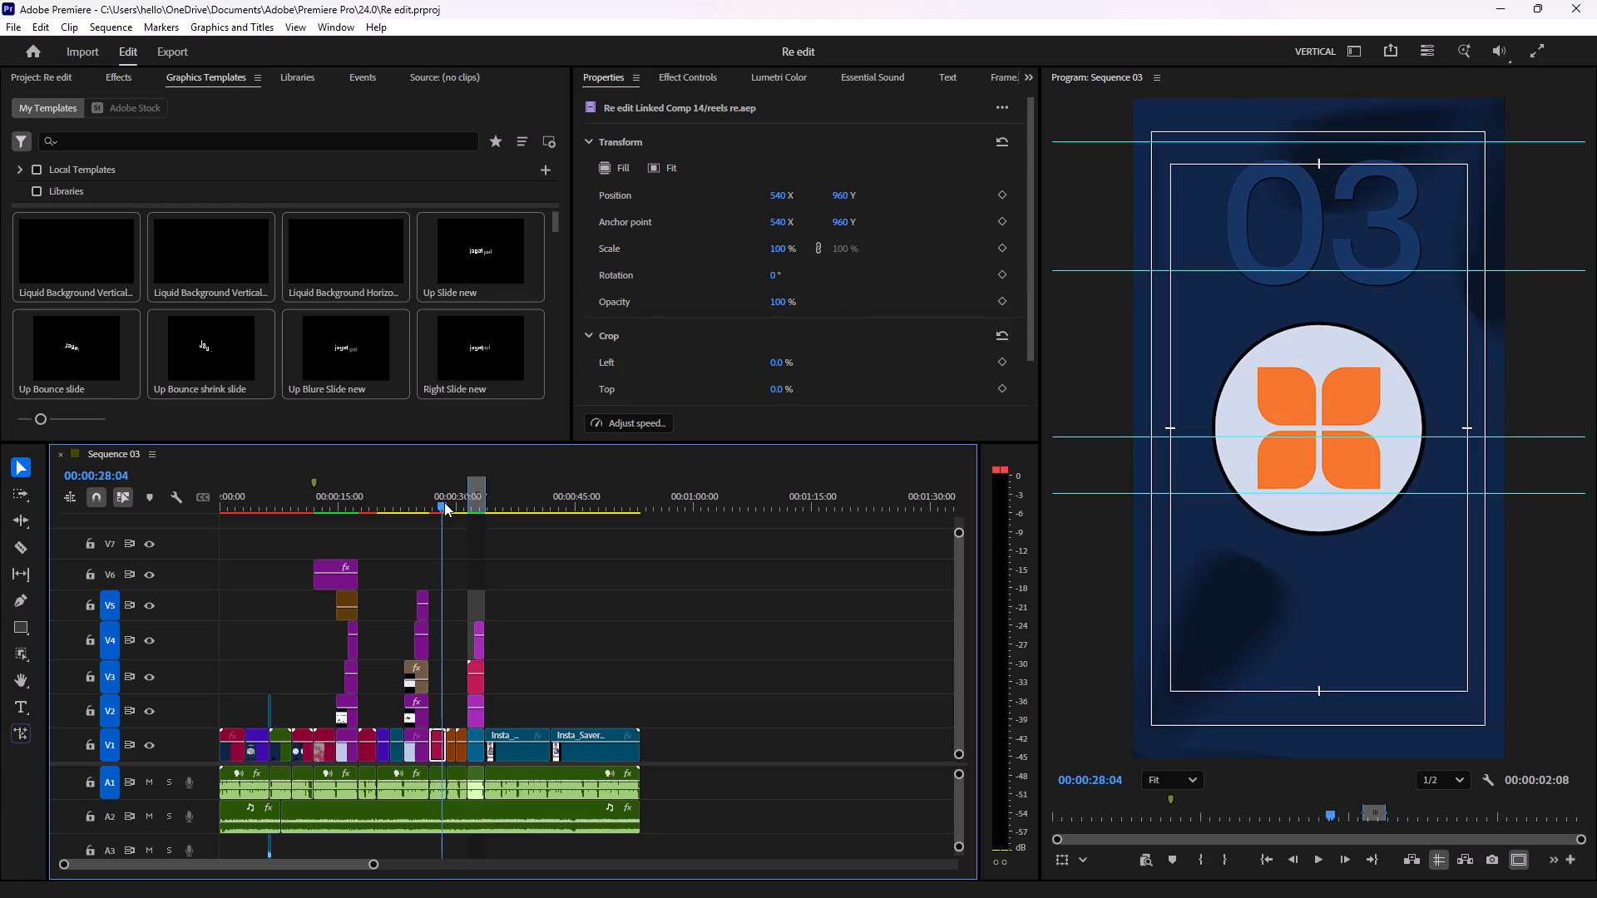
{"action": "key", "text": "space"}
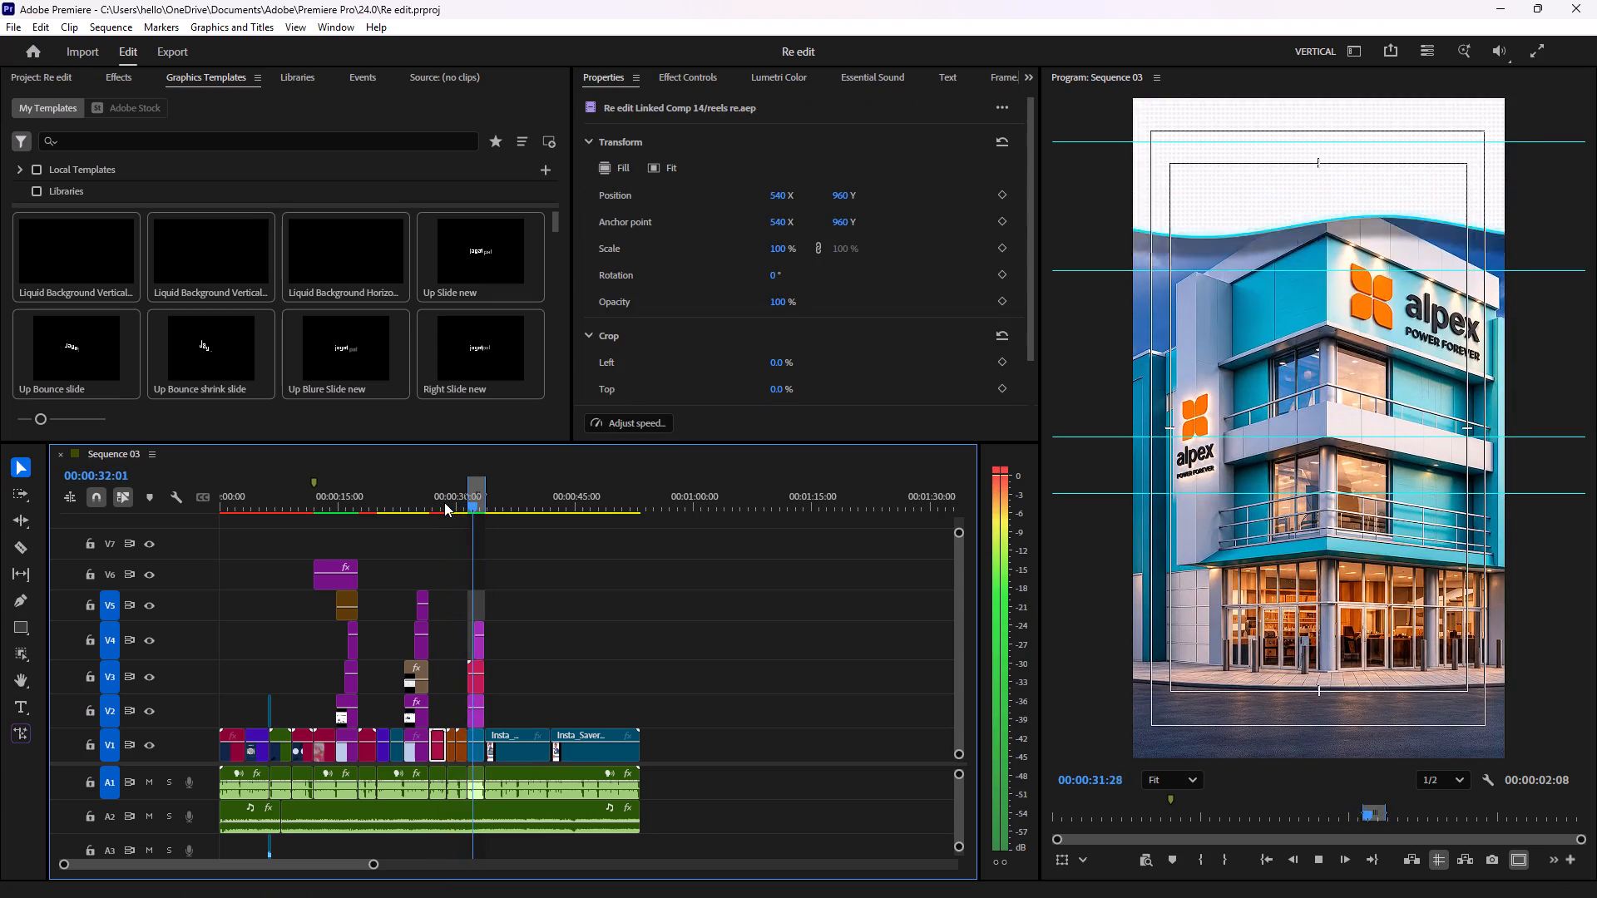
{"action": "key", "text": "space"}
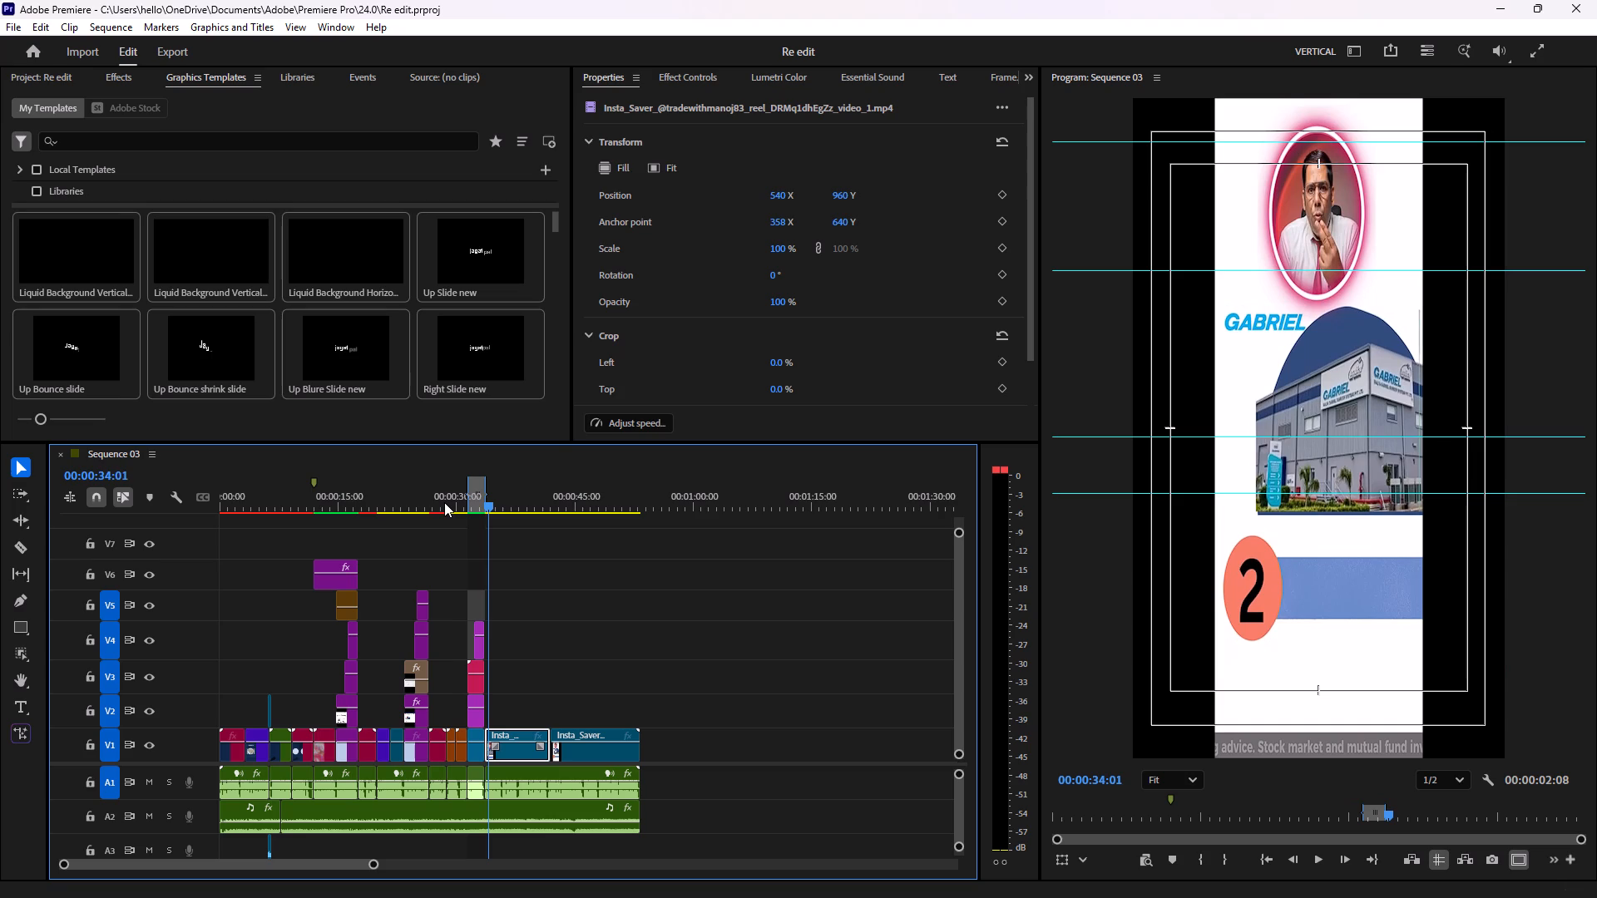
{"action": "key", "text": "space"}
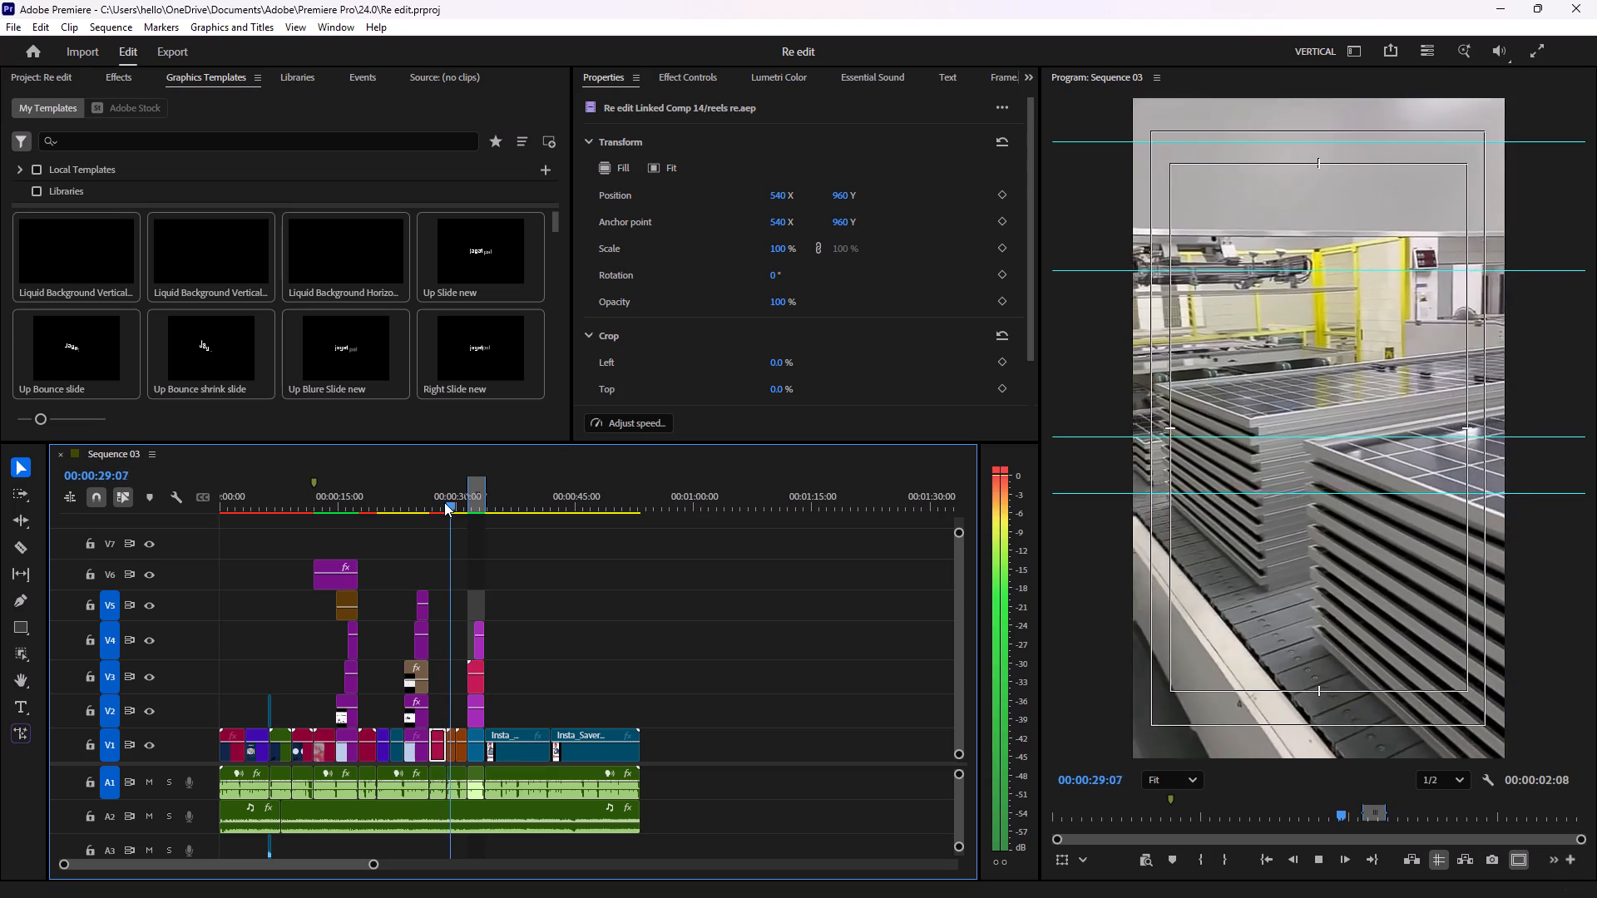
{"action": "left_click", "coordinate": [444, 502]}
{"action": "key", "text": "space"}
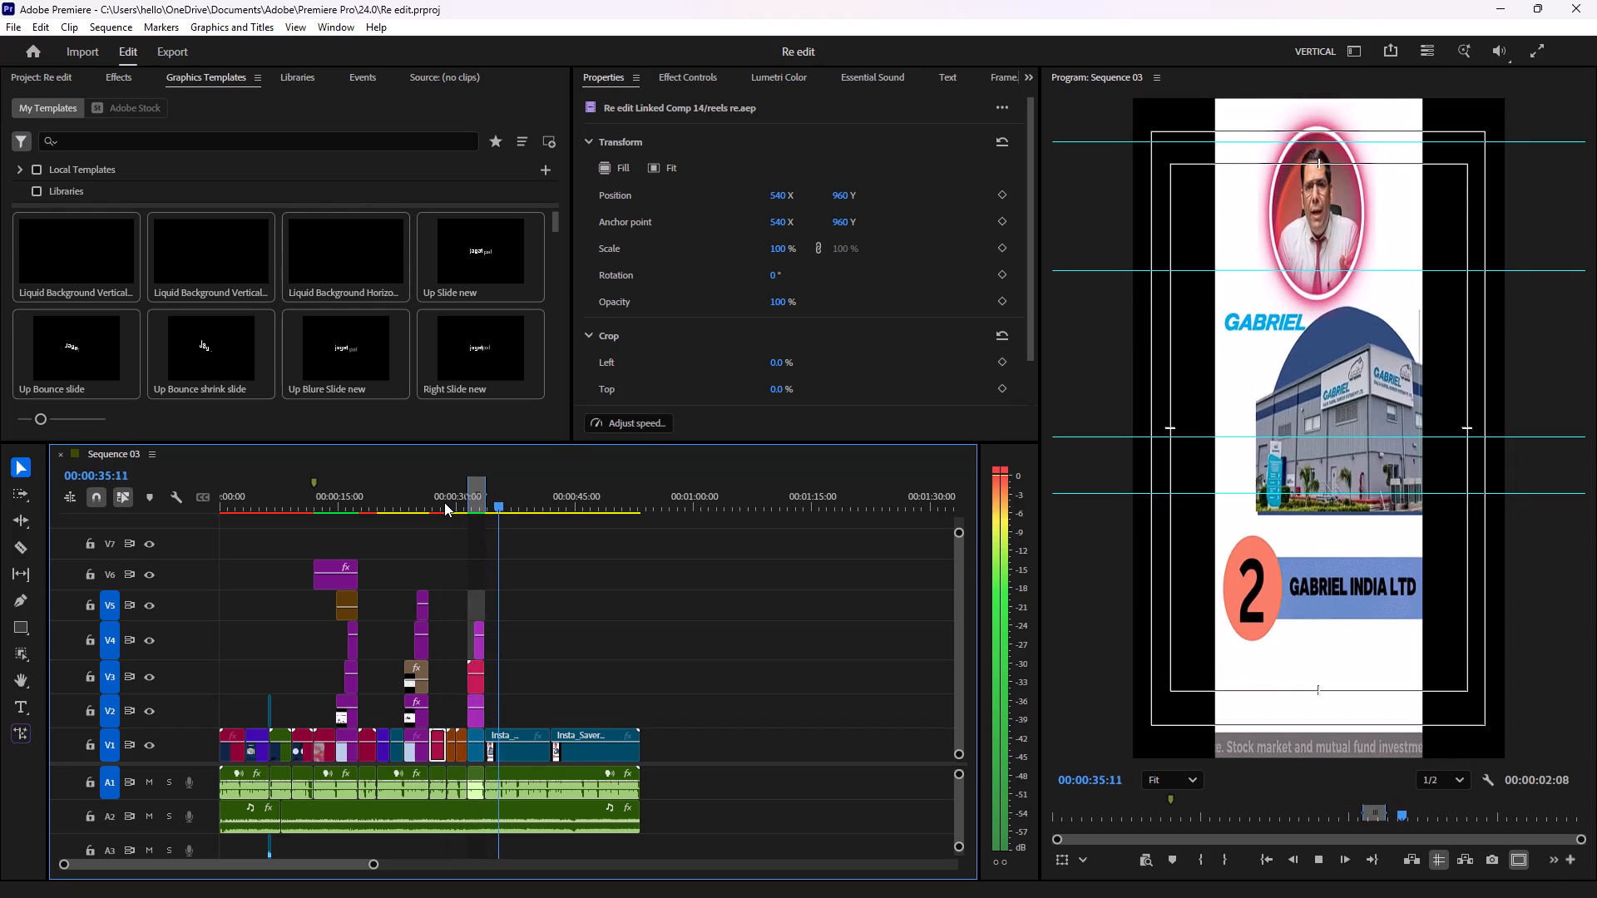
Review Sequence 03 from about 00:00:21 to its end, and again from about 00:00:32.
{"action": "left_click", "coordinate": [388, 504]}
{"action": "key", "text": "space"}
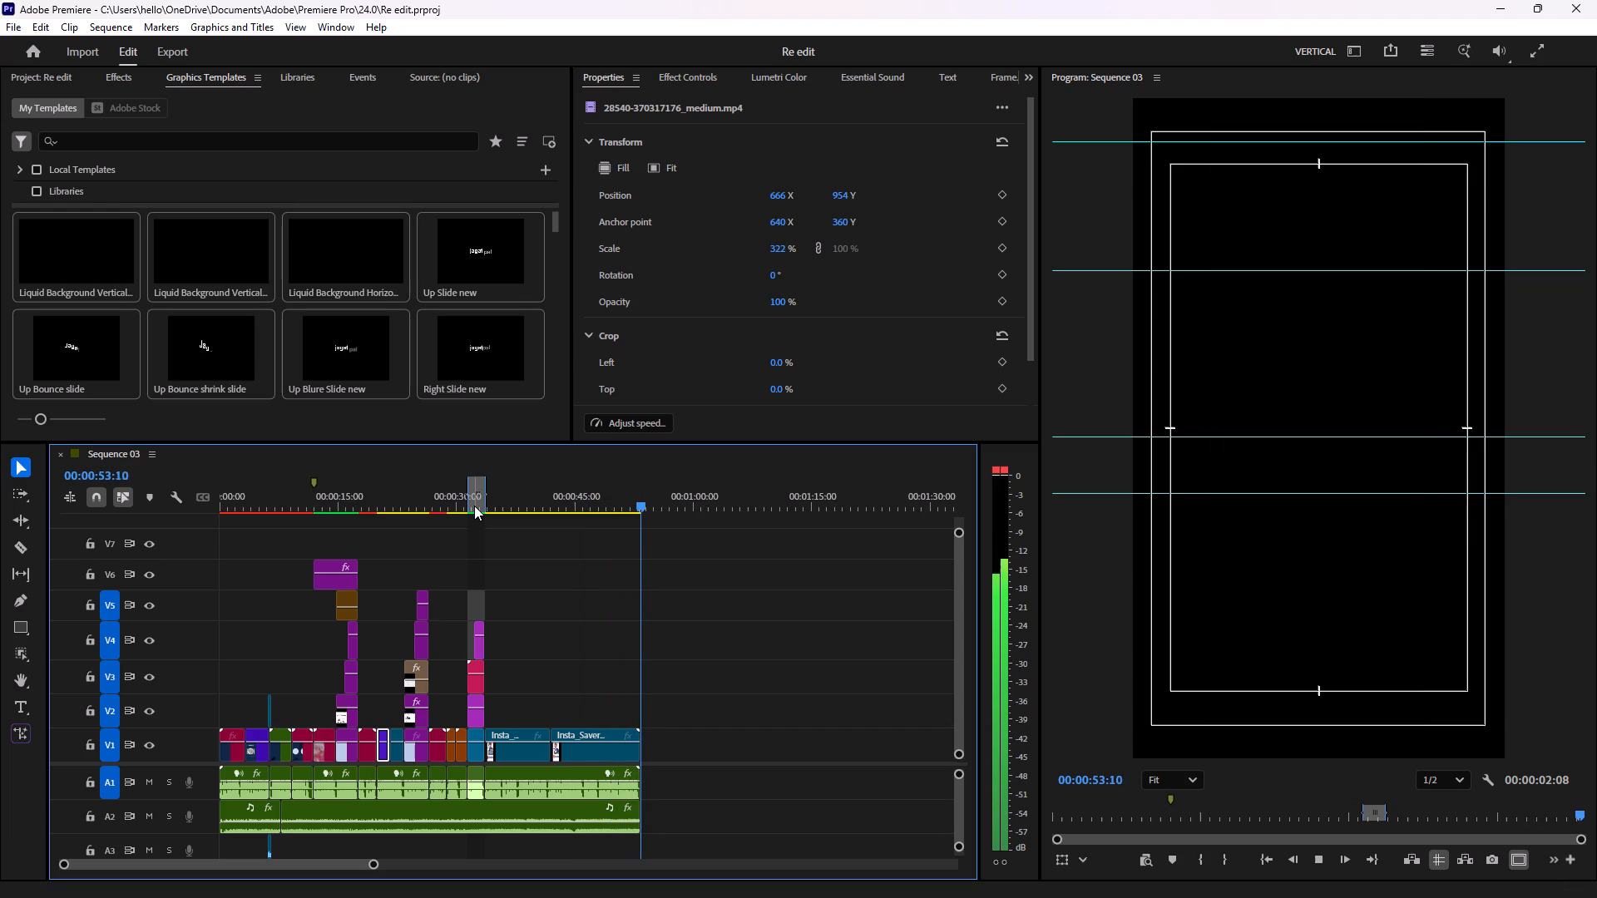
{"action": "left_click", "coordinate": [474, 506]}
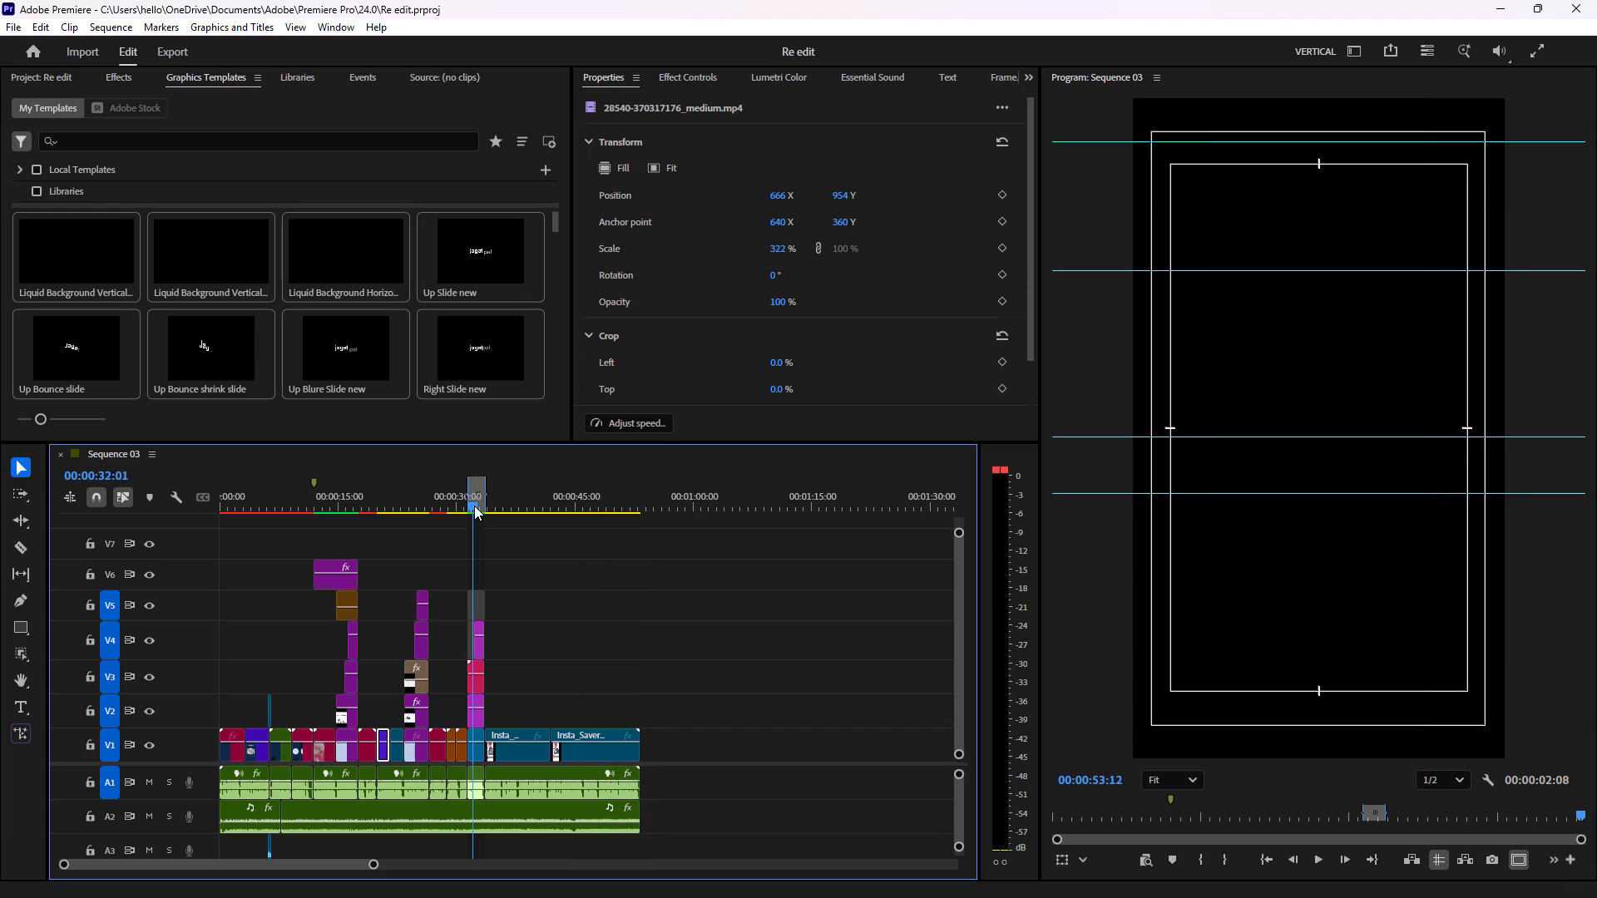
{"action": "key", "text": "space"}
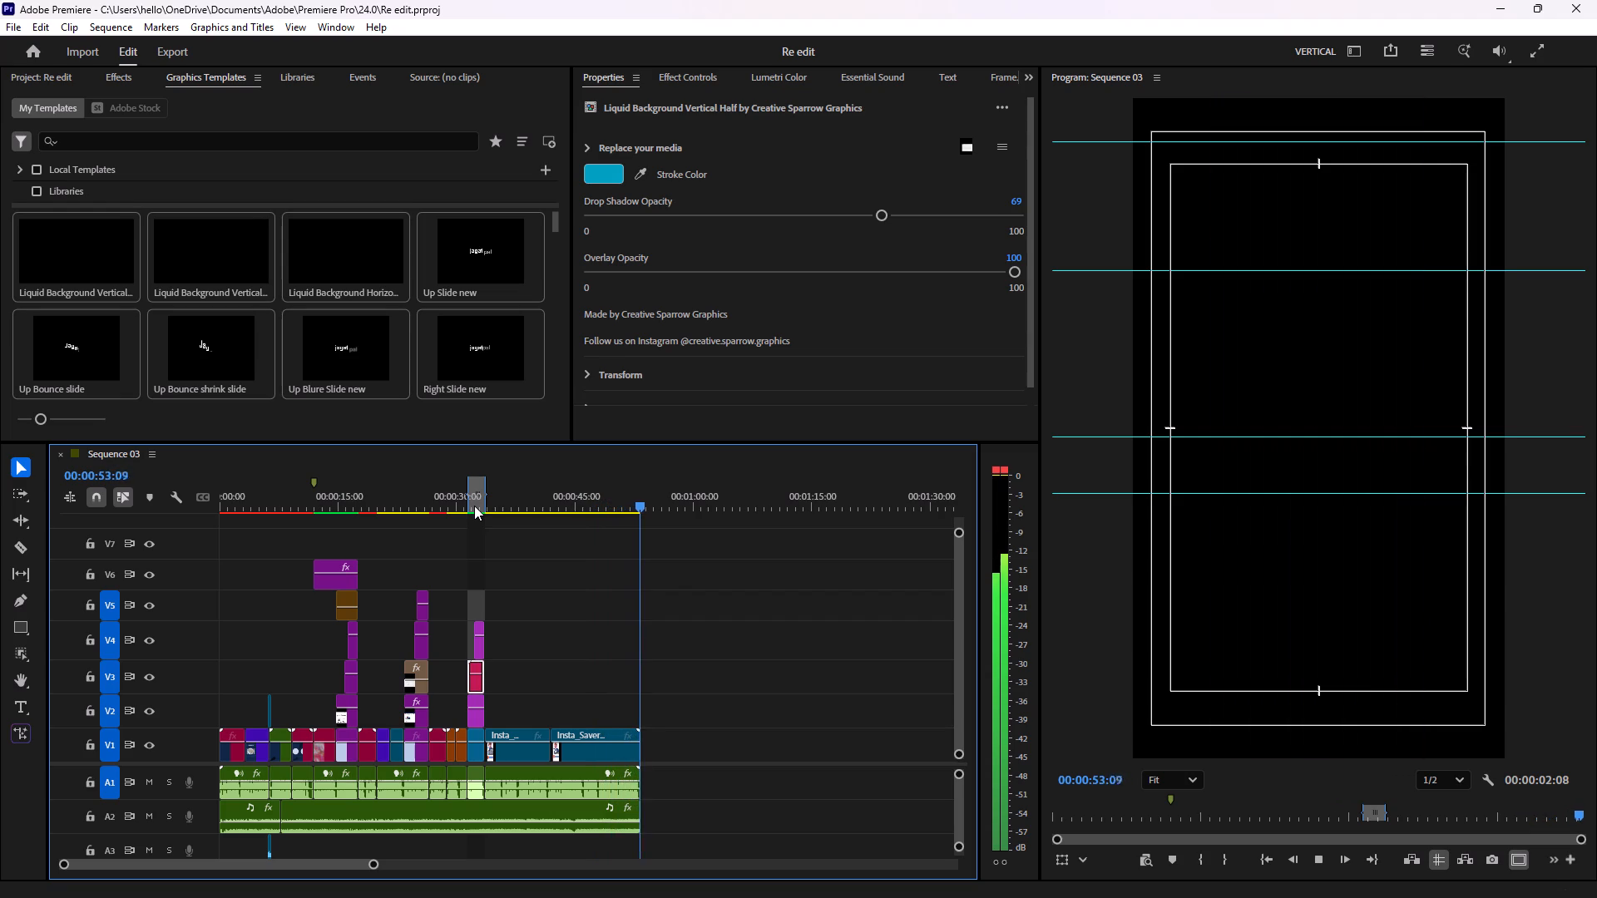
{"action": "left_click", "coordinate": [474, 506]}
{"action": "key", "text": "space"}
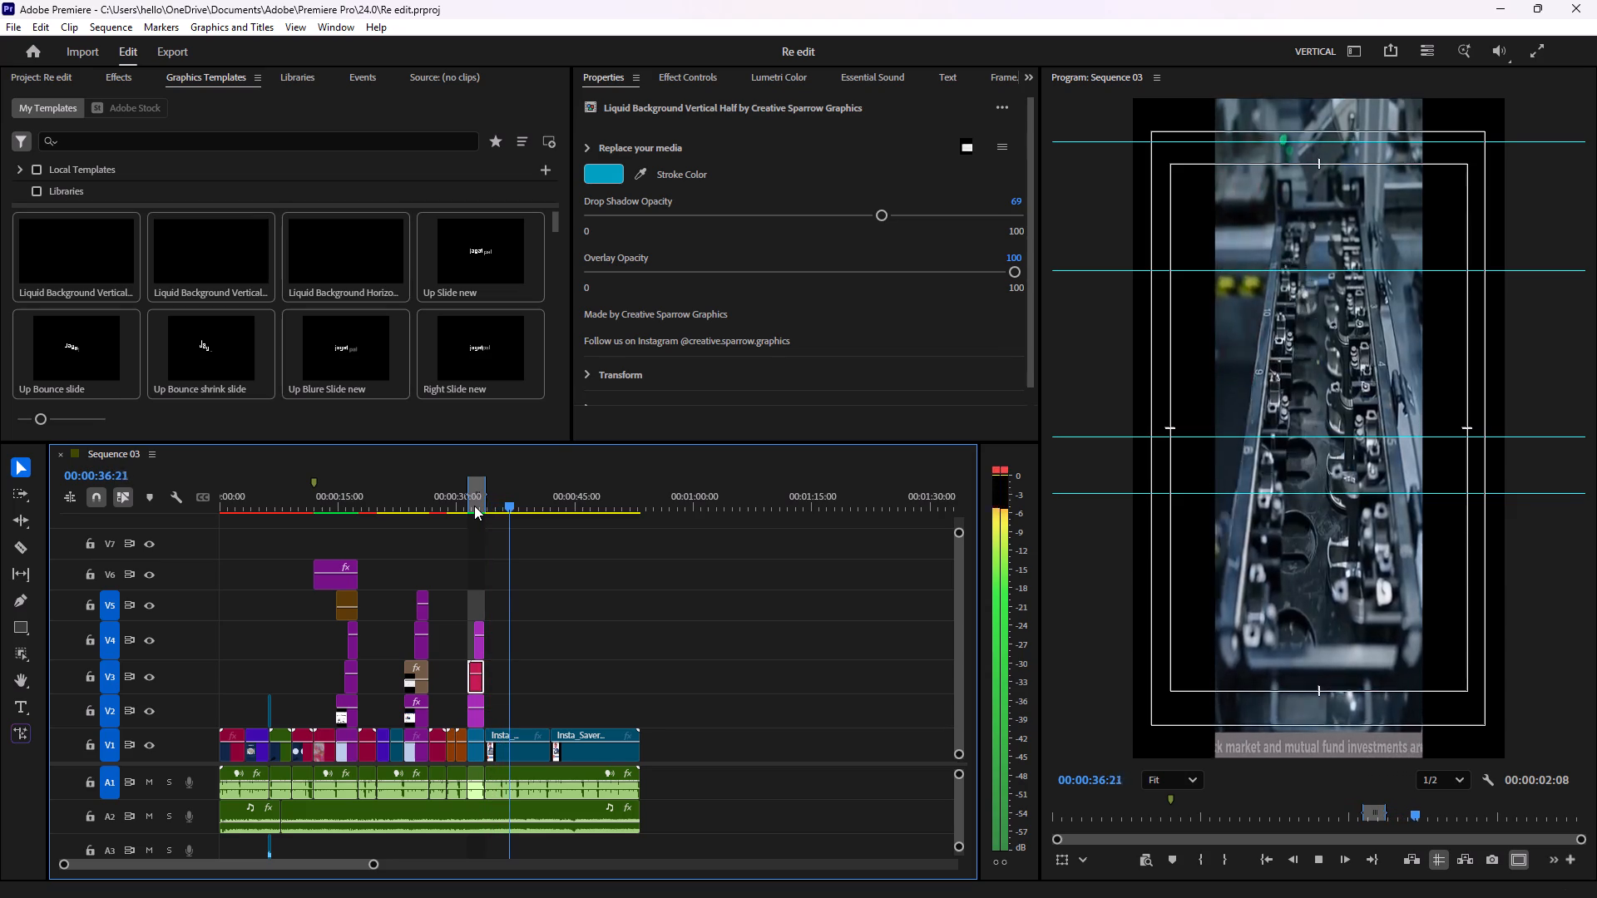
Play Sequence 03 from the start up to about 00:00:37.
{"action": "left_click", "coordinate": [248, 499]}
{"action": "left_click_drag", "start_coordinate": [248, 499], "coordinate": [158, 503]}
{"action": "key", "text": "space"}
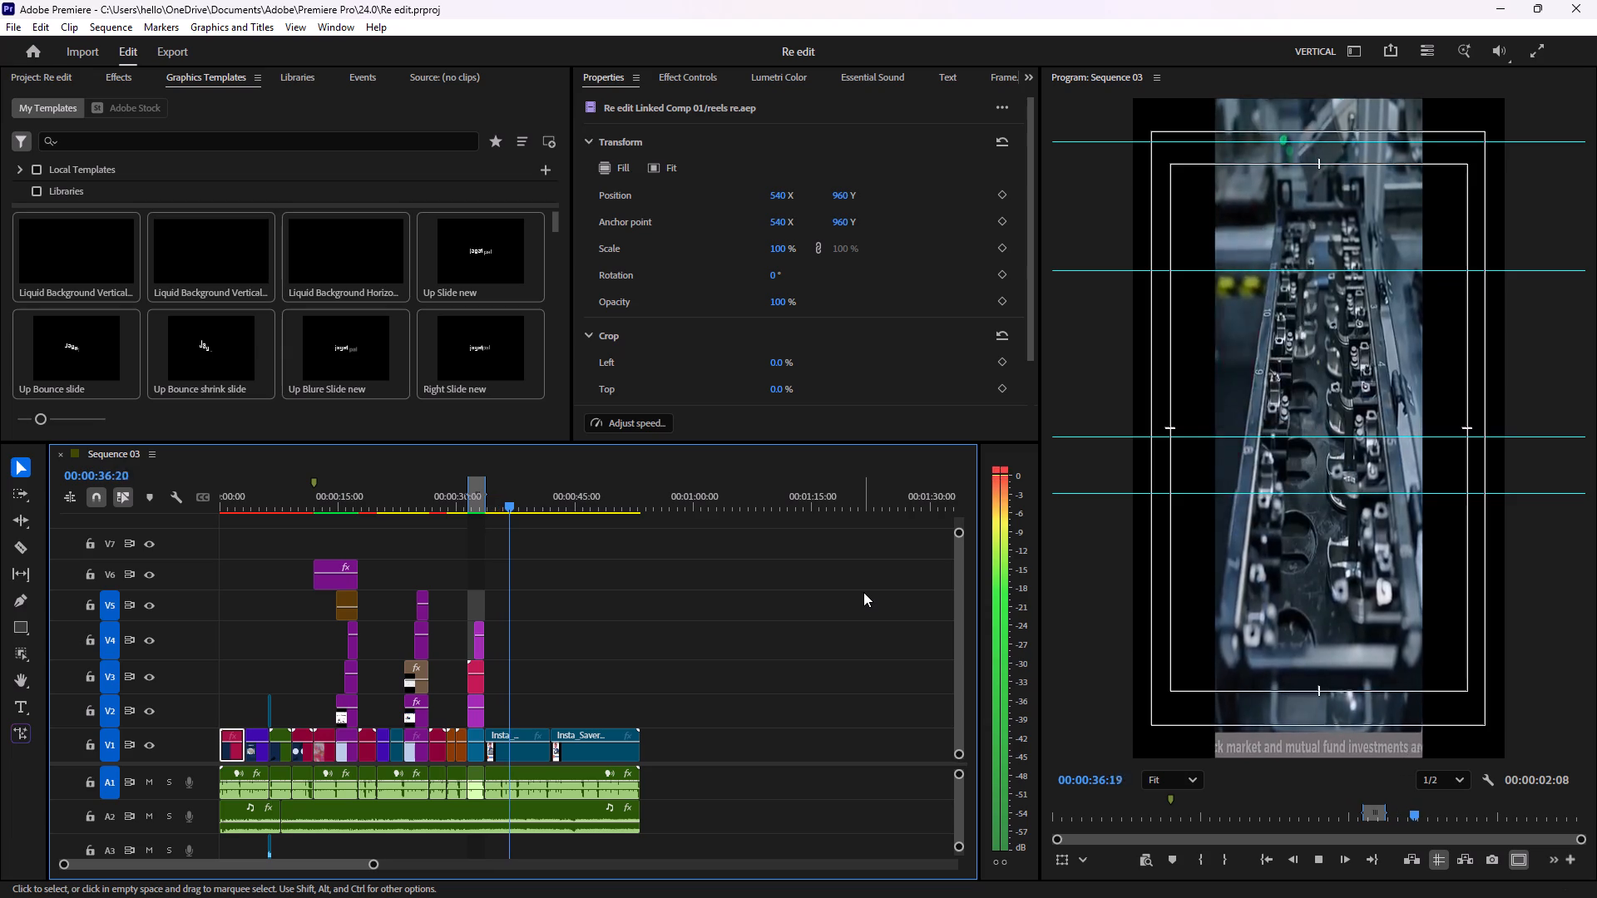
{"action": "key", "text": "space"}
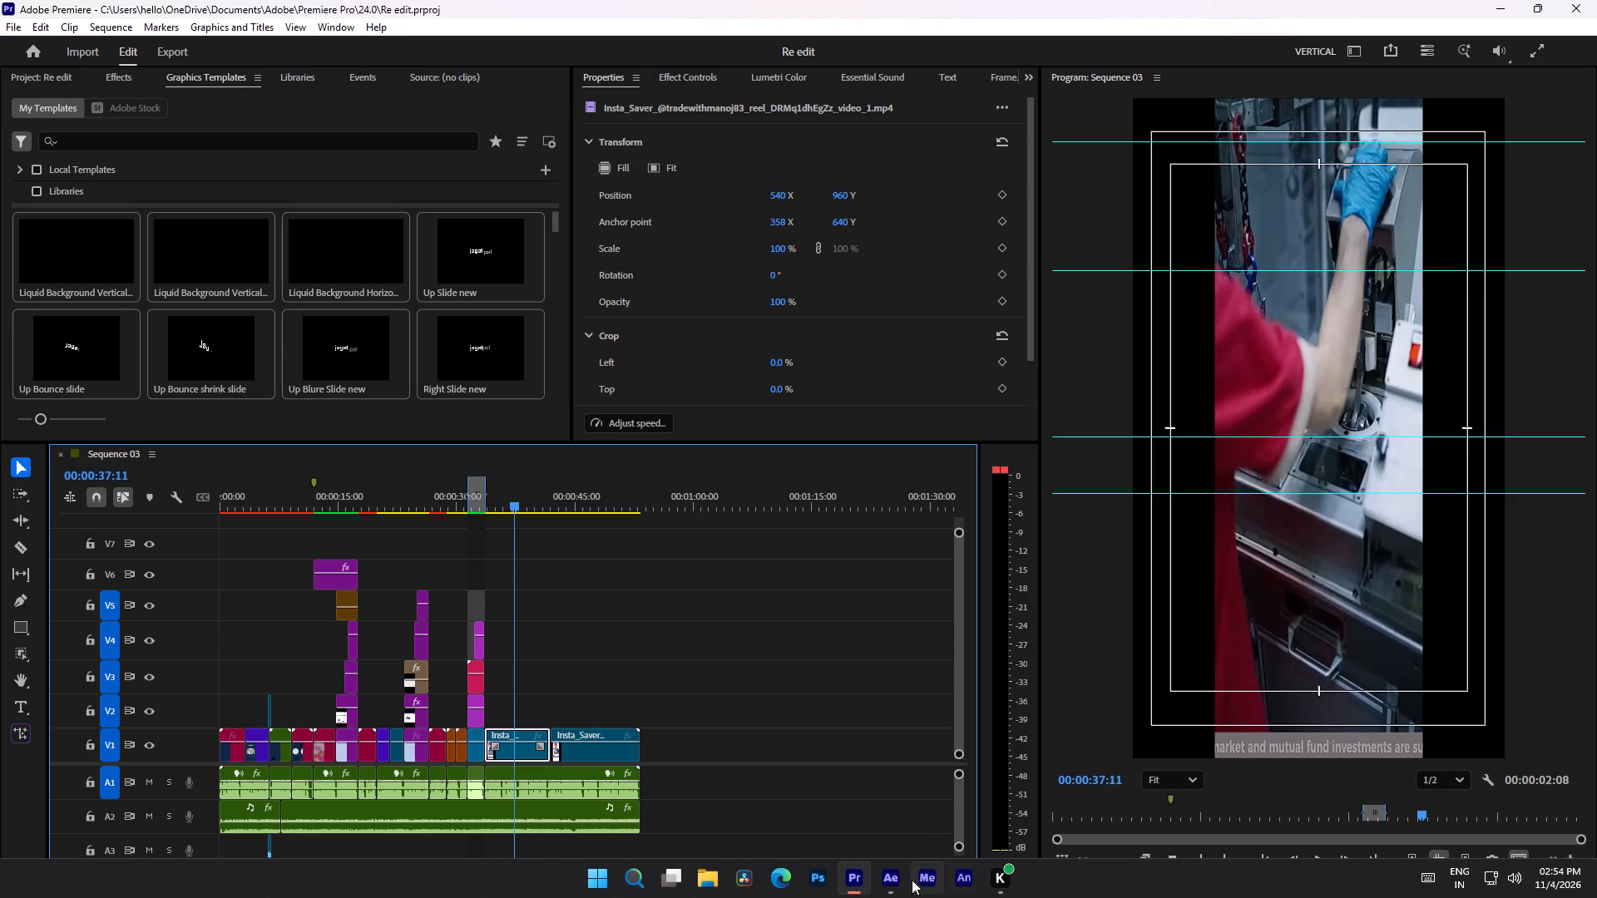
Switch to After Effects with the reels re.aep project and dismiss its startup alerts.
{"action": "left_click", "coordinate": [897, 829]}
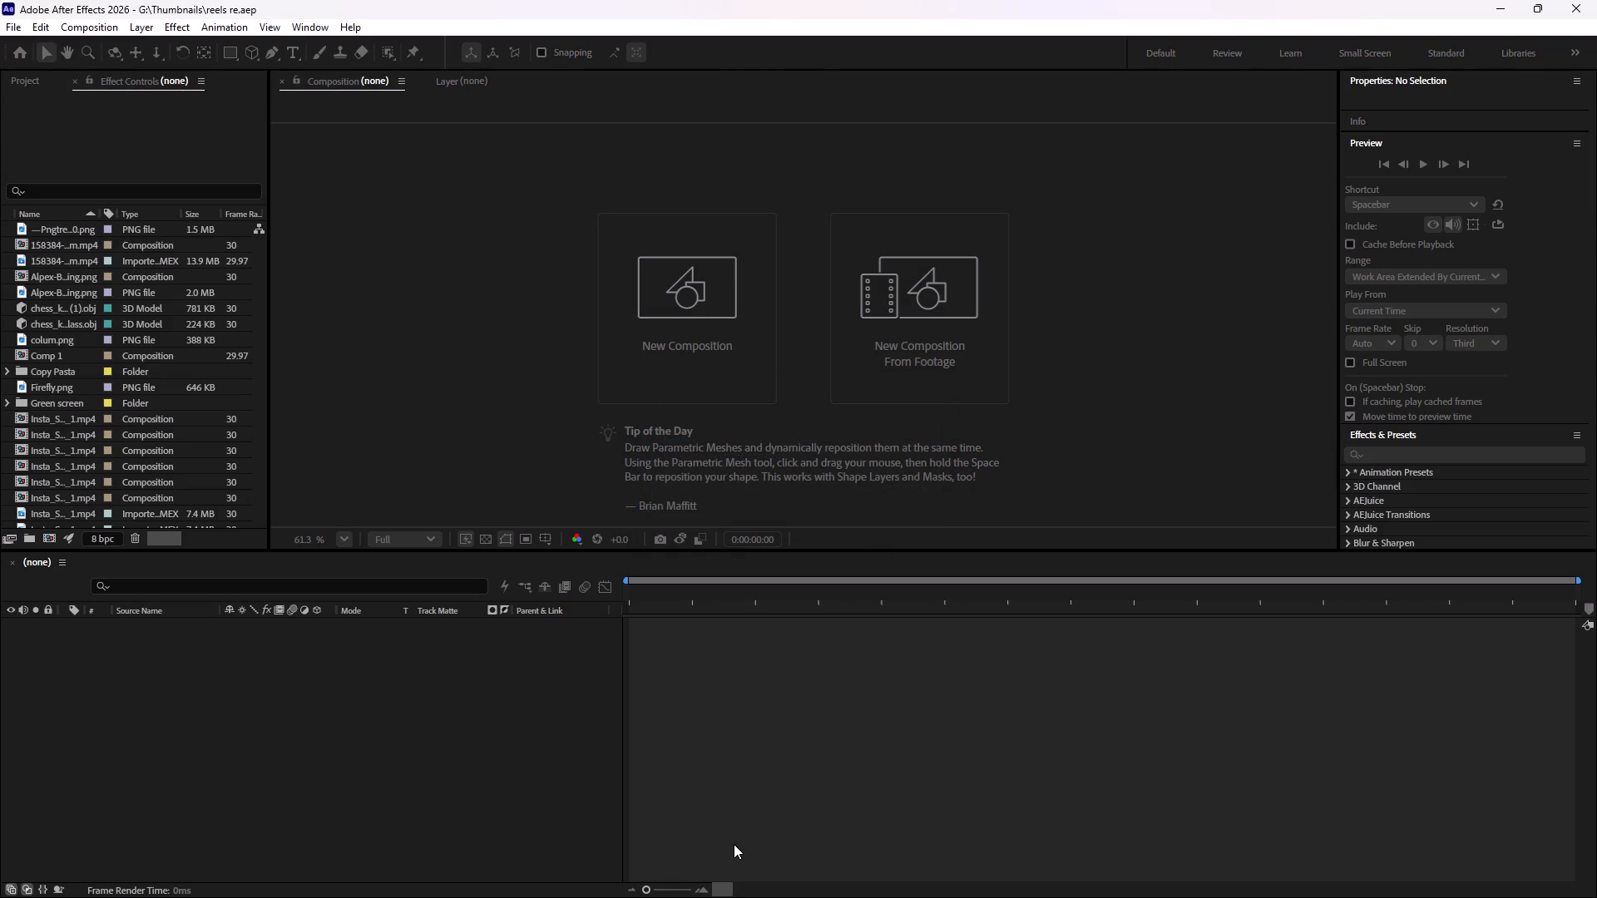
{"action": "left_click", "coordinate": [938, 529]}
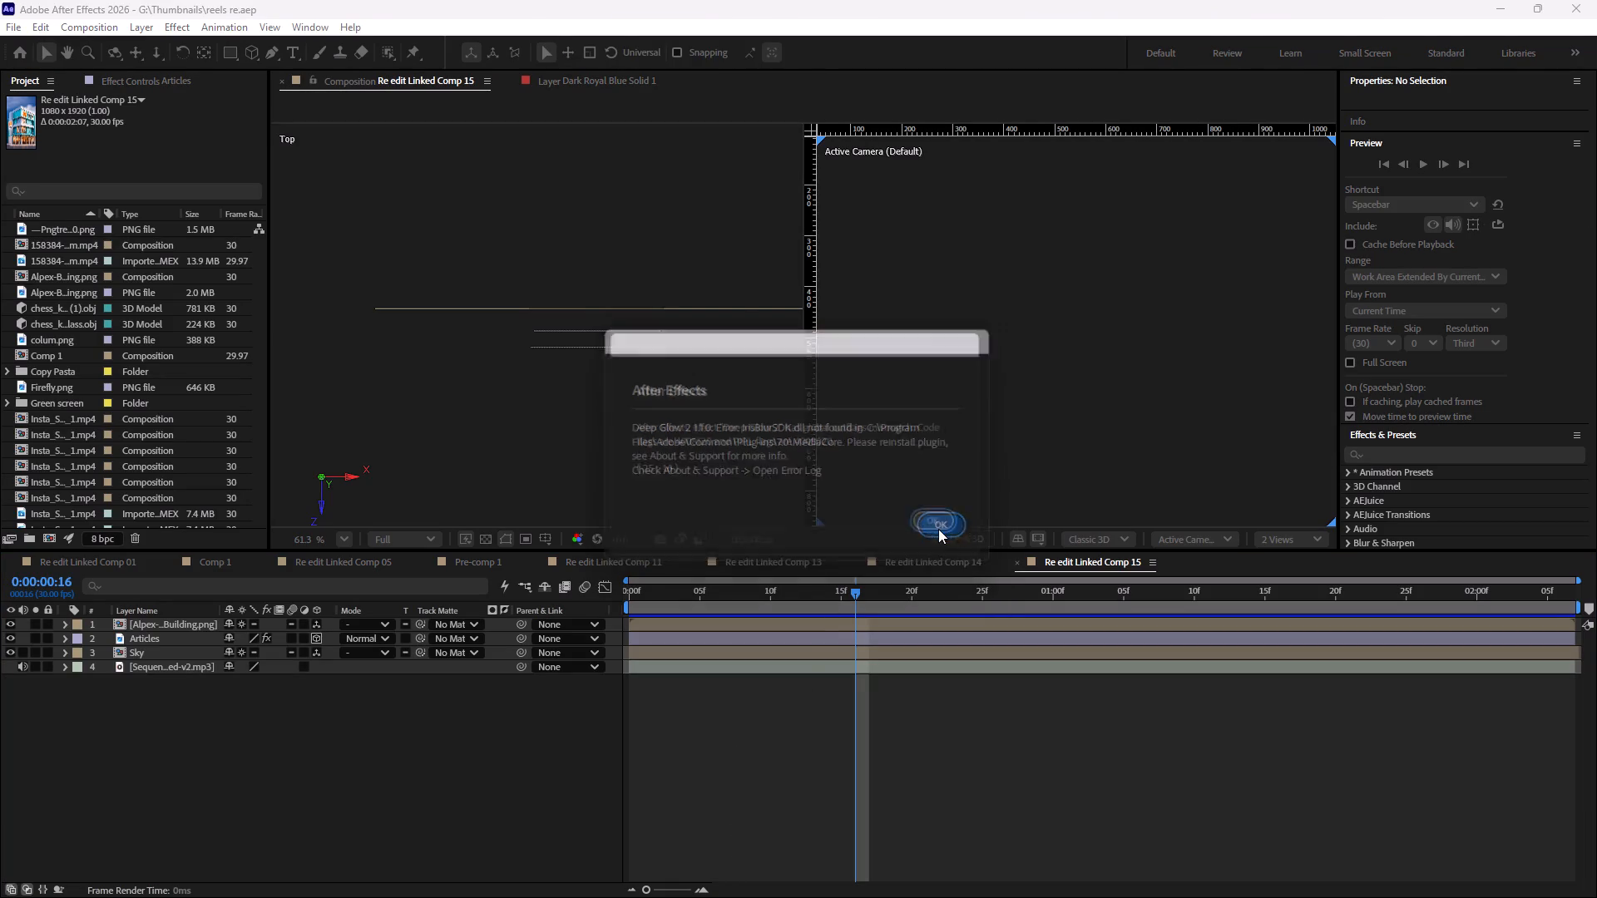
{"action": "left_click", "coordinate": [938, 529]}
{"action": "left_click", "coordinate": [933, 540]}
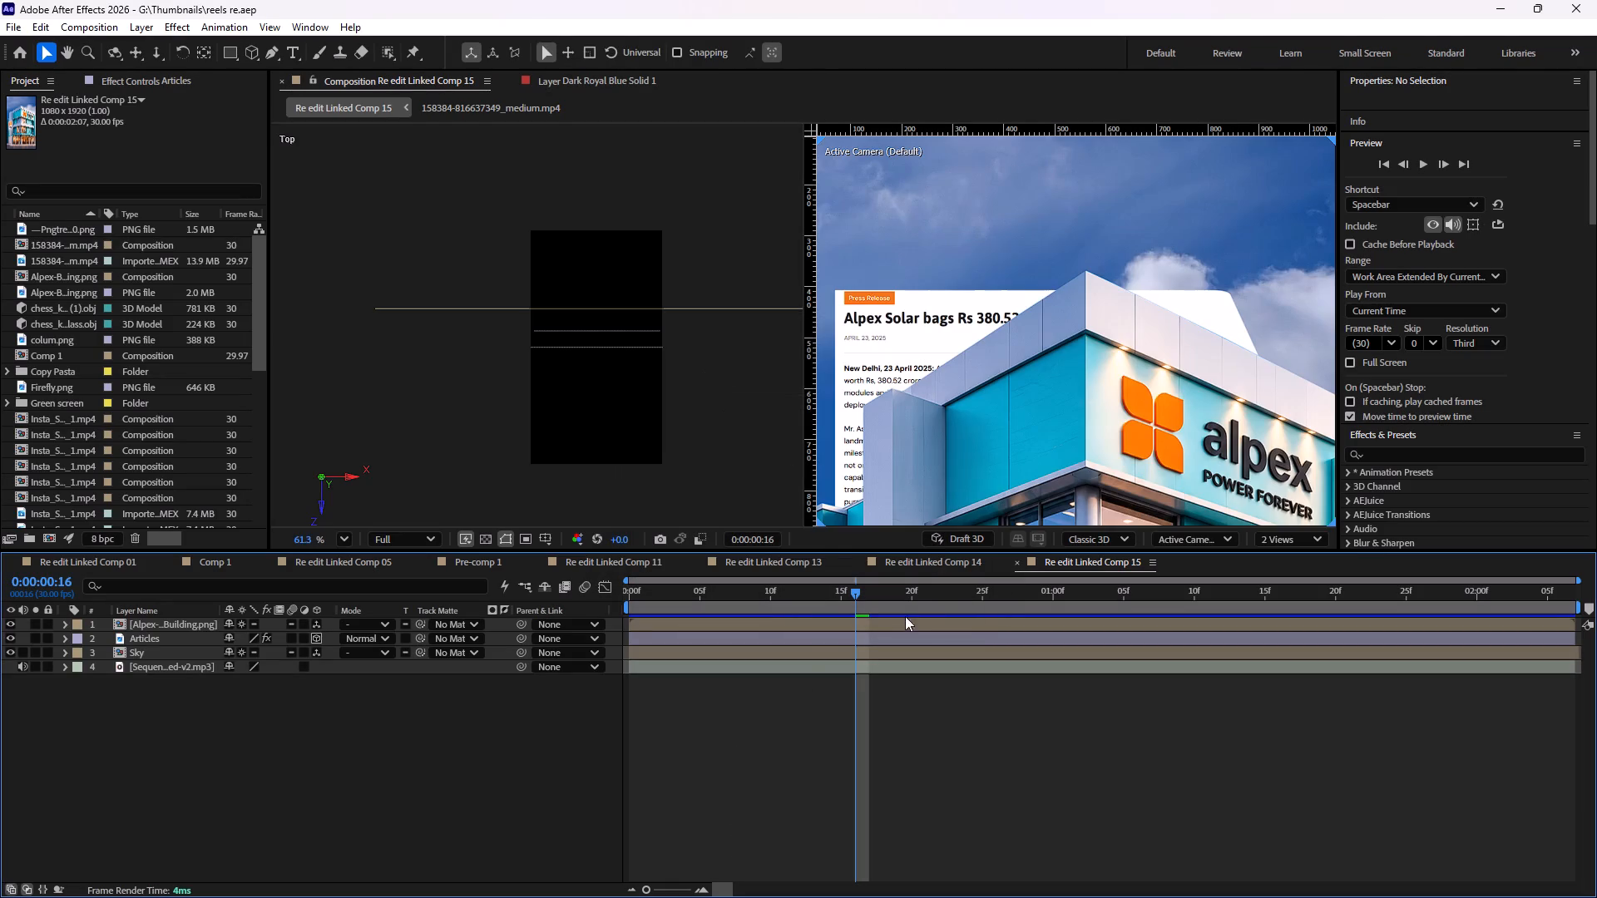
Preview the Re edit Linked Comp 15 composition from its first frame.
{"action": "left_click_drag", "start_coordinate": [858, 590], "coordinate": [608, 595]}
{"action": "key", "text": "space"}
{"action": "key", "text": "space"}
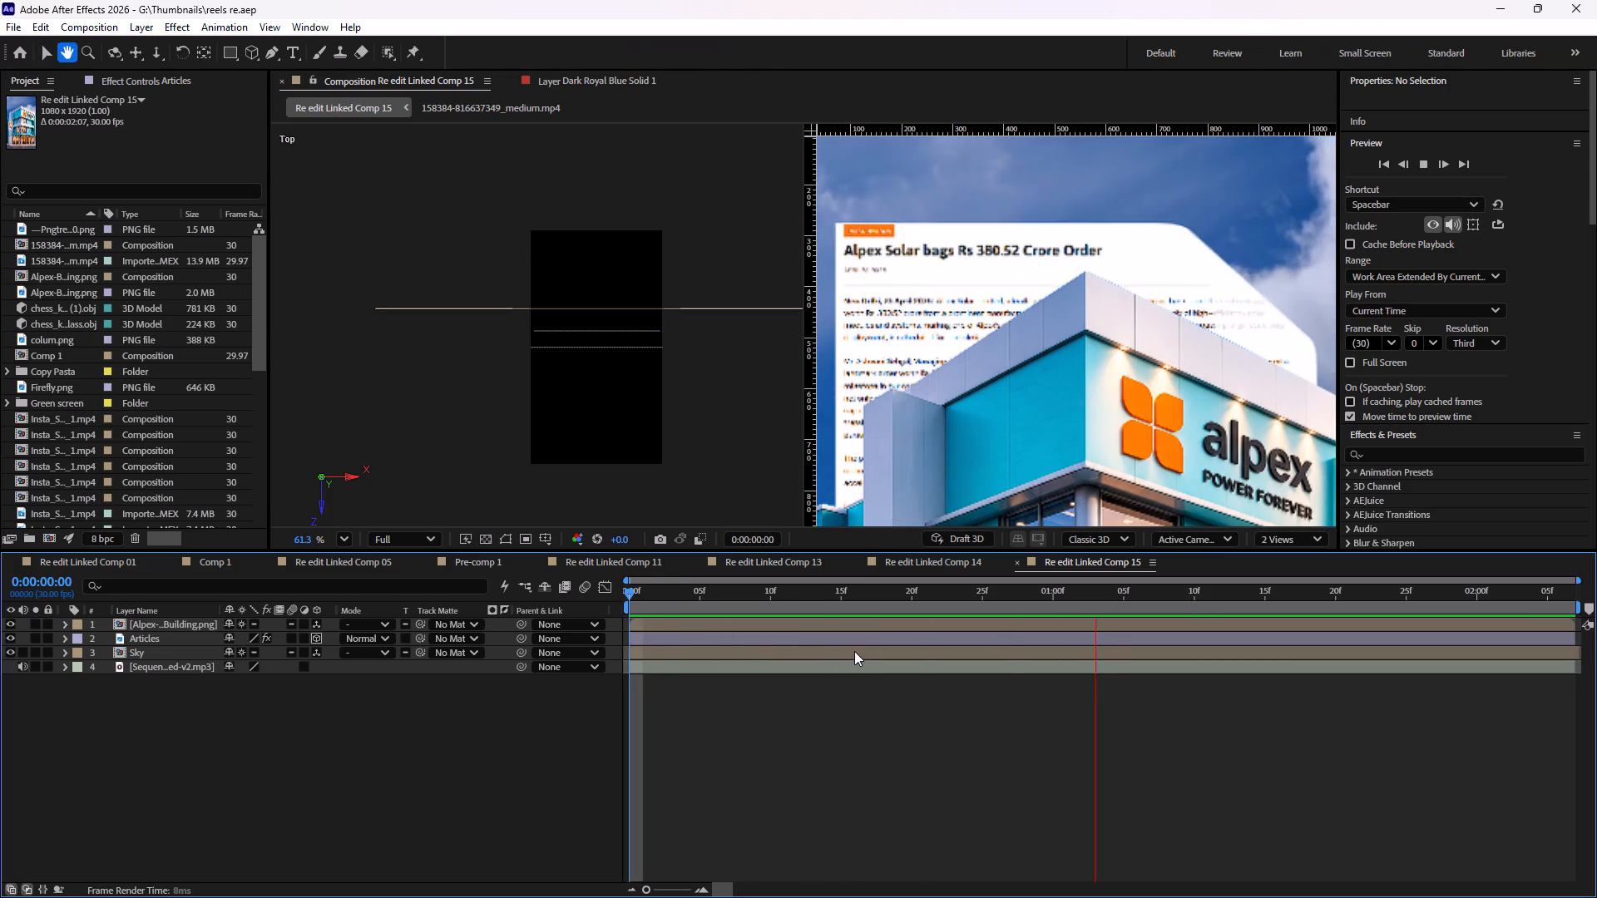
{"action": "key", "text": "space"}
Open the Re edit Linked Comp 14 composition and preview it from its first frame.
{"action": "left_click", "coordinate": [1020, 558]}
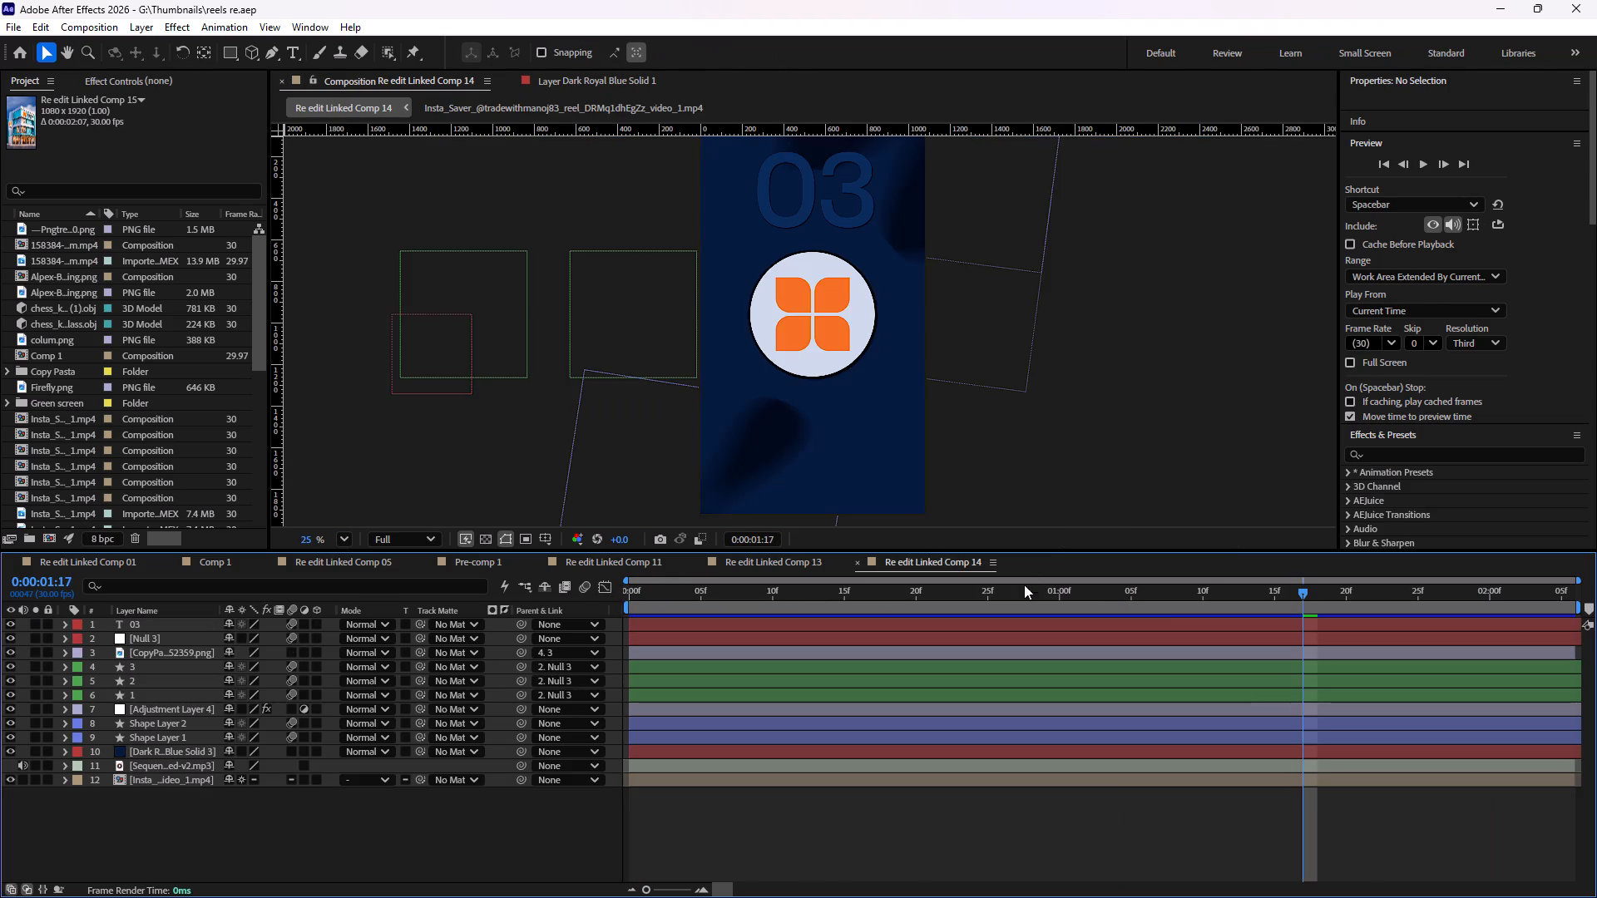
{"action": "left_click_drag", "start_coordinate": [1303, 592], "coordinate": [532, 595]}
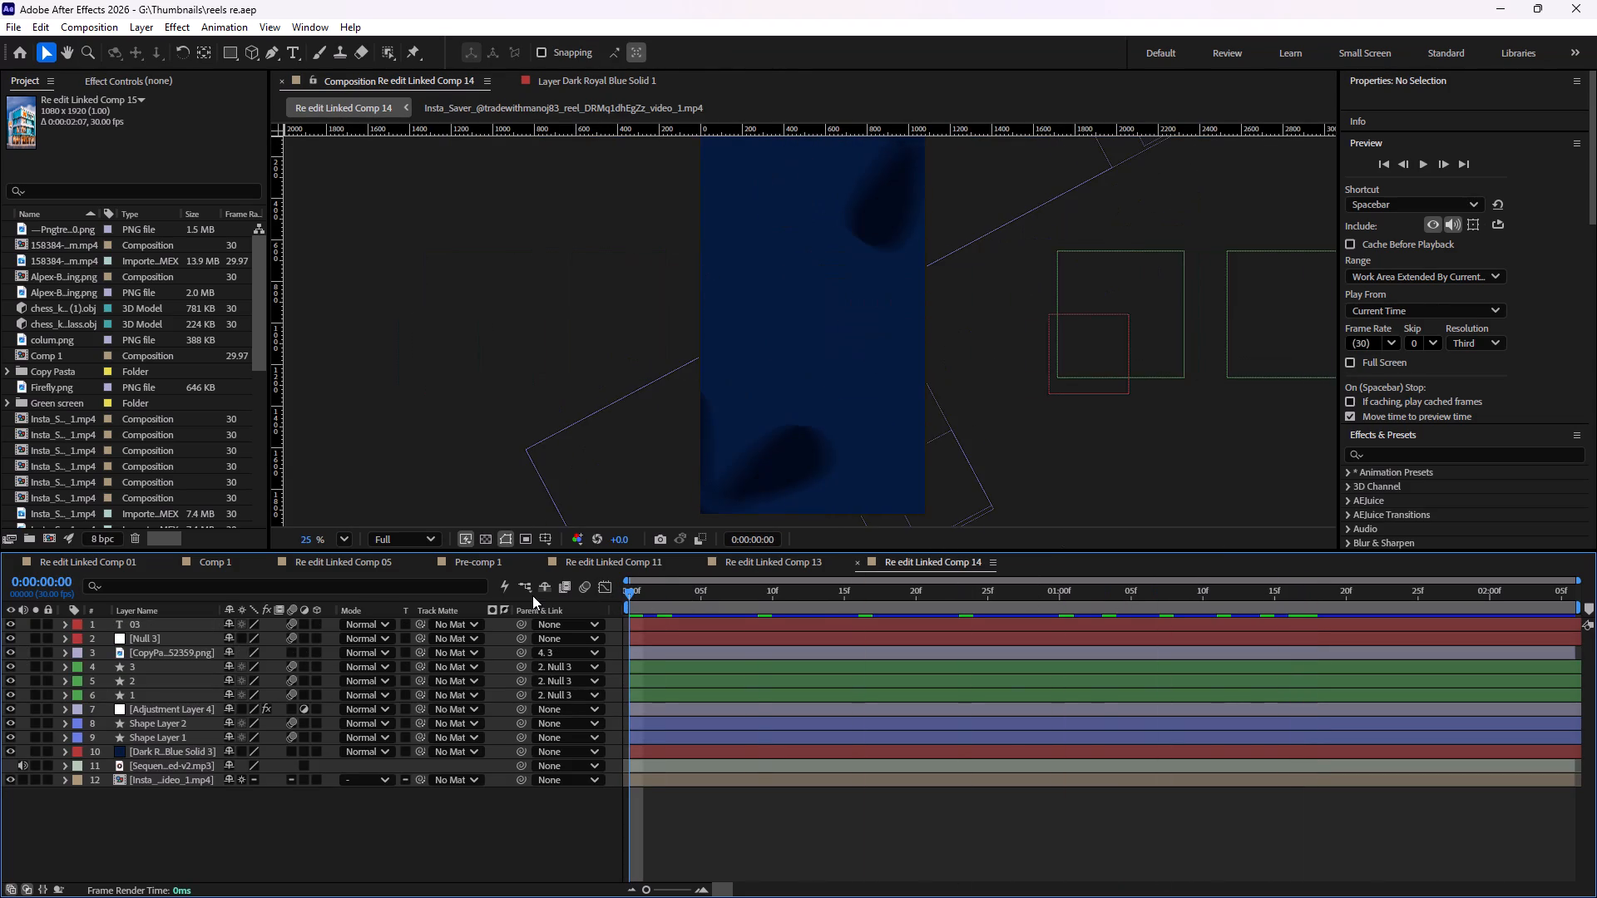
{"action": "key", "text": "space"}
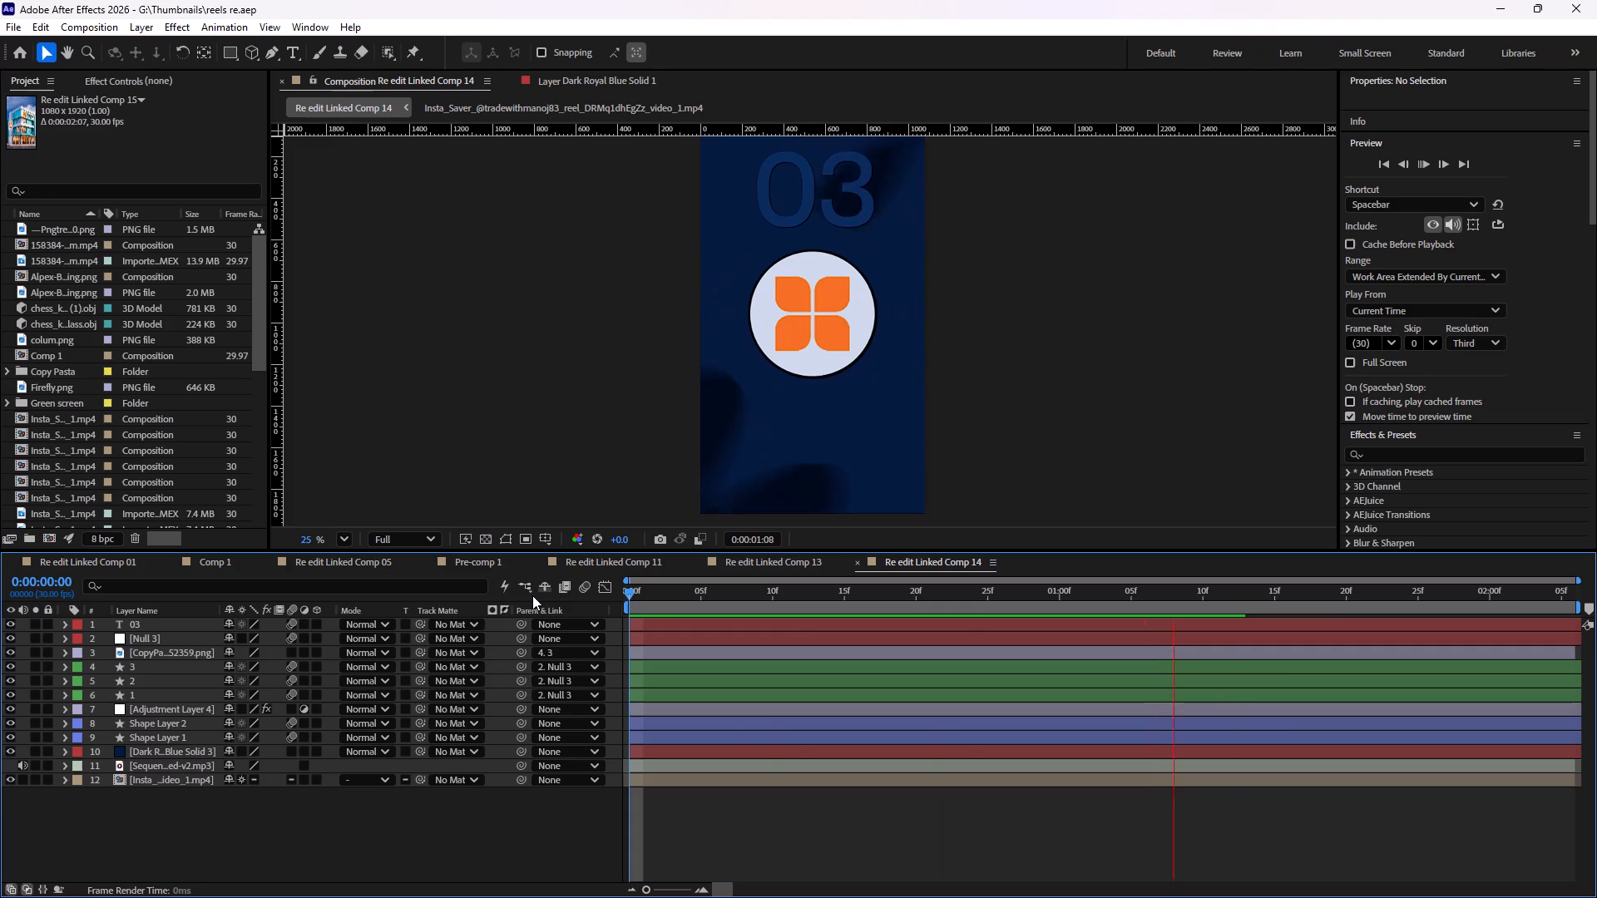
{"action": "key", "text": "space"}
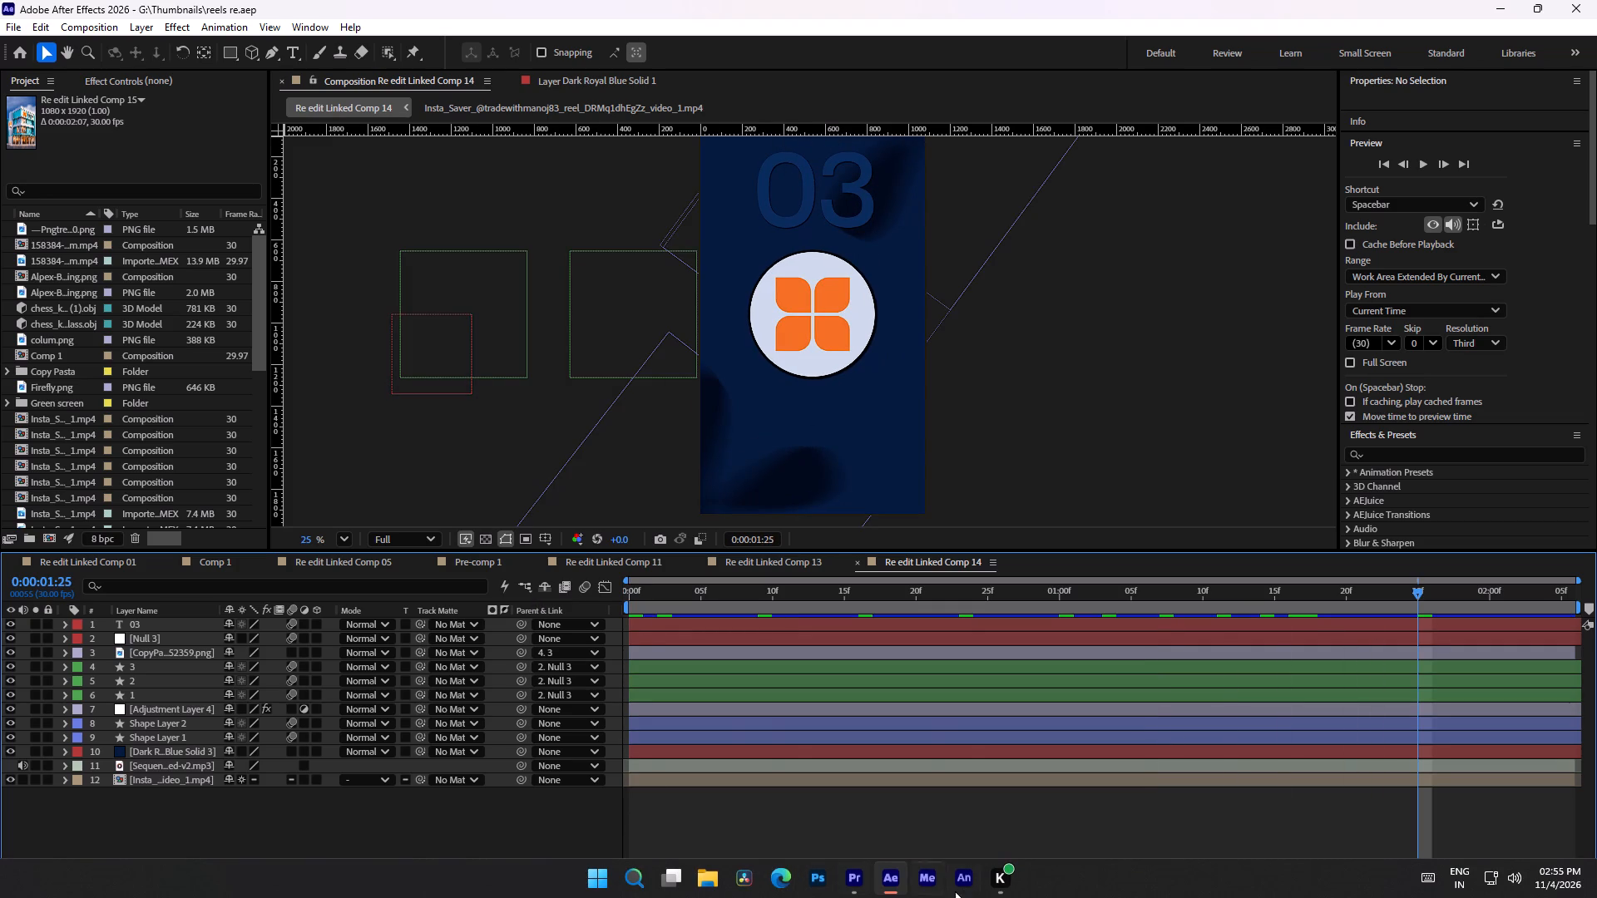
Switch back to Premiere and split the A1 audio clip where the two Insta_Saver clips meet on V1.
{"action": "left_click", "coordinate": [854, 862]}
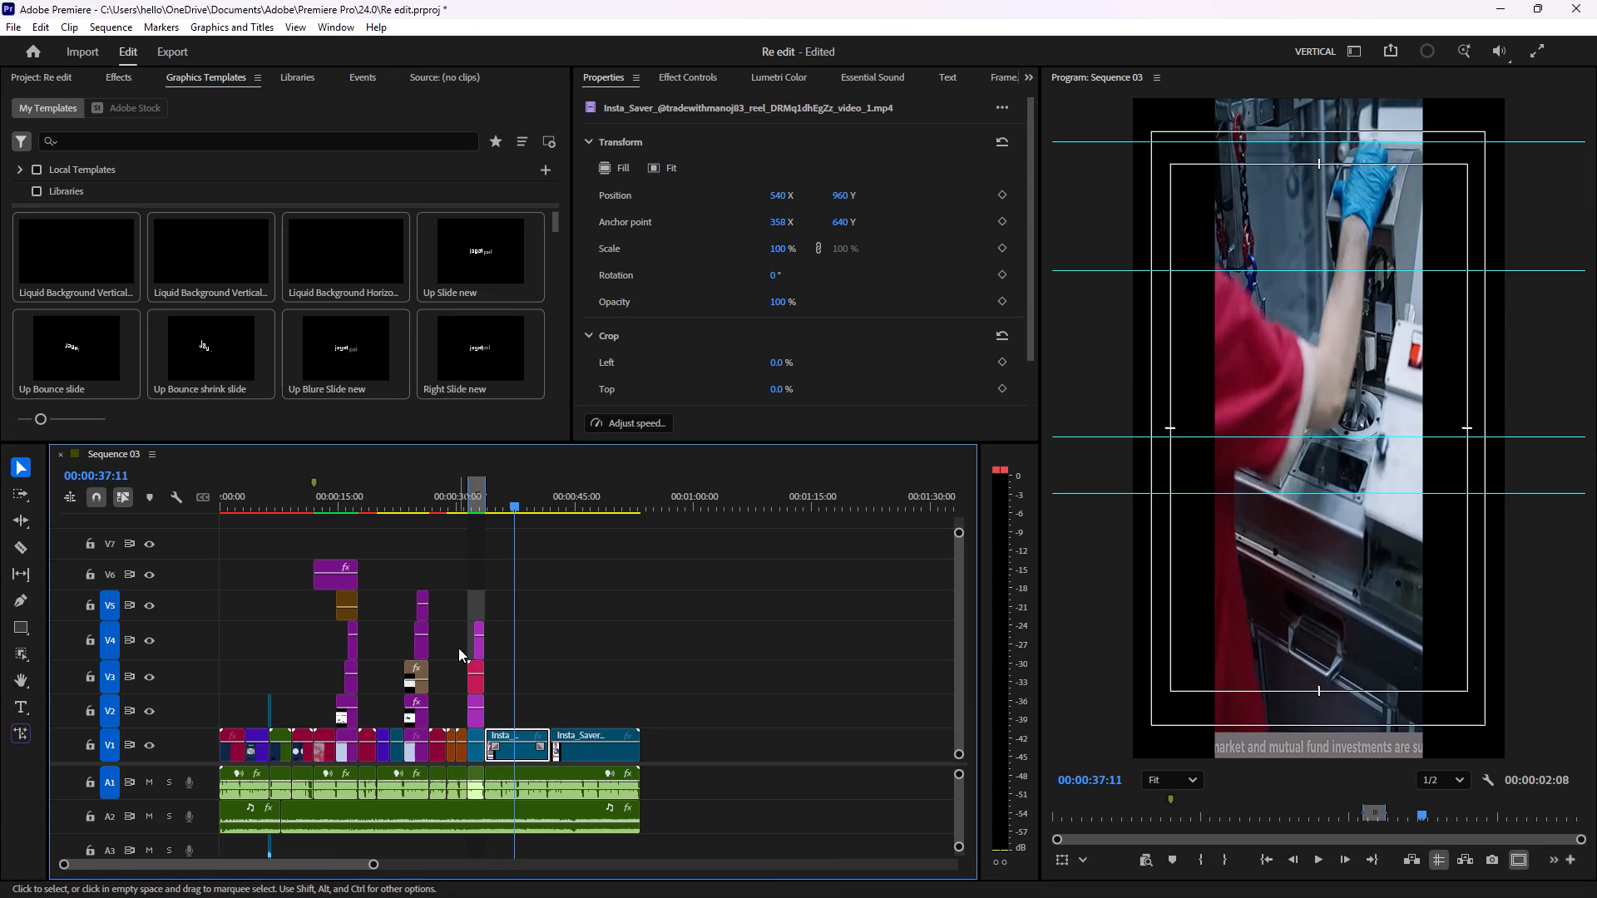
{"action": "left_click_drag", "start_coordinate": [530, 685], "coordinate": [515, 777]}
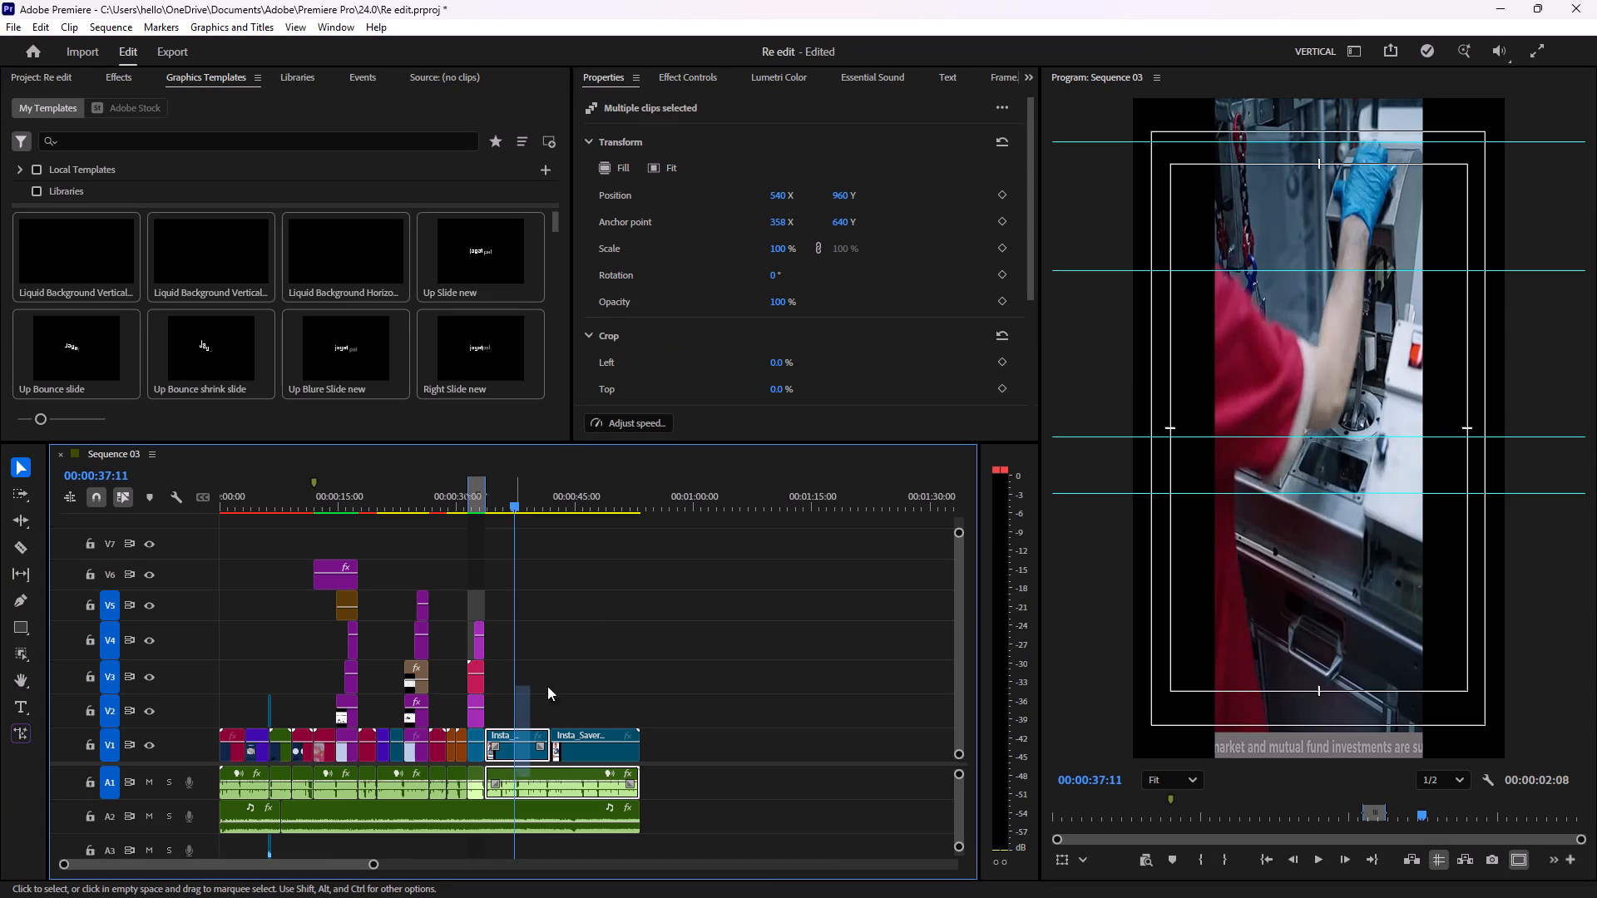
{"action": "left_click", "coordinate": [586, 604]}
{"action": "key", "text": "c"}
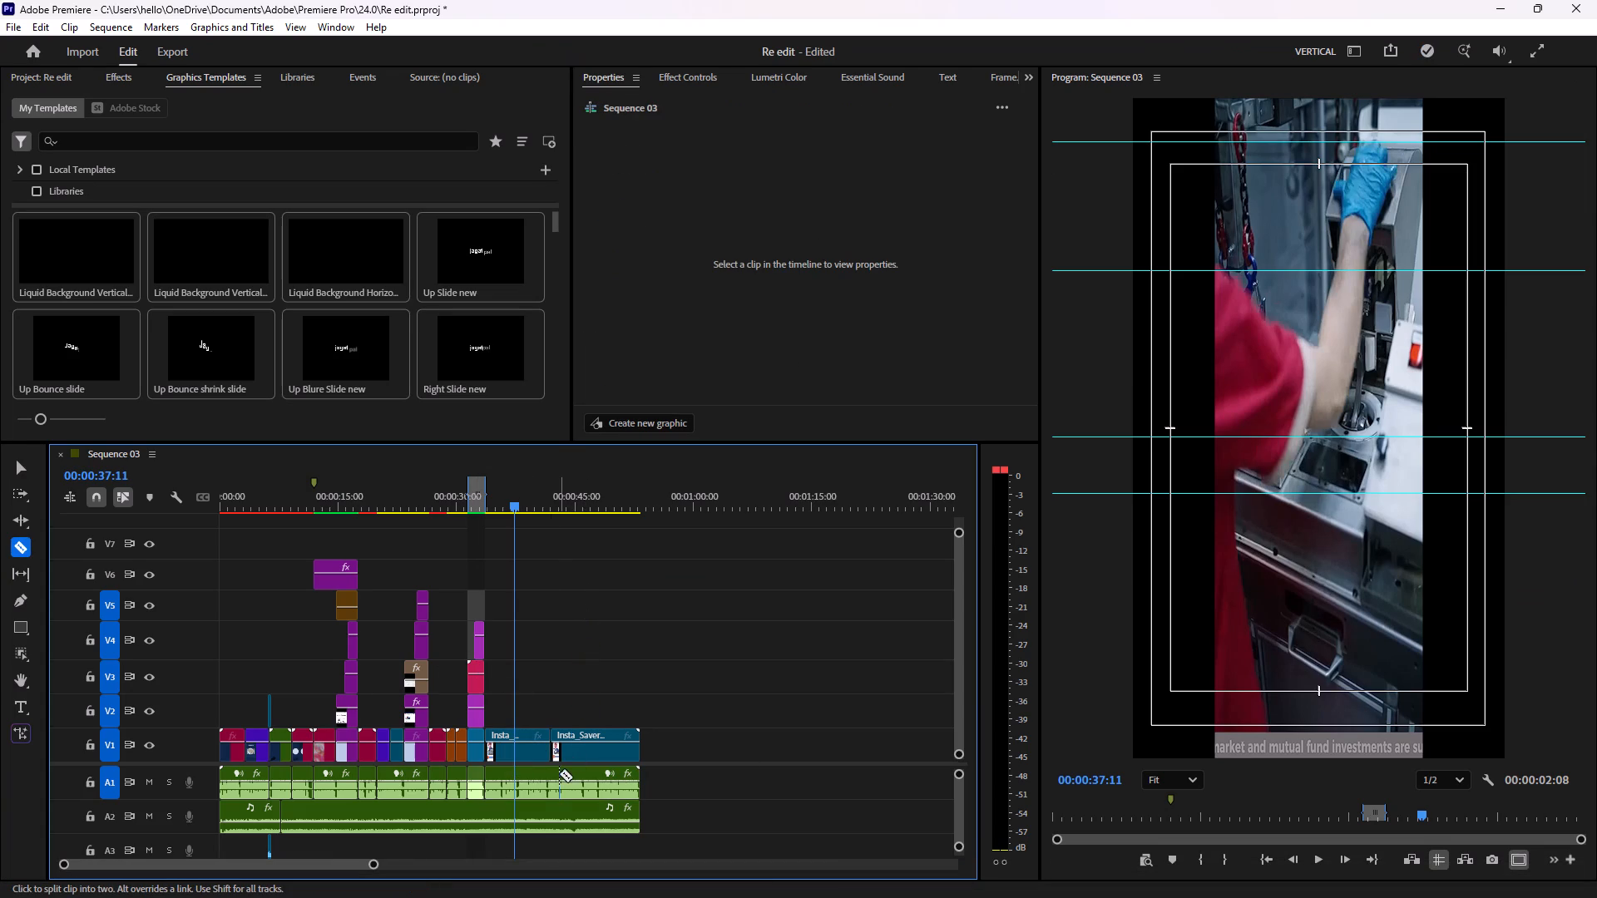
{"action": "left_click", "coordinate": [552, 780]}
{"action": "key", "text": "v"}
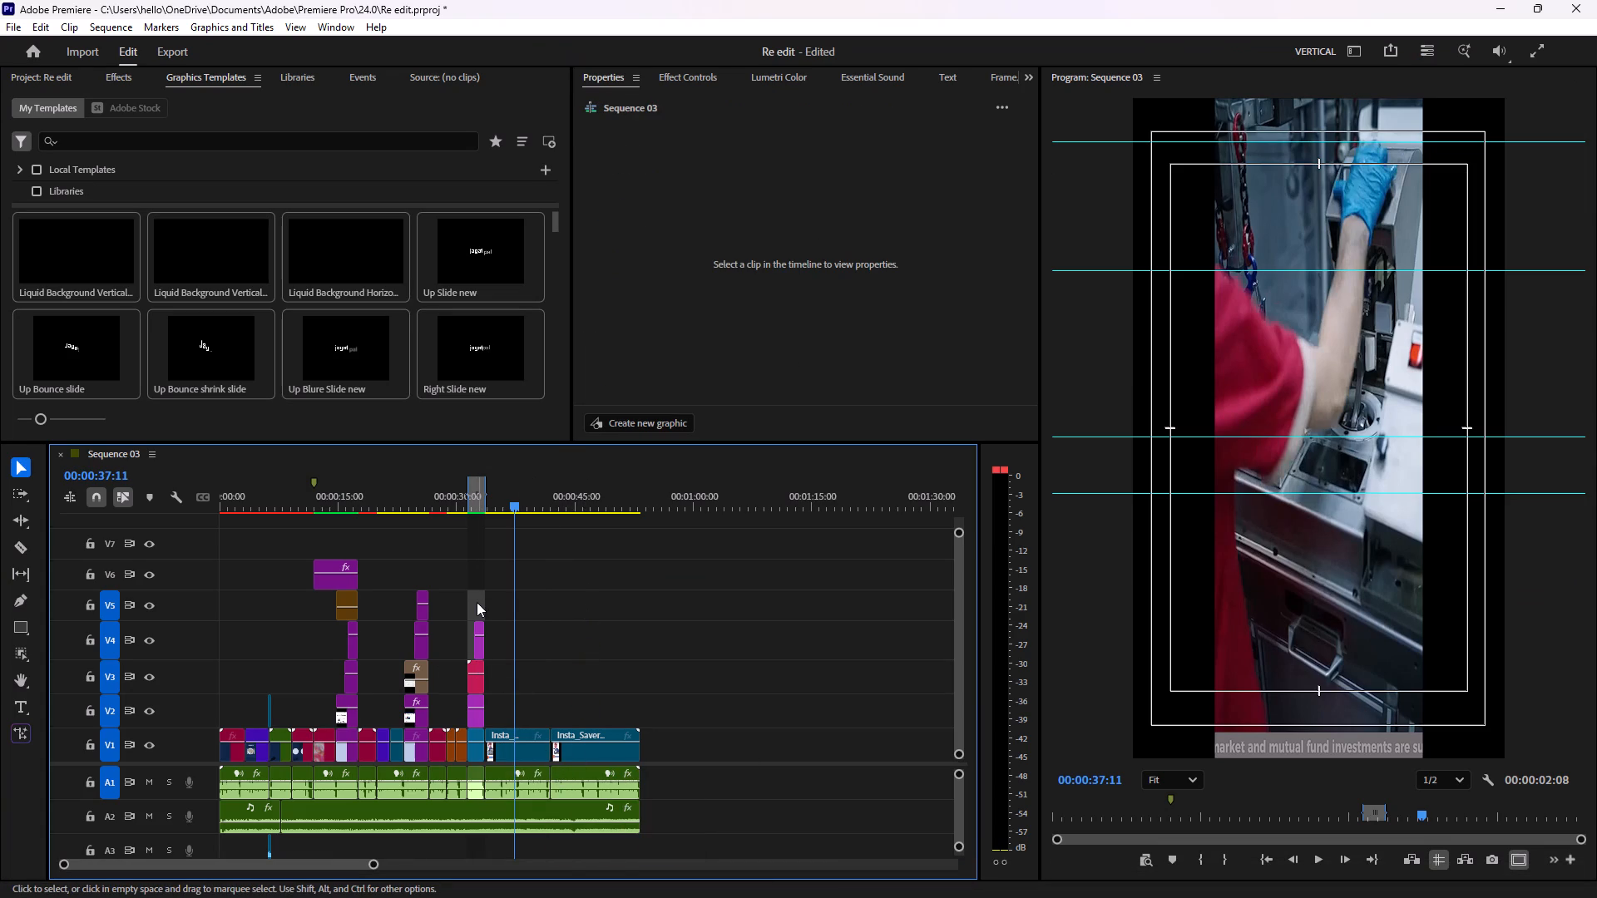
Review the first Insta_Saver clip's opening in Sequence 03 from about 00:00:33 and park the playhead at 00:00:35:21.
{"action": "key", "text": "space"}
{"action": "key", "text": "space"}
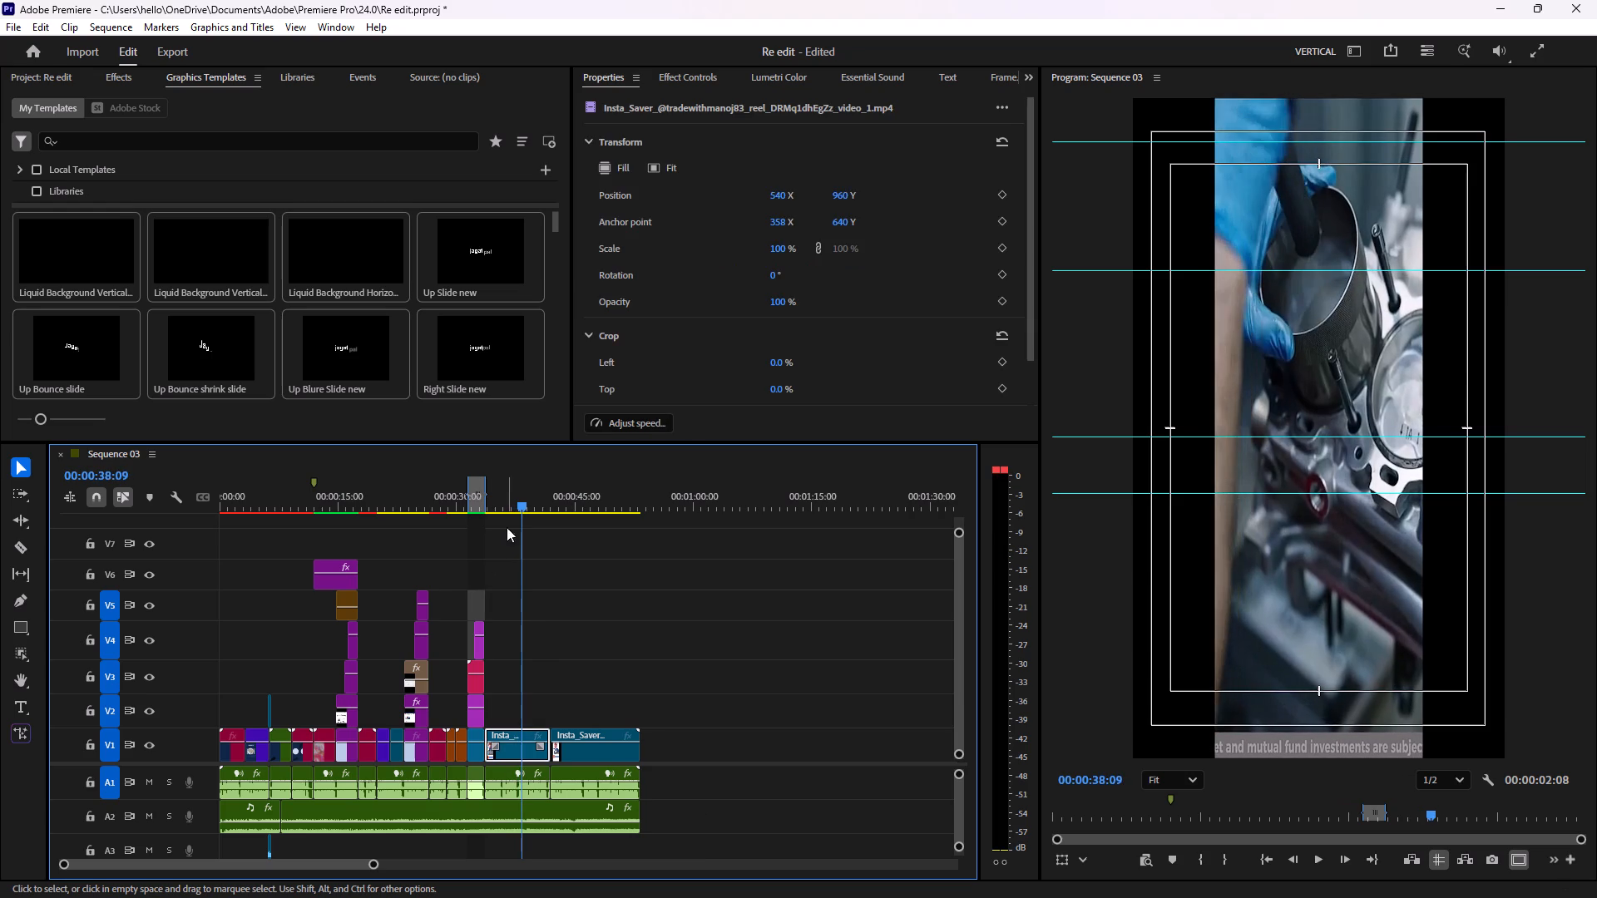
{"action": "left_click_drag", "start_coordinate": [519, 509], "coordinate": [492, 516]}
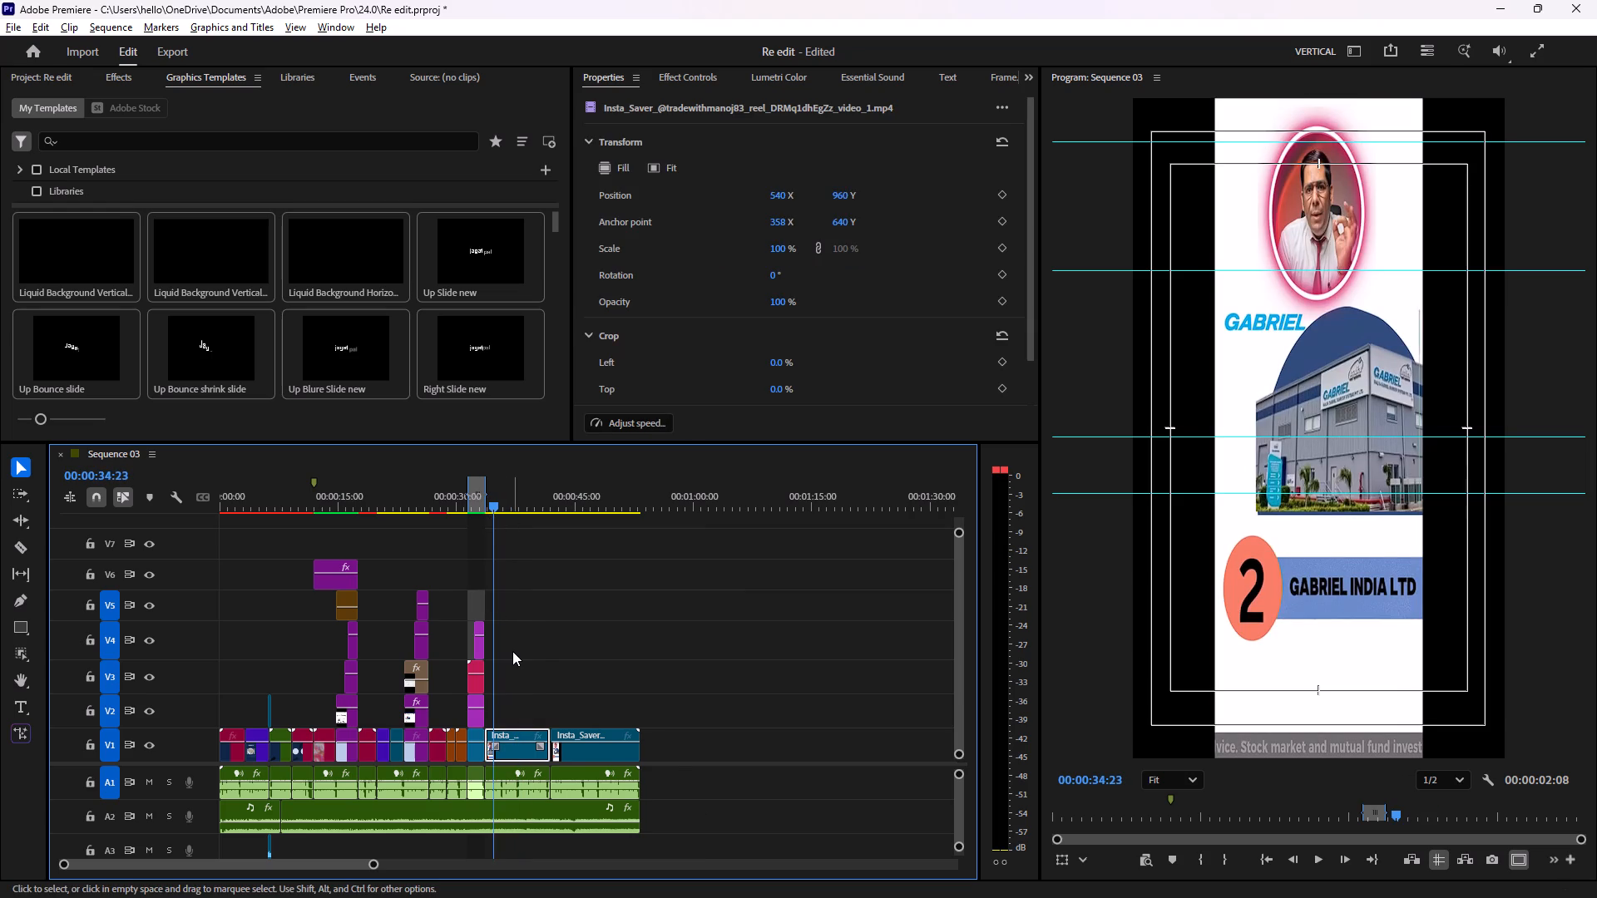
{"action": "scroll", "coordinate": [512, 651], "scroll_direction": "up", "scroll_amount": 20, "text": "alt"}
{"action": "left_click", "coordinate": [412, 504]}
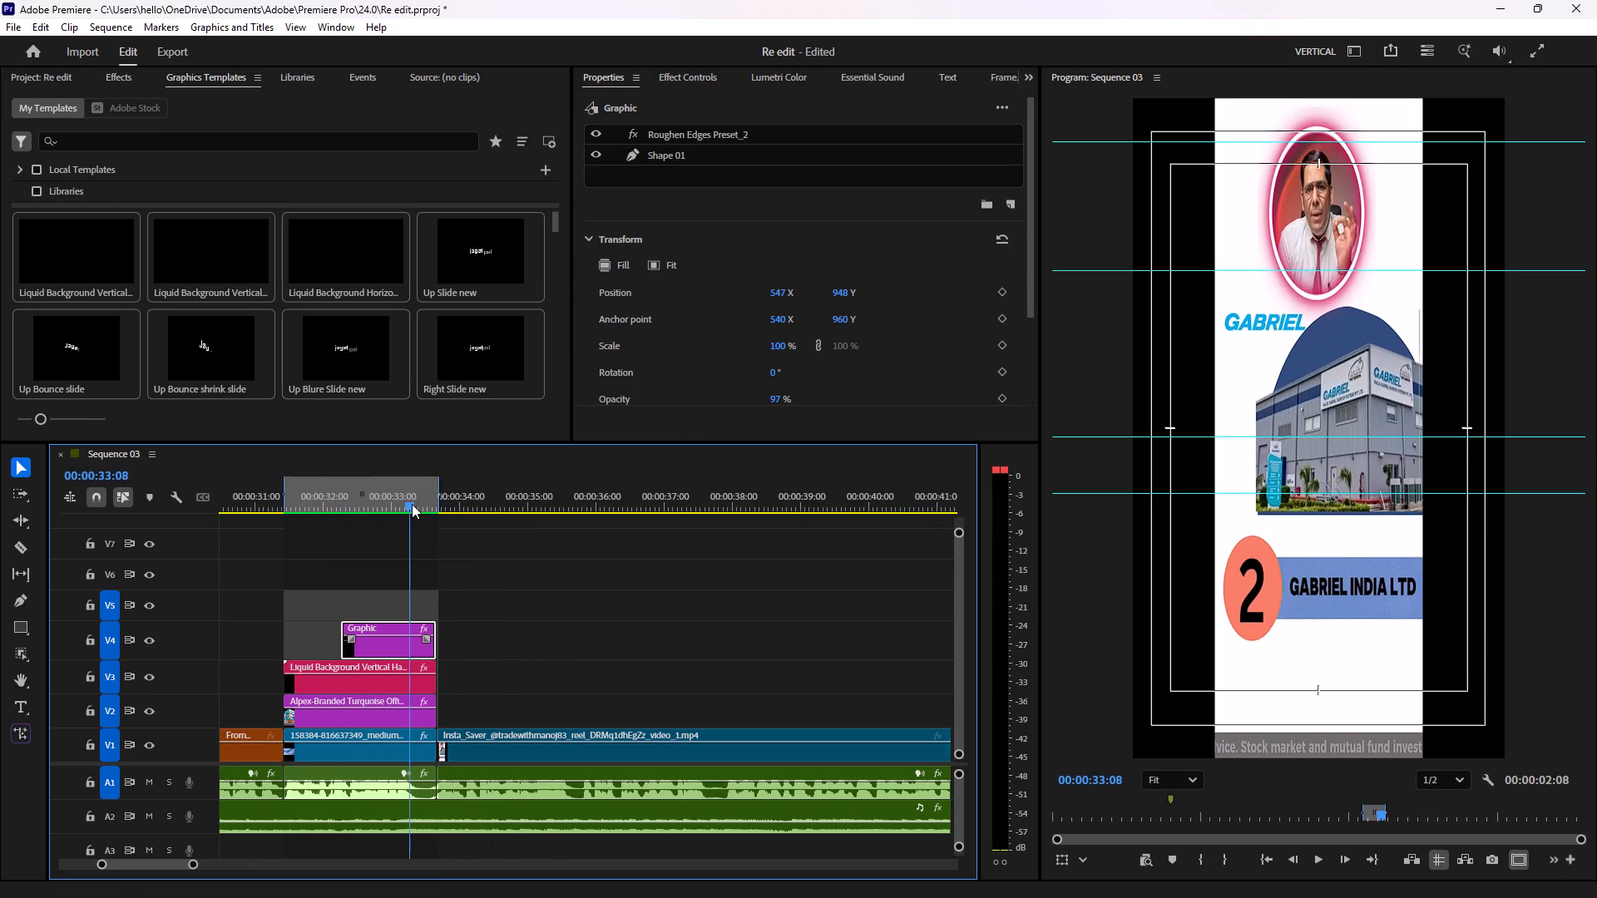
{"action": "key", "text": "space"}
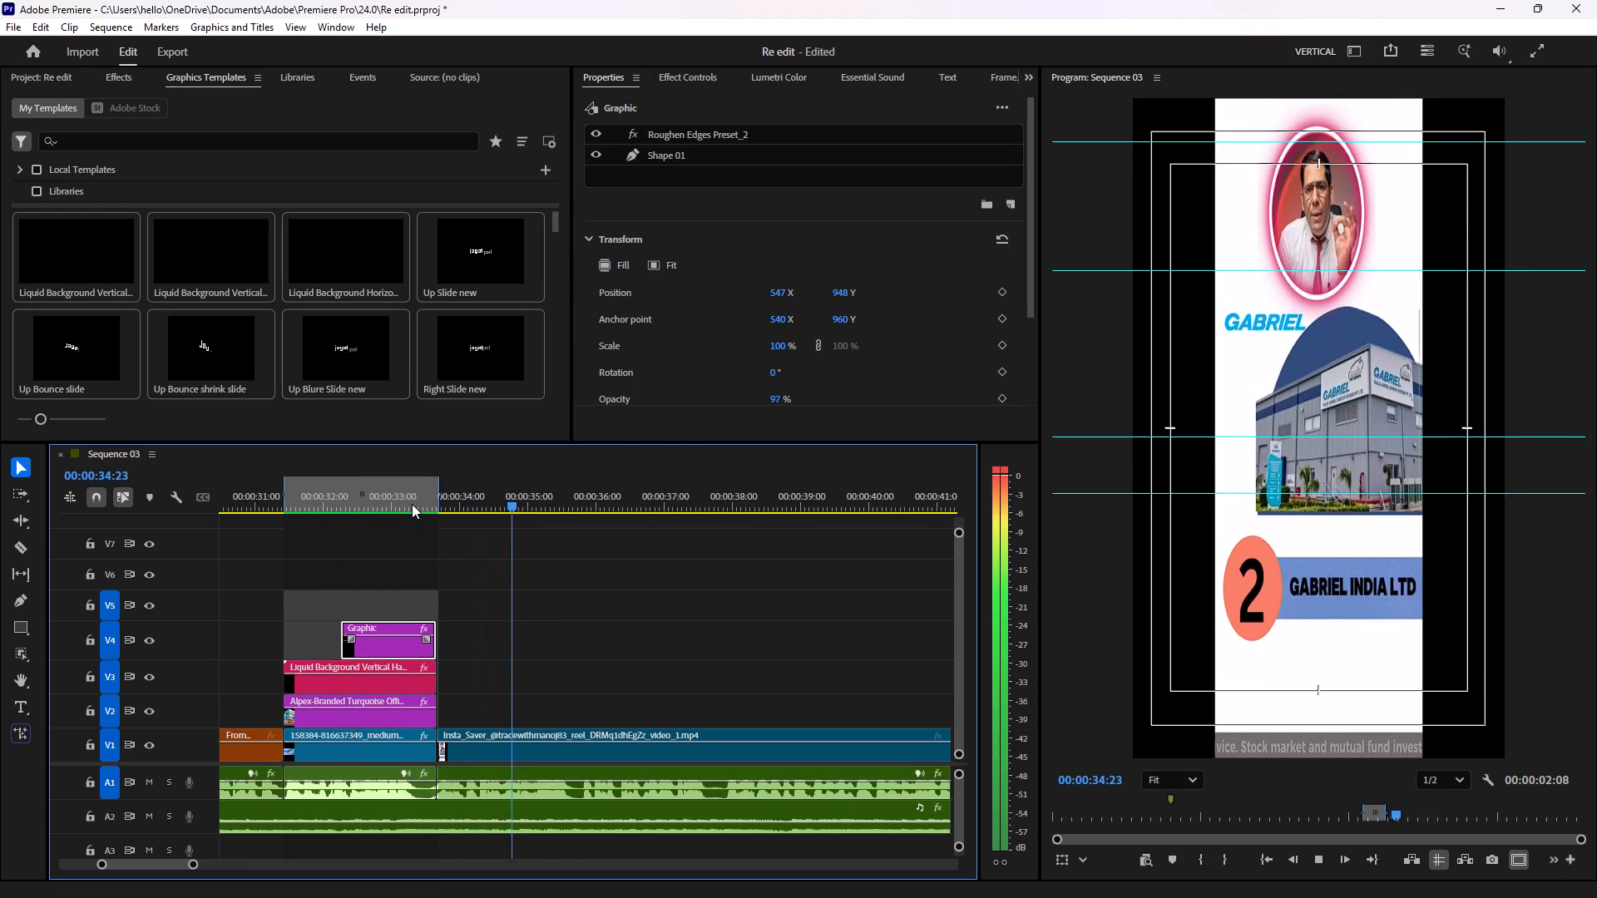
{"action": "key", "text": "space"}
{"action": "key", "text": "space"}
{"action": "key", "text": "space"}
{"action": "key", "text": "space"}
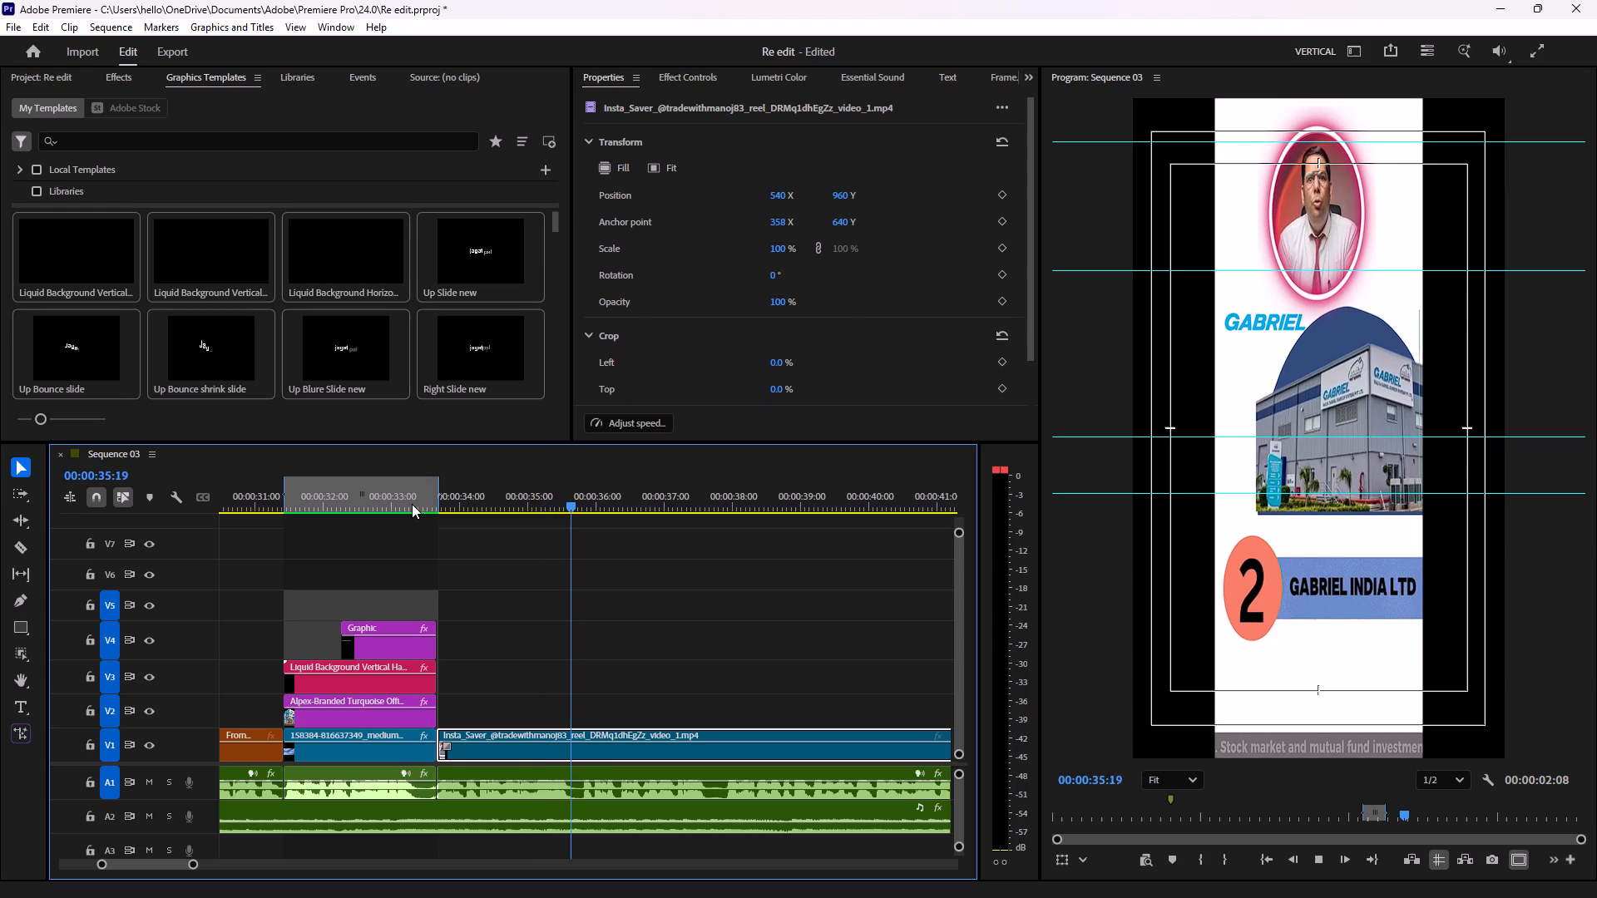
{"action": "key", "text": "space"}
{"action": "left_click_drag", "start_coordinate": [598, 499], "coordinate": [579, 507]}
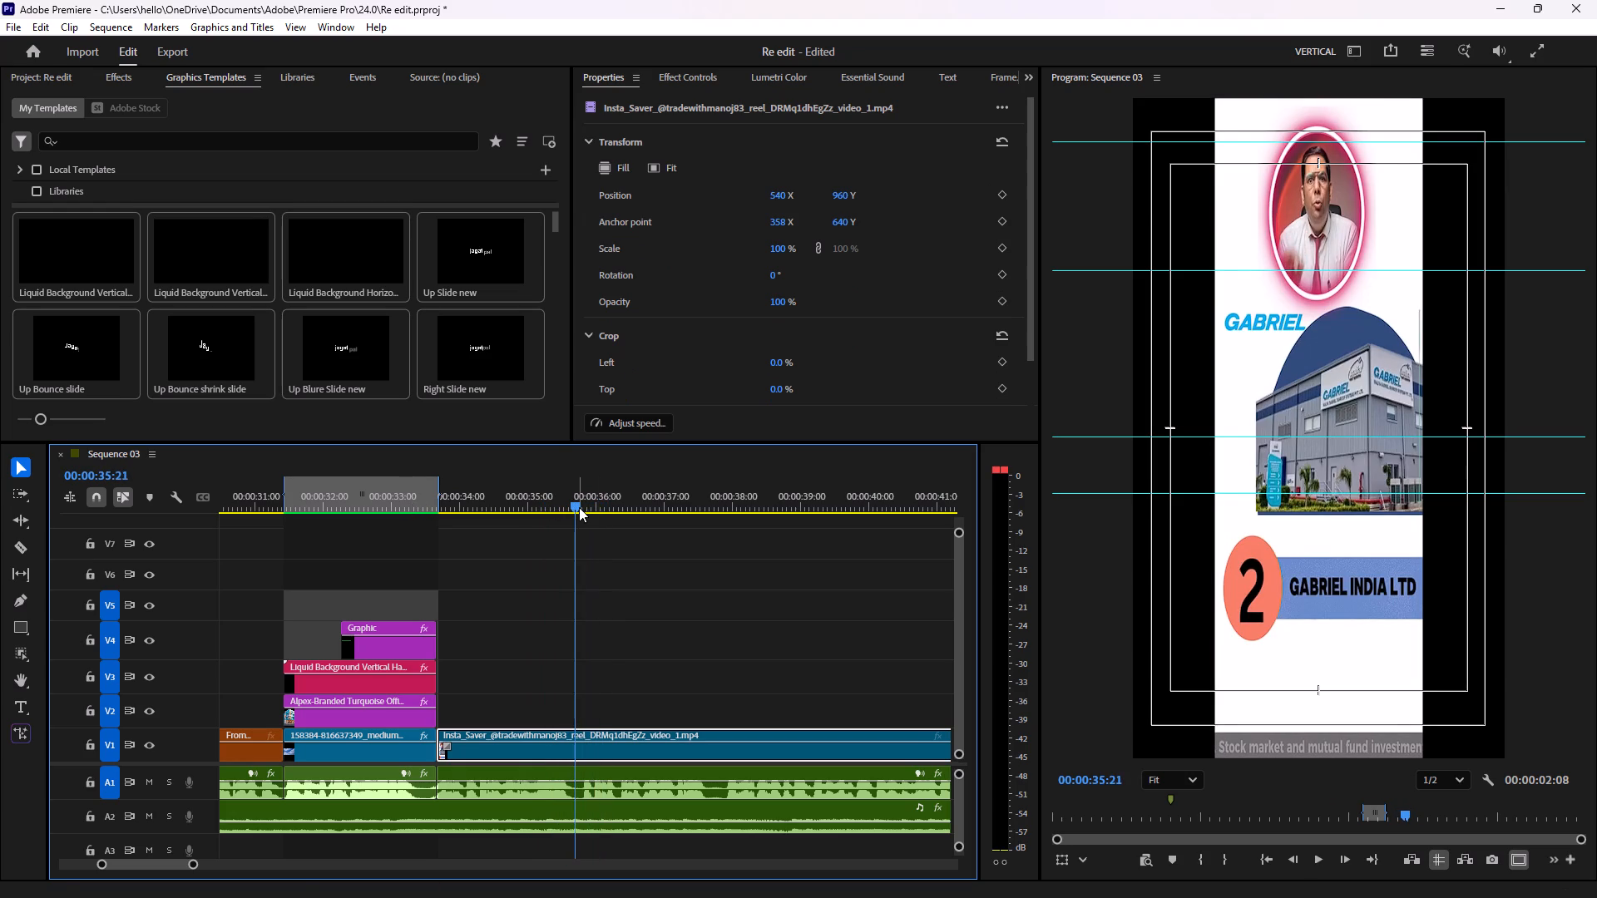
Split the Insta_Saver clip on V1 and the audio clip on A1 at 00:00:35:21.
{"action": "key", "text": "c"}
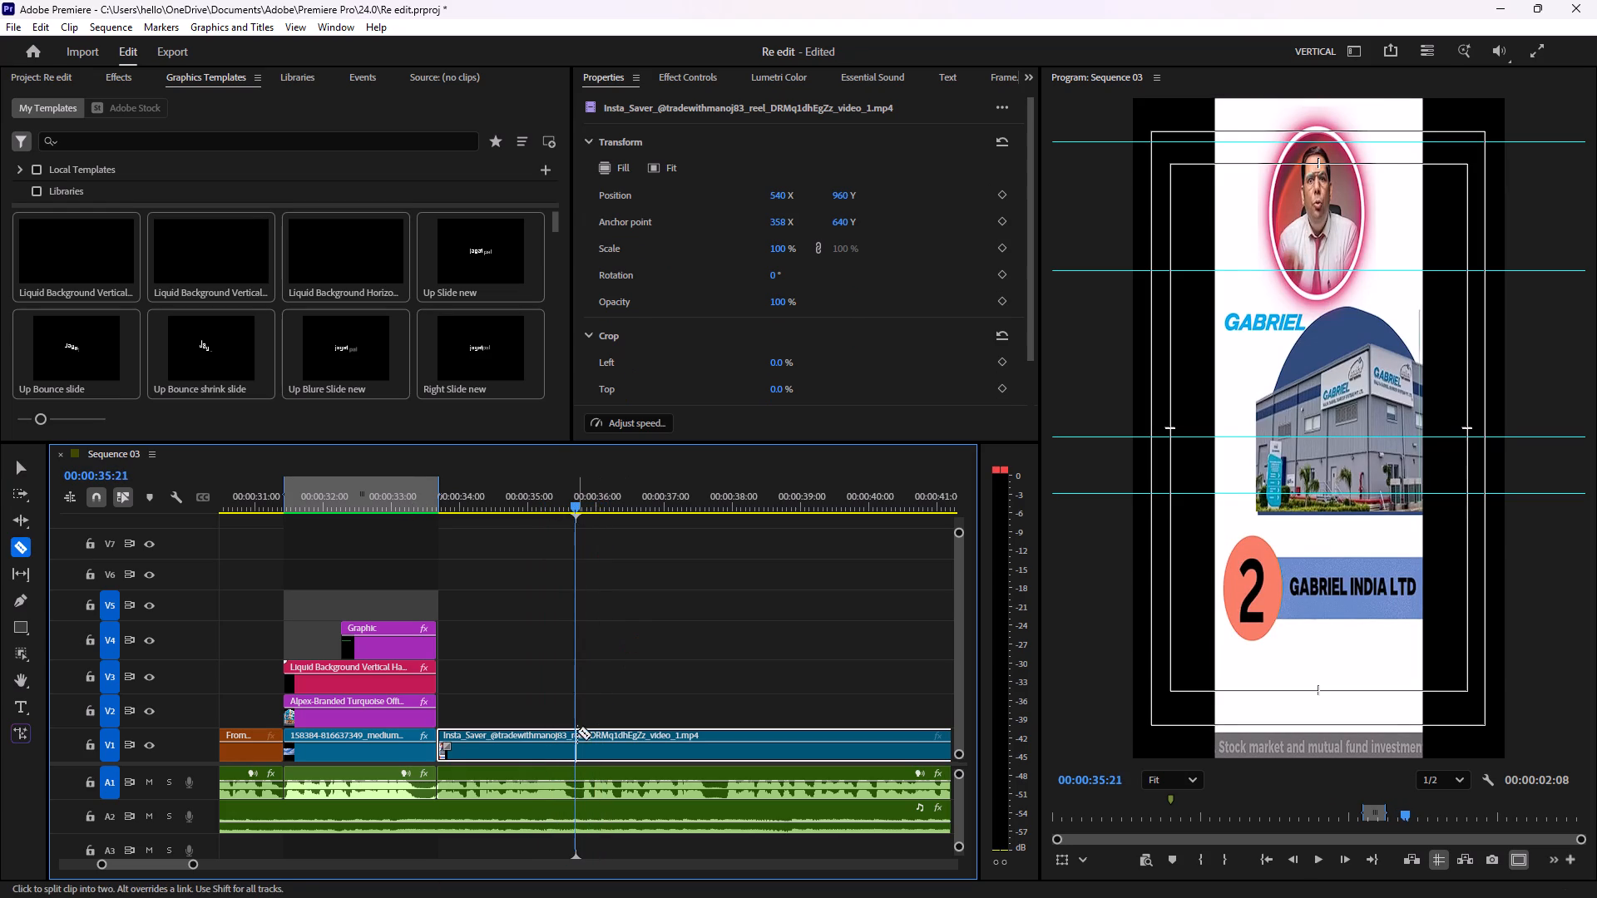
{"action": "left_click", "coordinate": [577, 735]}
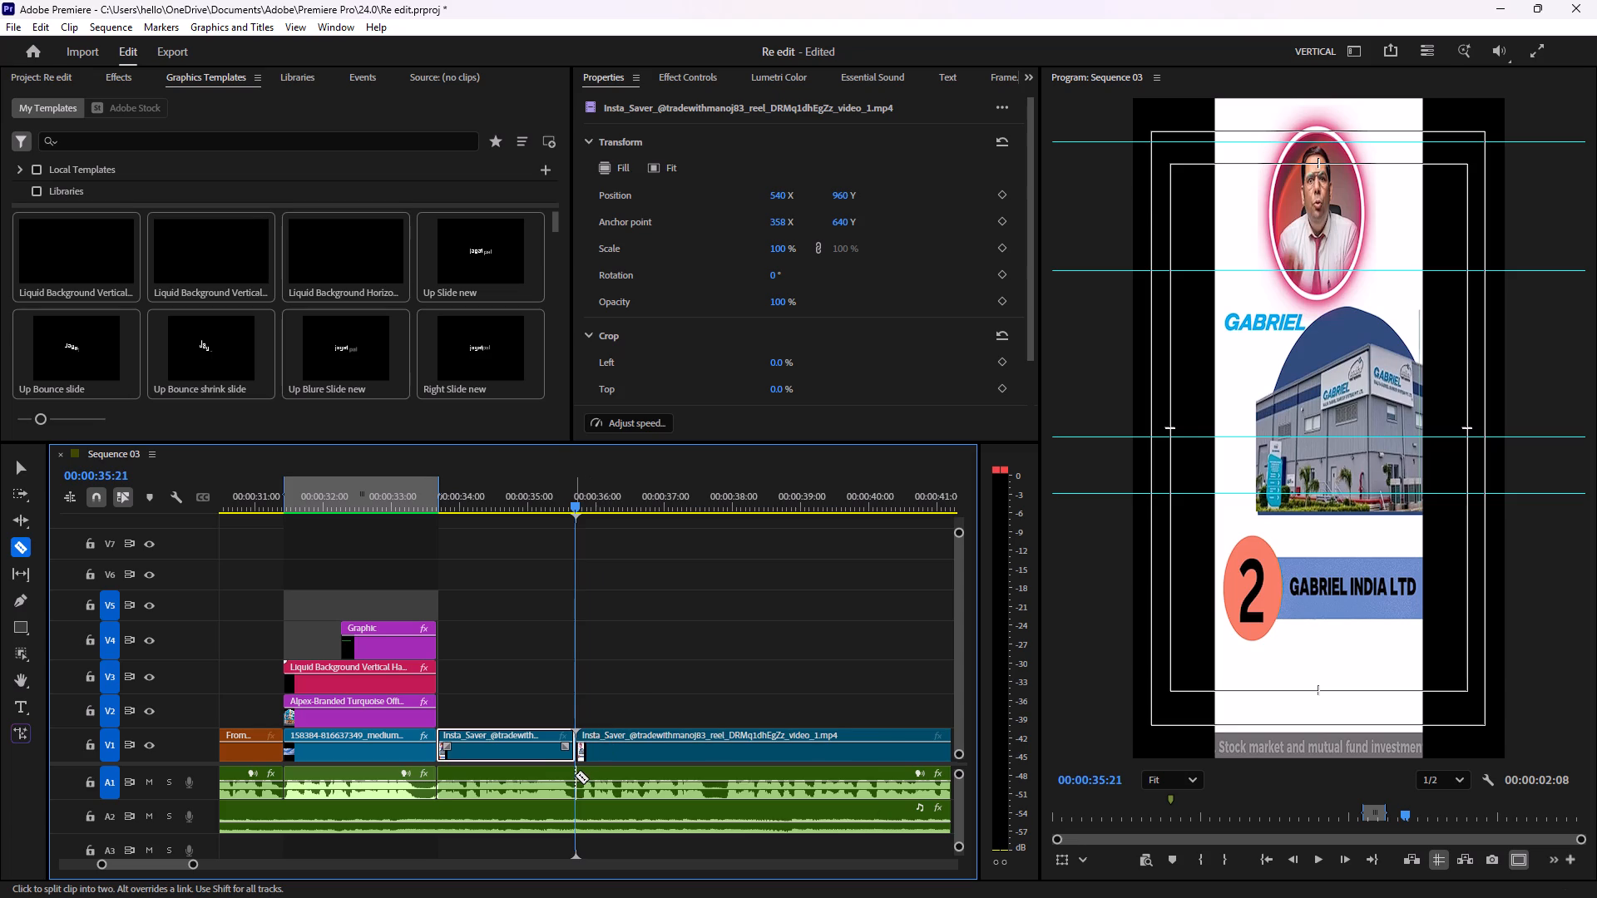
{"action": "left_click", "coordinate": [575, 776]}
{"action": "key", "text": "v"}
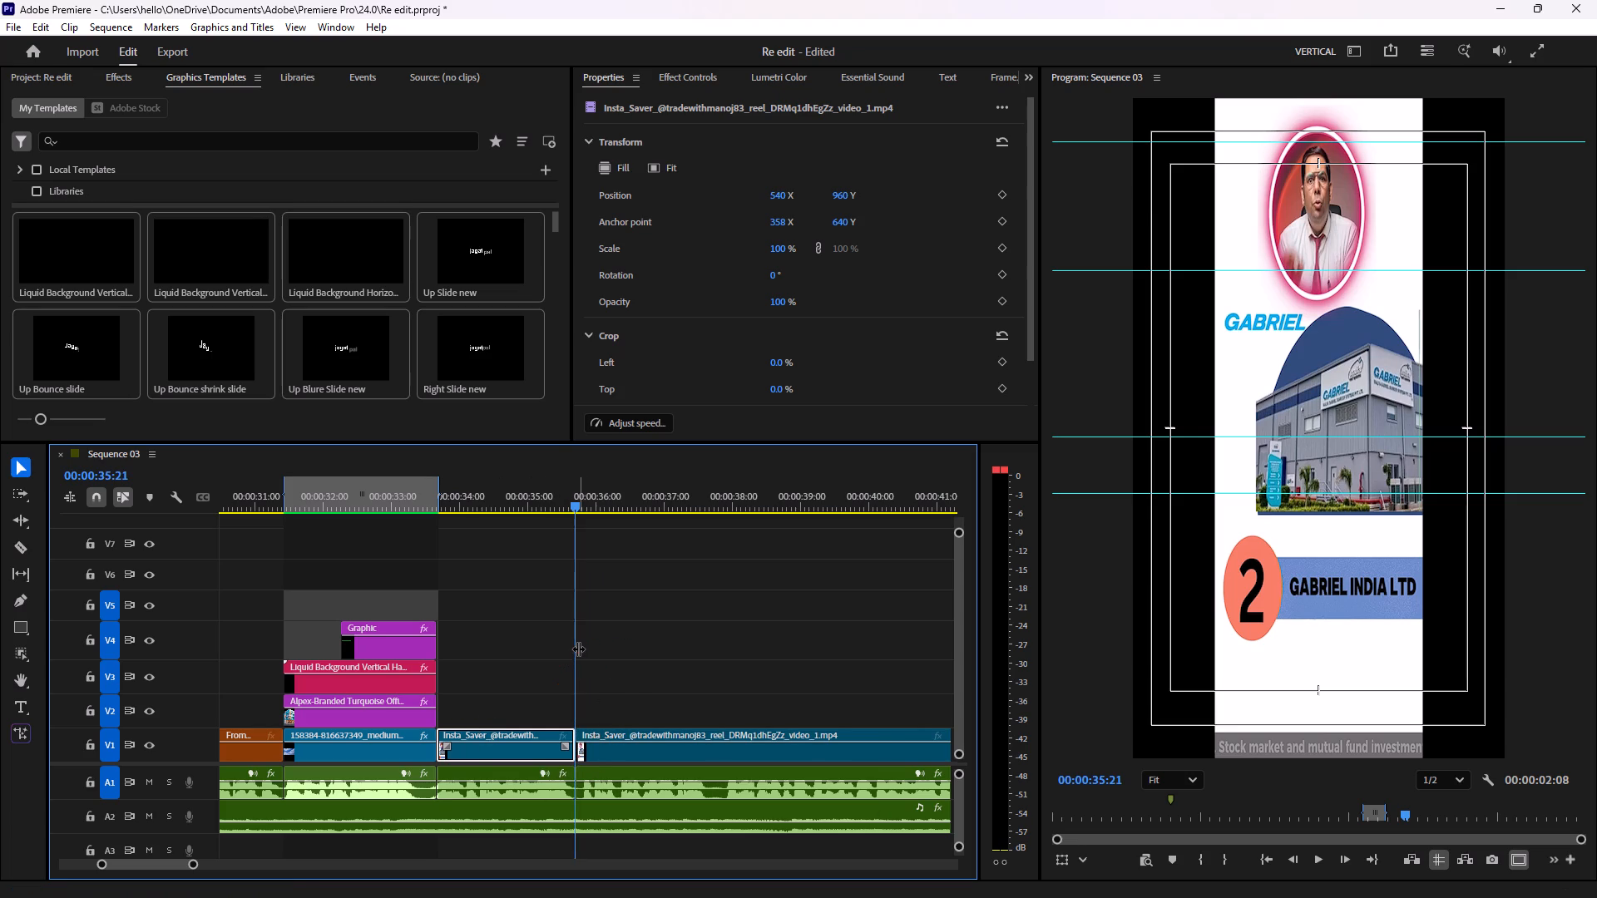
{"action": "left_click", "coordinate": [646, 622]}
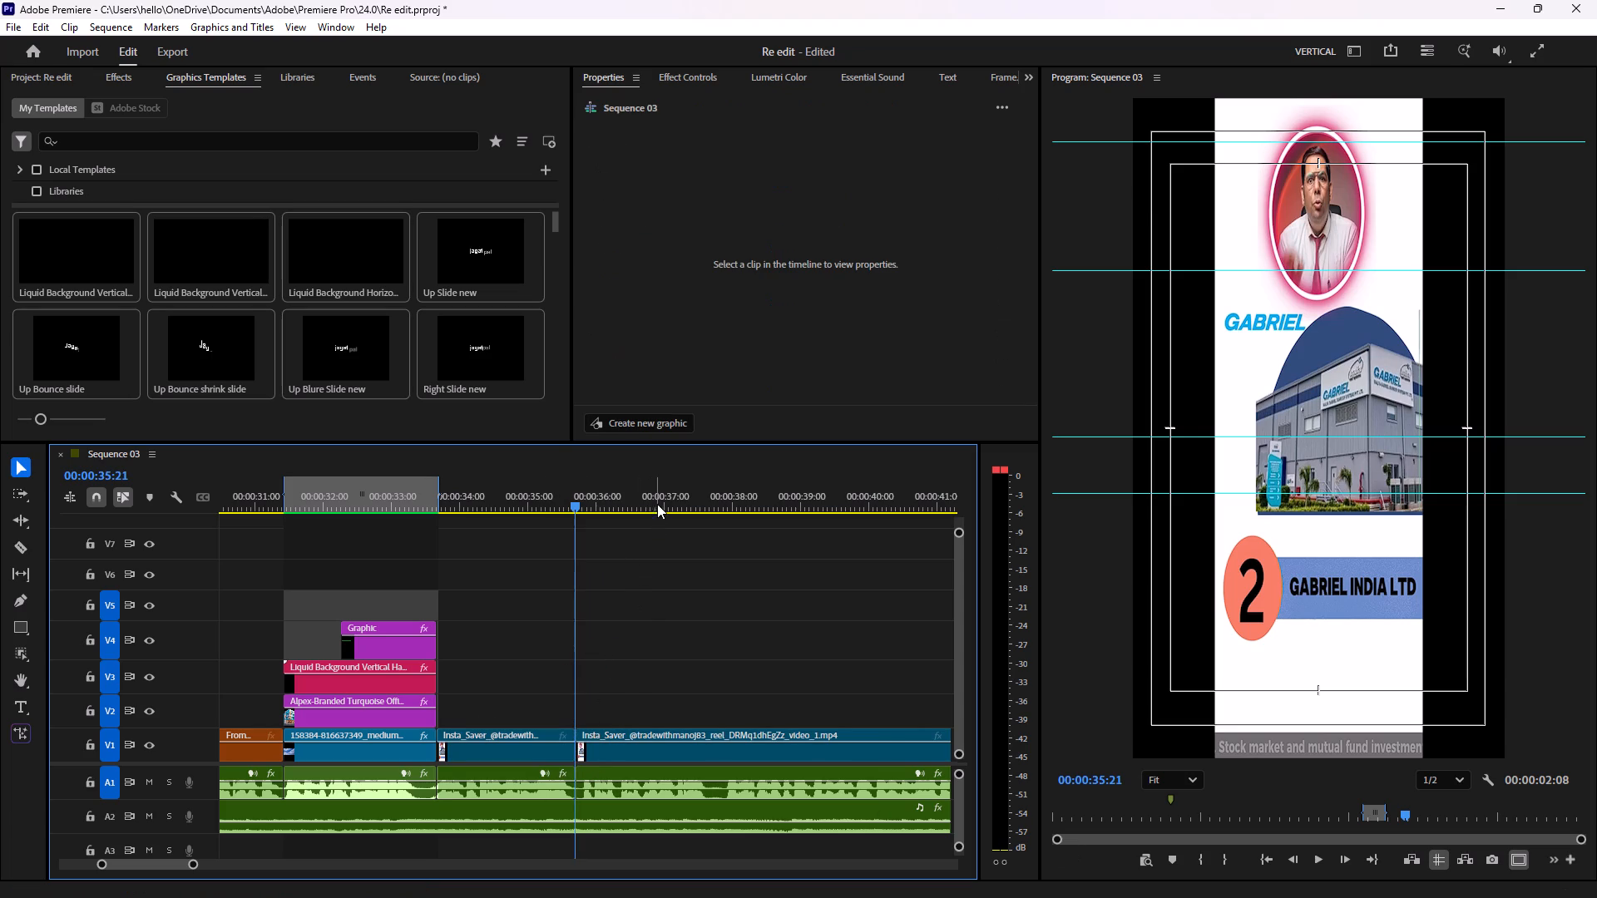
Replace the short Insta_Saver segment ending at 00:00:35:21, together with its A1 audio, with an After Effects composition.
{"action": "left_click", "coordinate": [659, 502]}
{"action": "left_click_drag", "start_coordinate": [515, 592], "coordinate": [509, 777]}
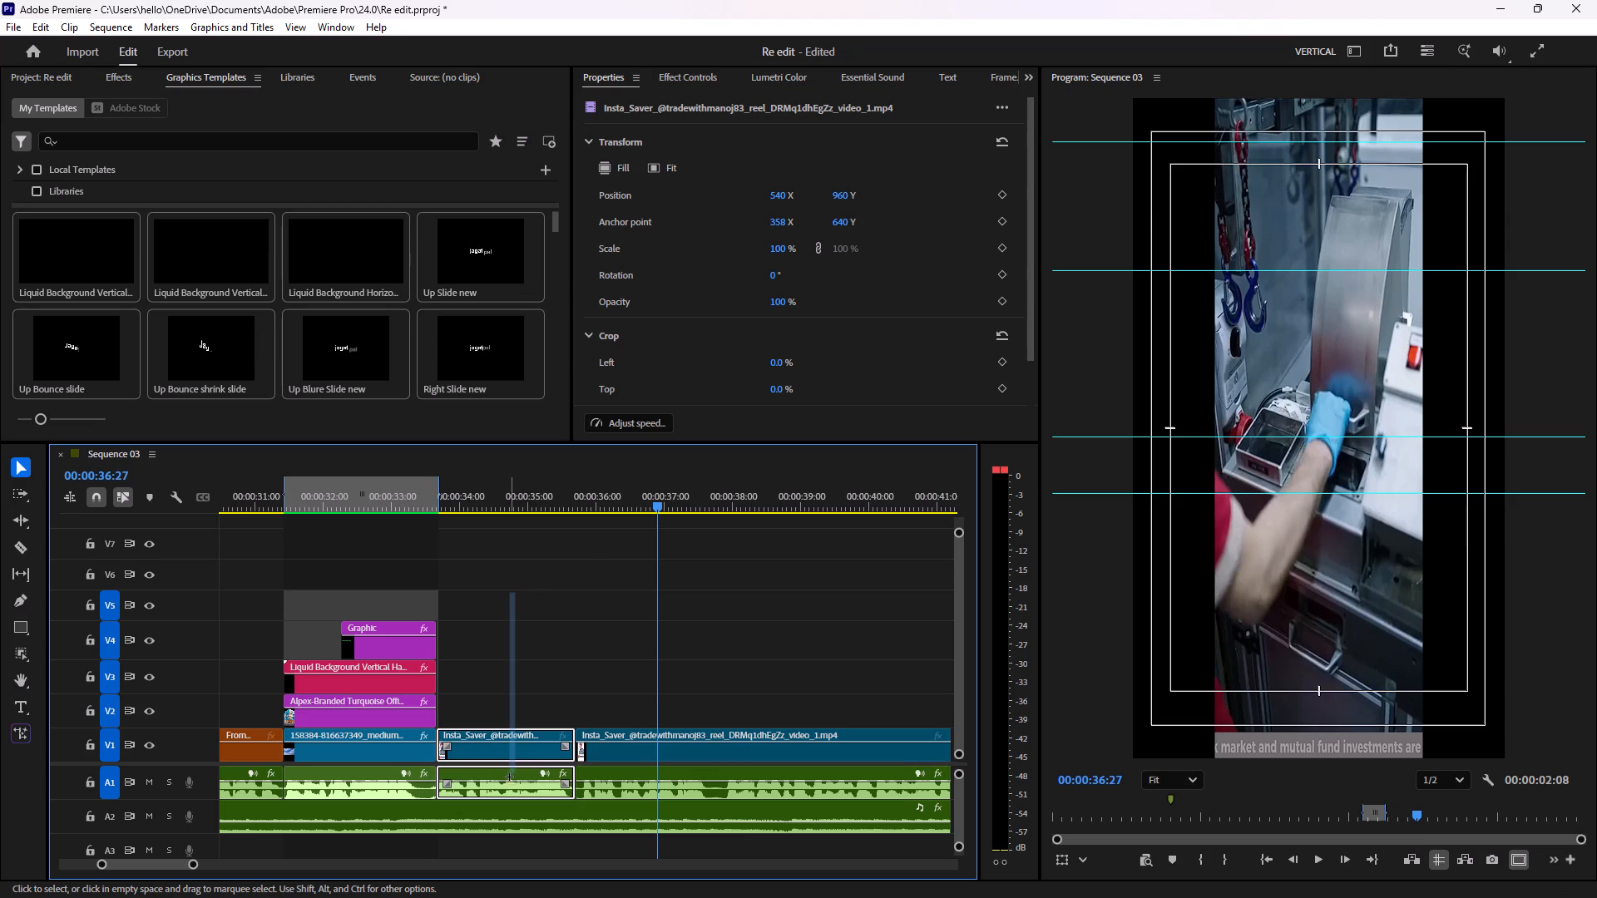
{"action": "left_click_drag", "start_coordinate": [509, 777], "coordinate": [509, 782]}
{"action": "right_click", "coordinate": [501, 734]}
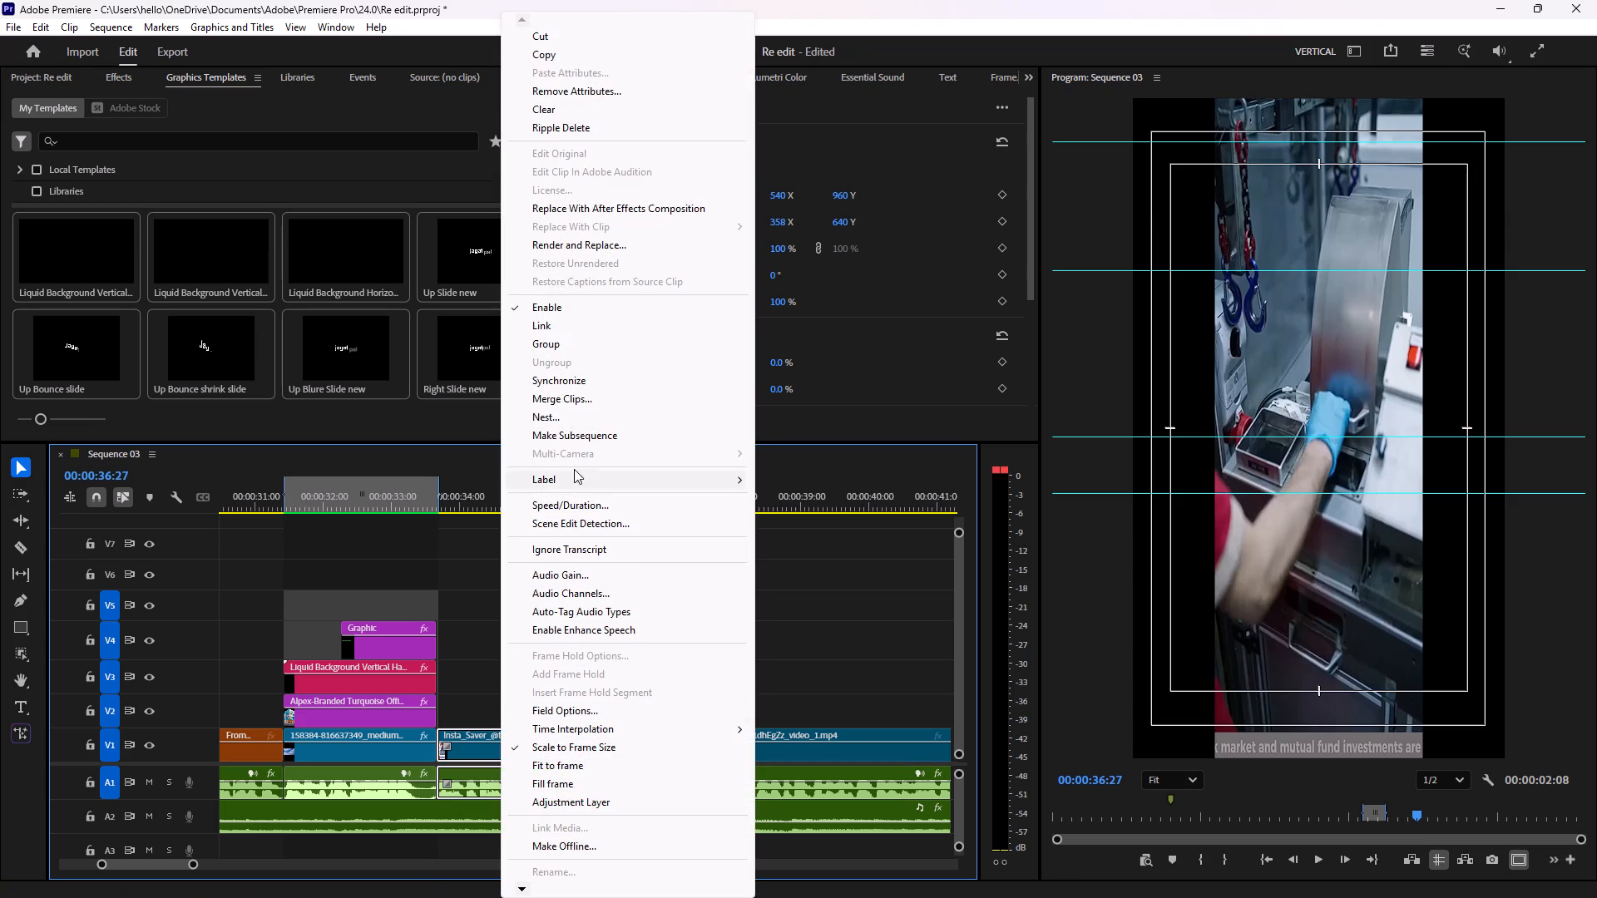
{"action": "left_click", "coordinate": [603, 205]}
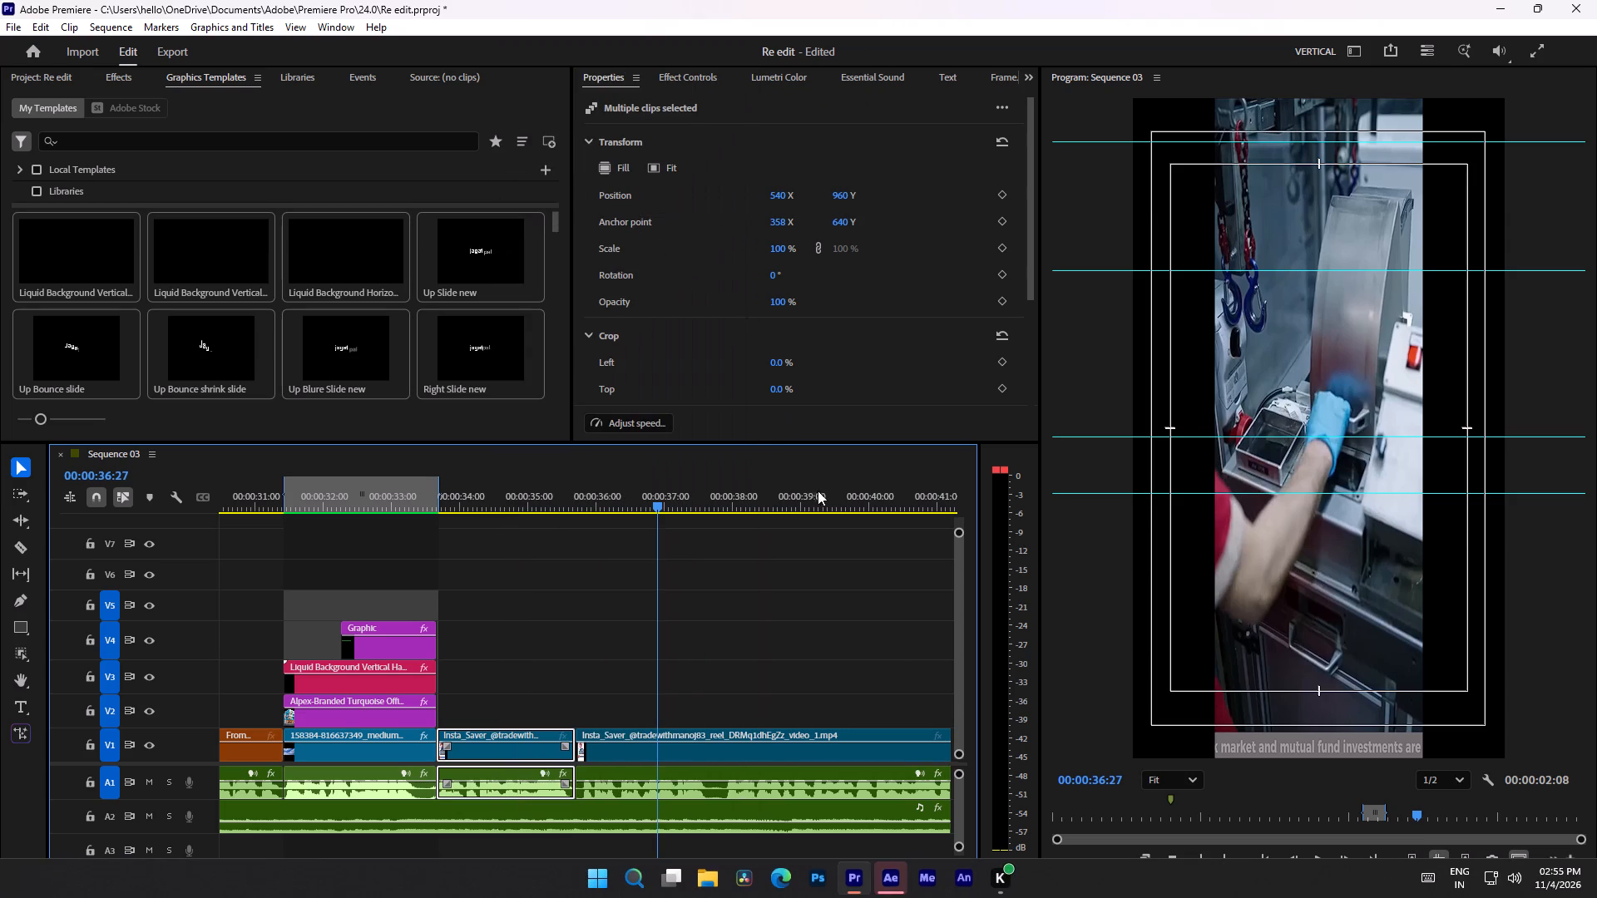
Switch to After Effects and preview the Re edit Linked Comp 16 composition from its first frame.
{"action": "left_click", "coordinate": [885, 873]}
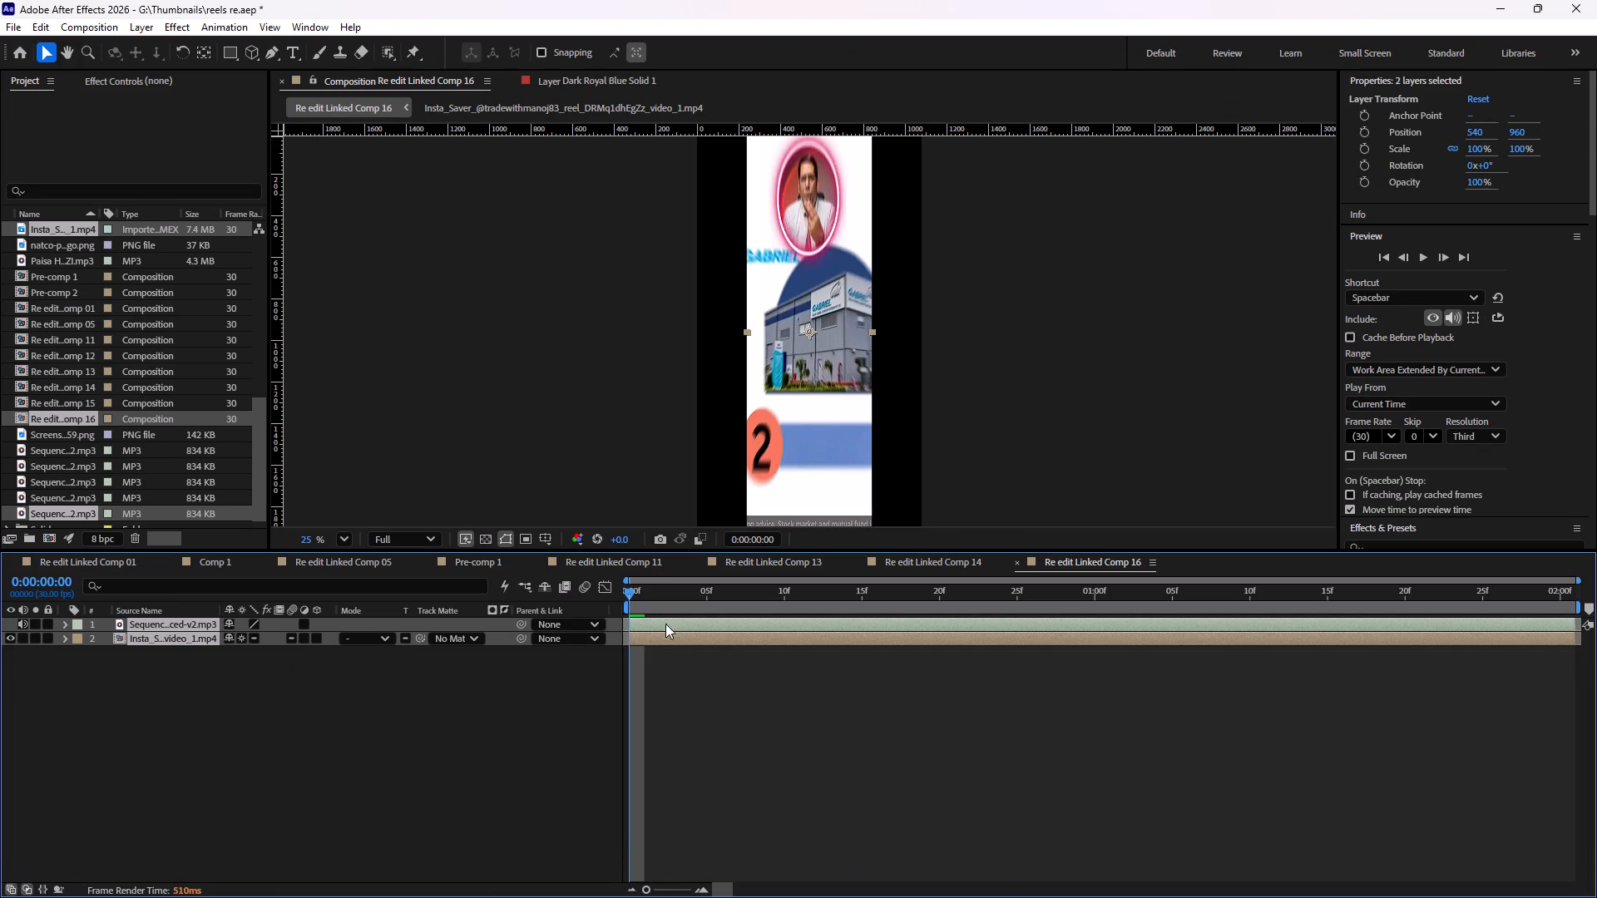
{"action": "left_click_drag", "start_coordinate": [631, 590], "coordinate": [632, 607]}
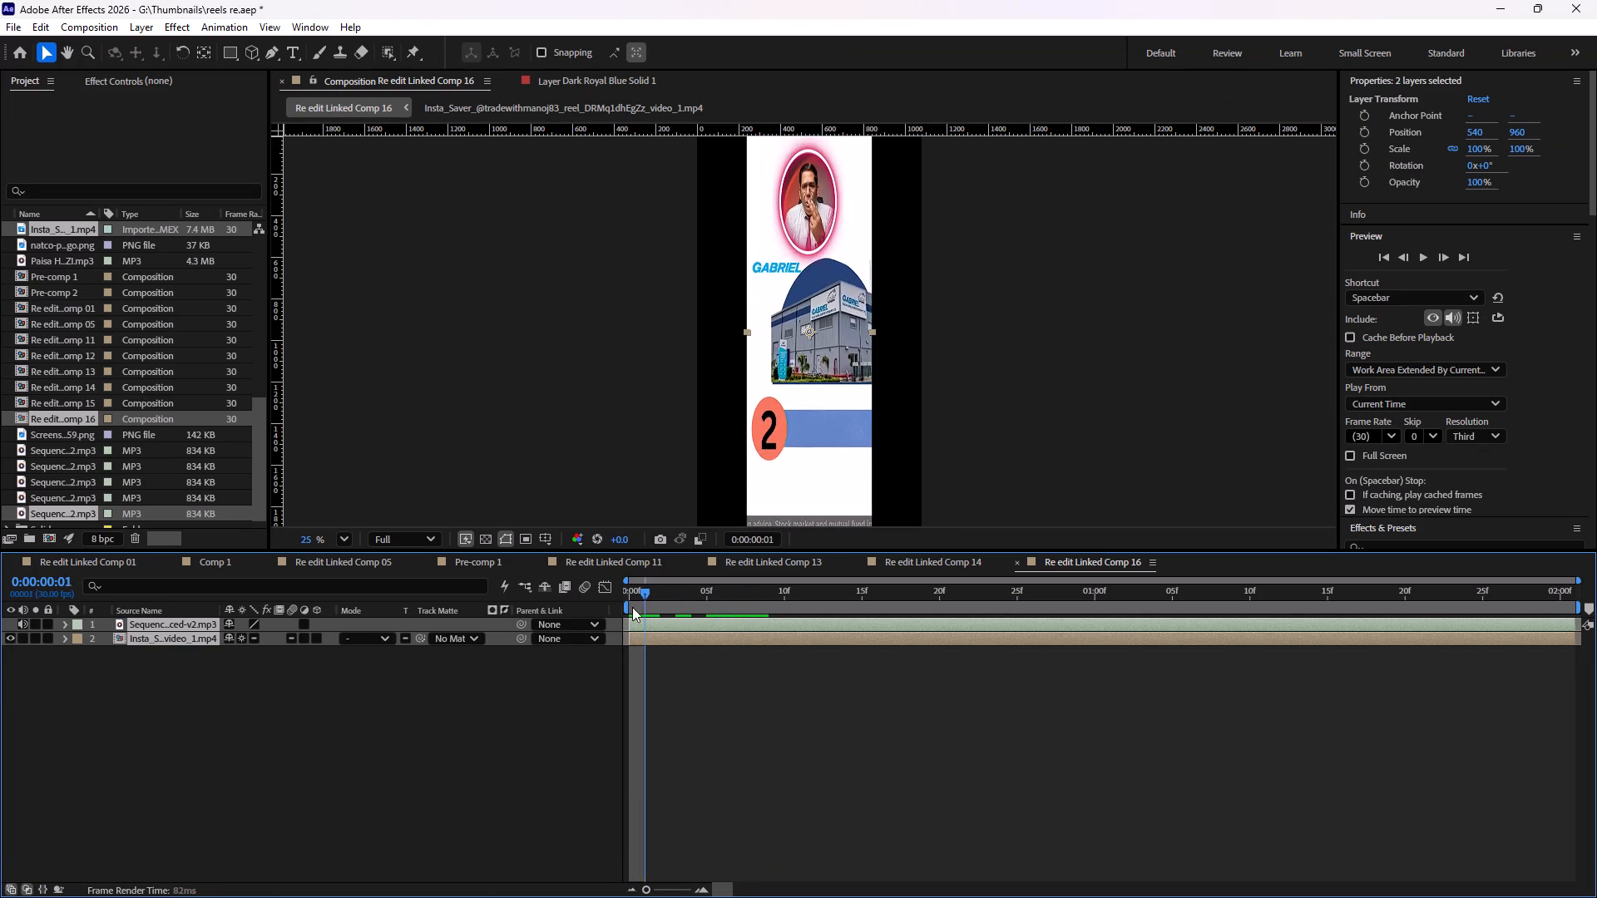
{"action": "left_click_drag", "start_coordinate": [632, 607], "coordinate": [605, 607]}
{"action": "left_click", "coordinate": [341, 726]}
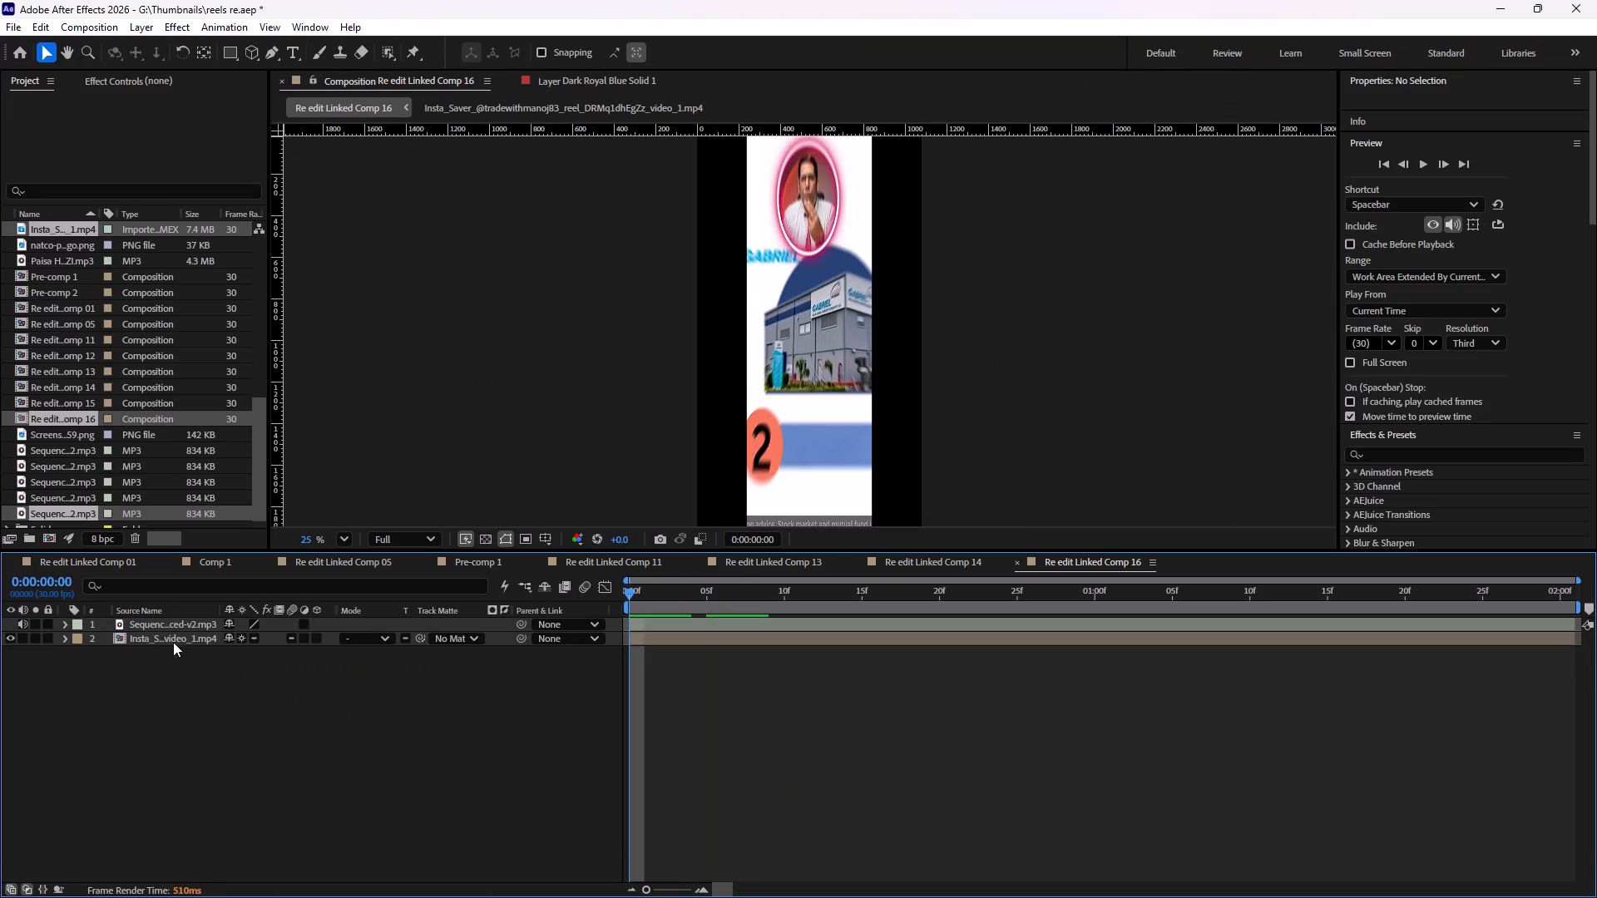
{"action": "left_click", "coordinate": [156, 638]}
{"action": "key", "text": "space"}
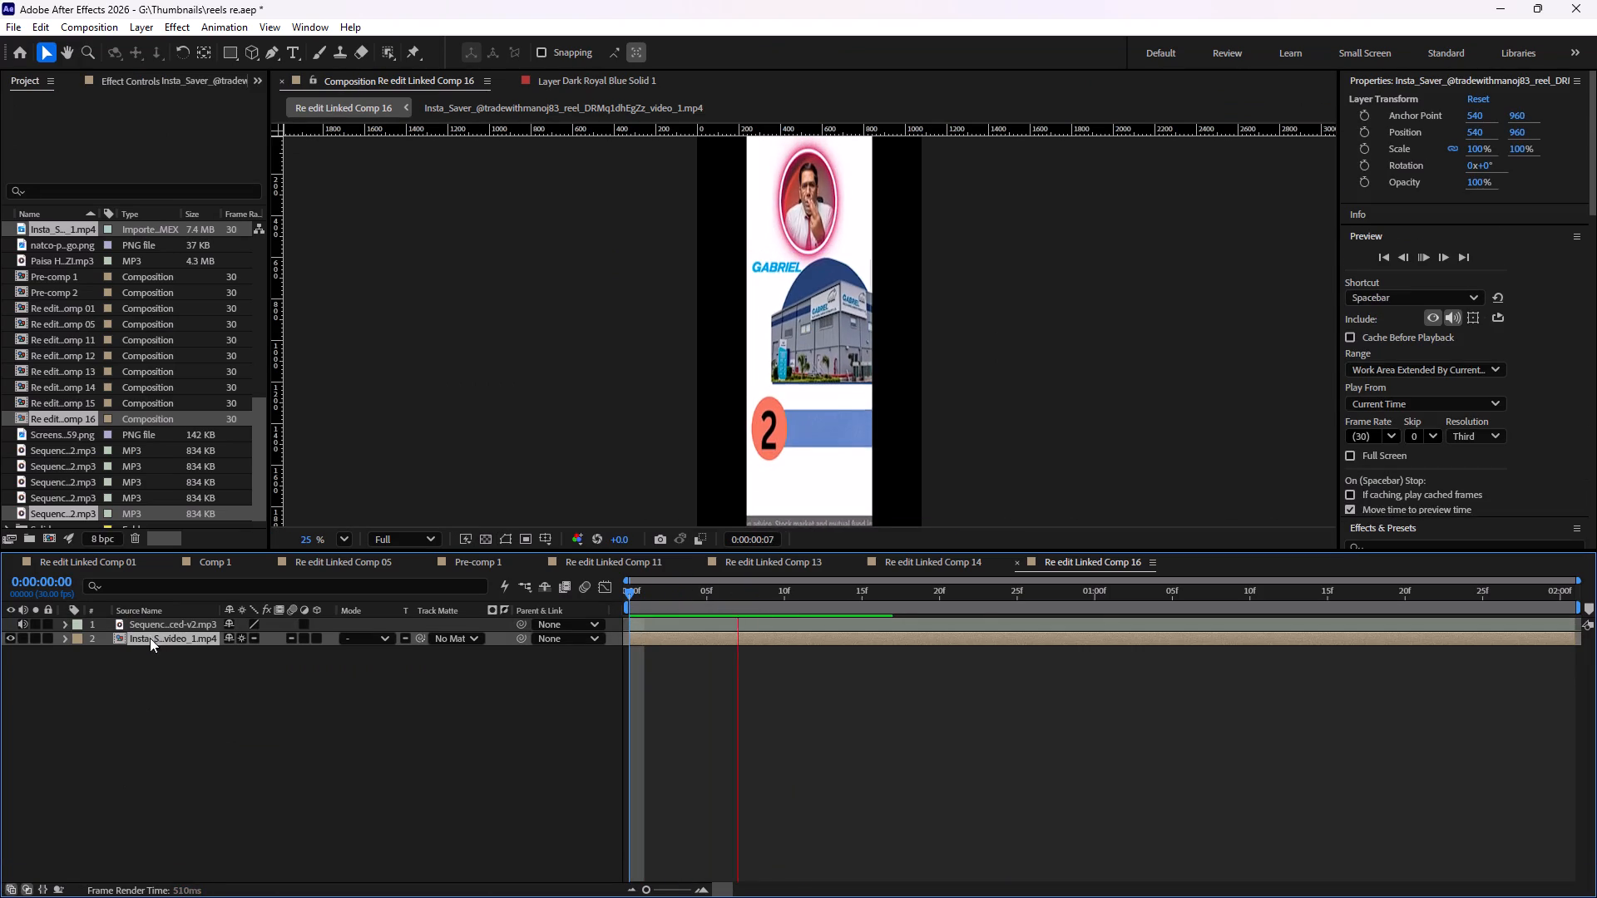
{"action": "key", "text": "space"}
Delete the Insta_Saver video layer from Re edit Linked Comp 16 and play back the remaining audio layer.
{"action": "left_click", "coordinate": [147, 637]}
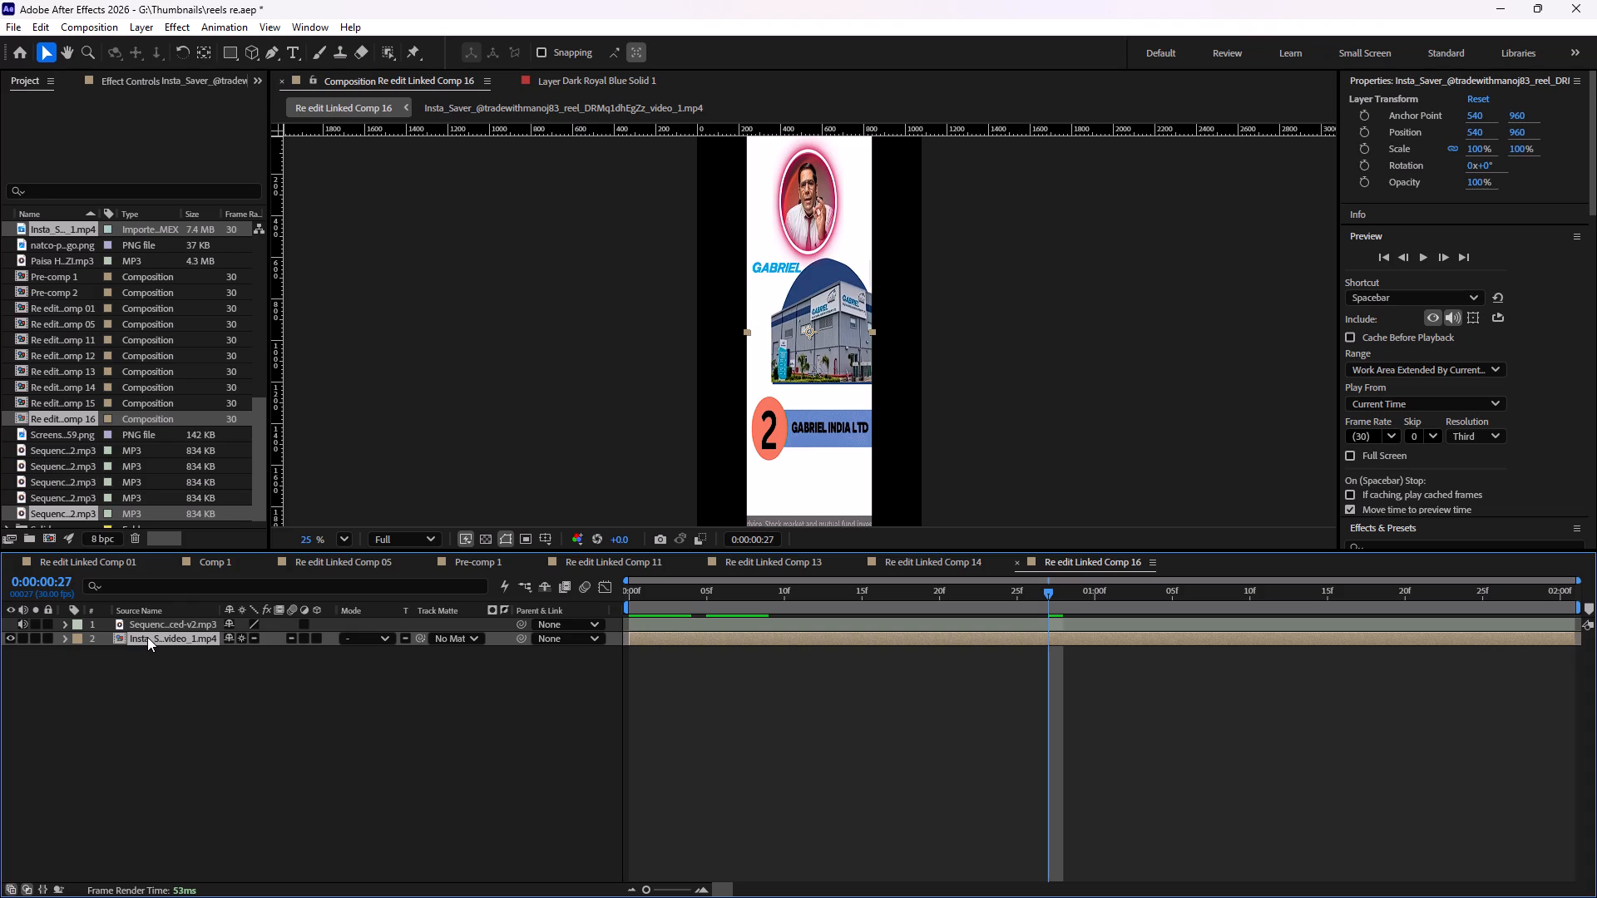
{"action": "key", "text": "BackSpace"}
{"action": "key", "text": "space"}
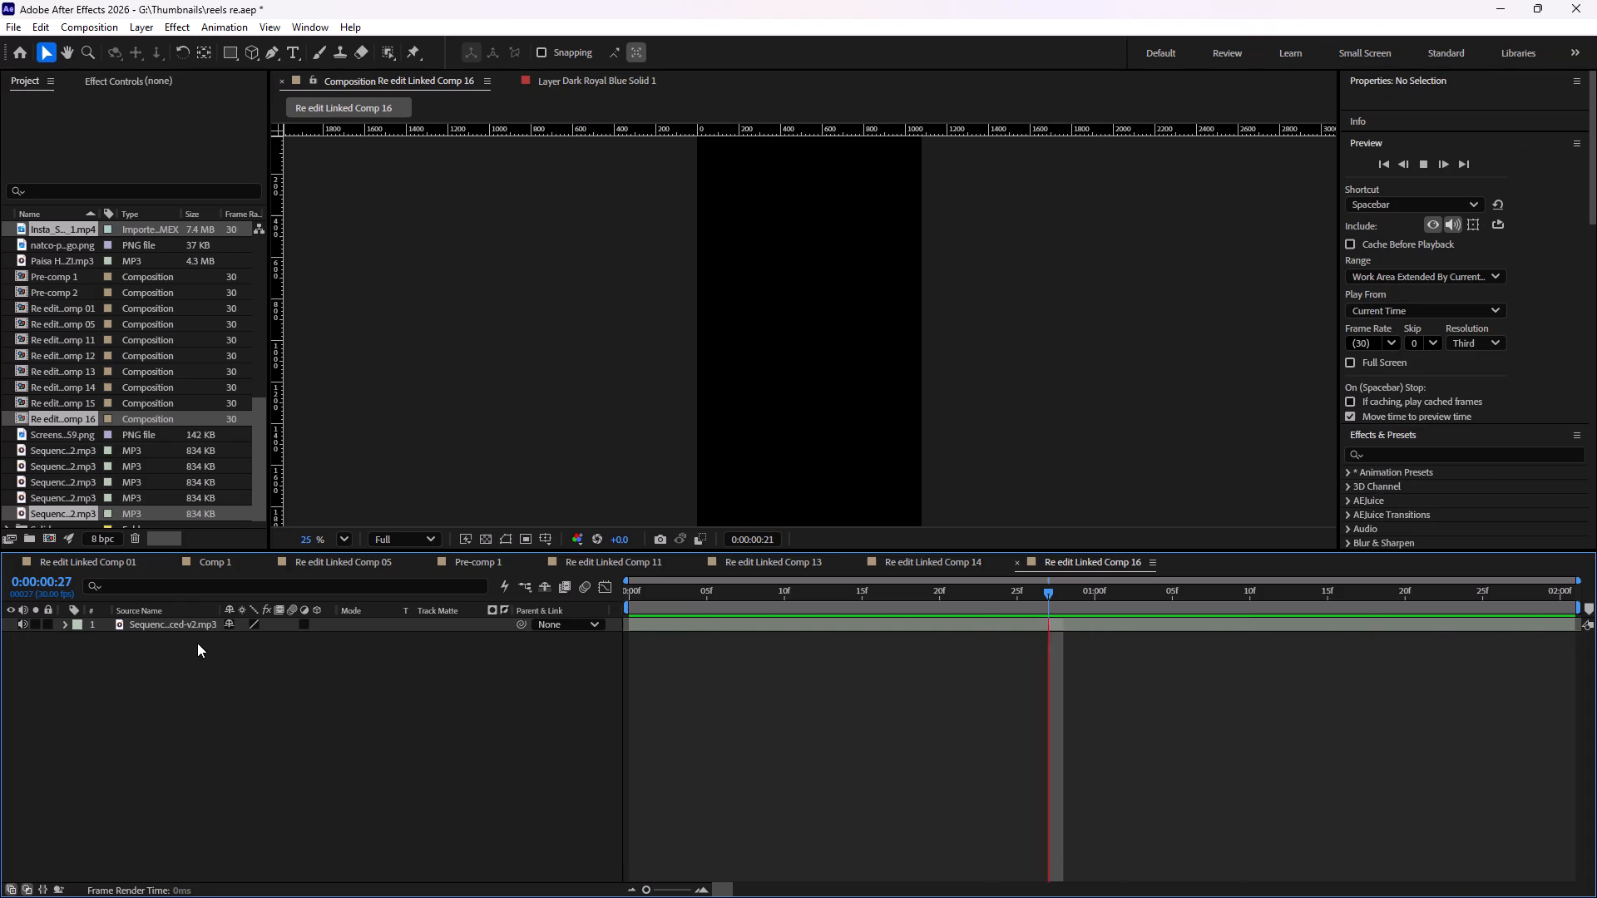
{"action": "key", "text": "space"}
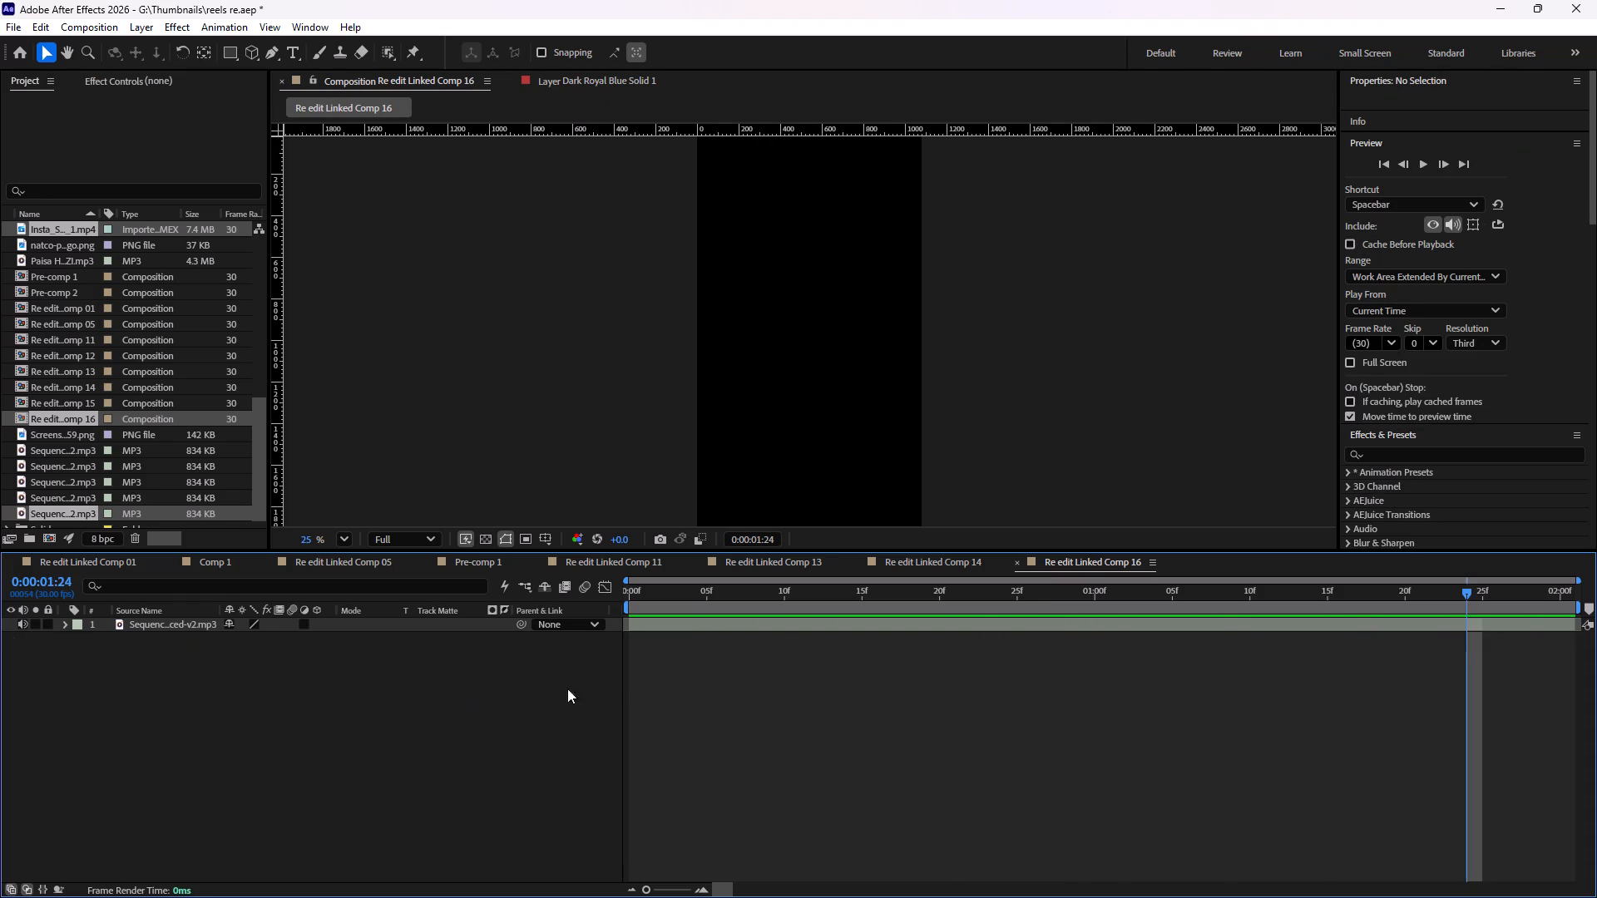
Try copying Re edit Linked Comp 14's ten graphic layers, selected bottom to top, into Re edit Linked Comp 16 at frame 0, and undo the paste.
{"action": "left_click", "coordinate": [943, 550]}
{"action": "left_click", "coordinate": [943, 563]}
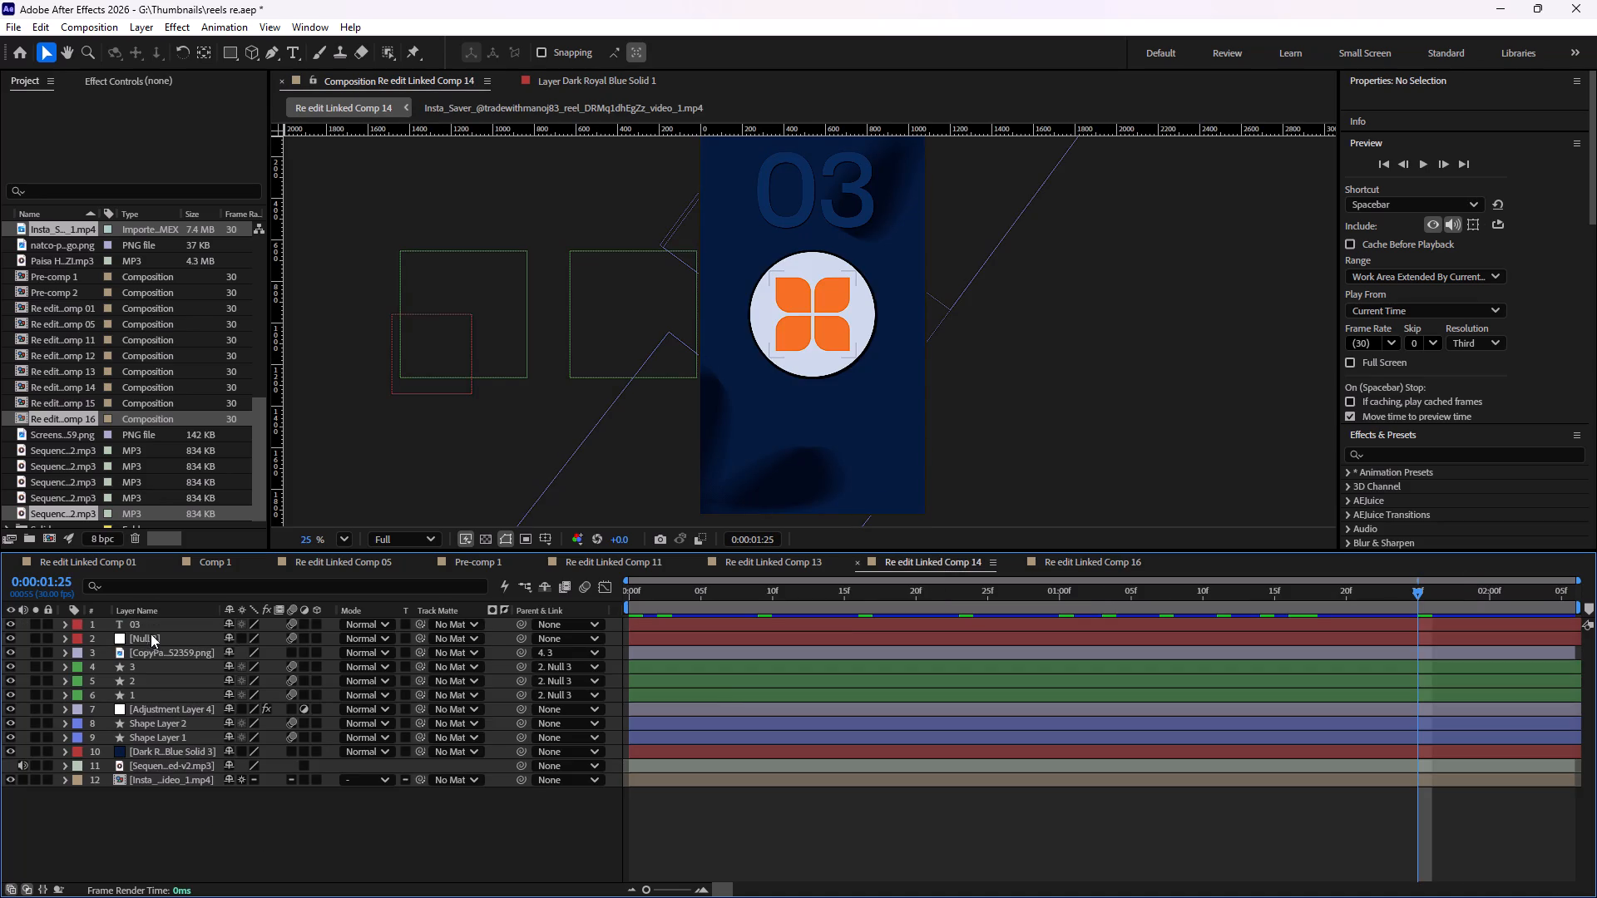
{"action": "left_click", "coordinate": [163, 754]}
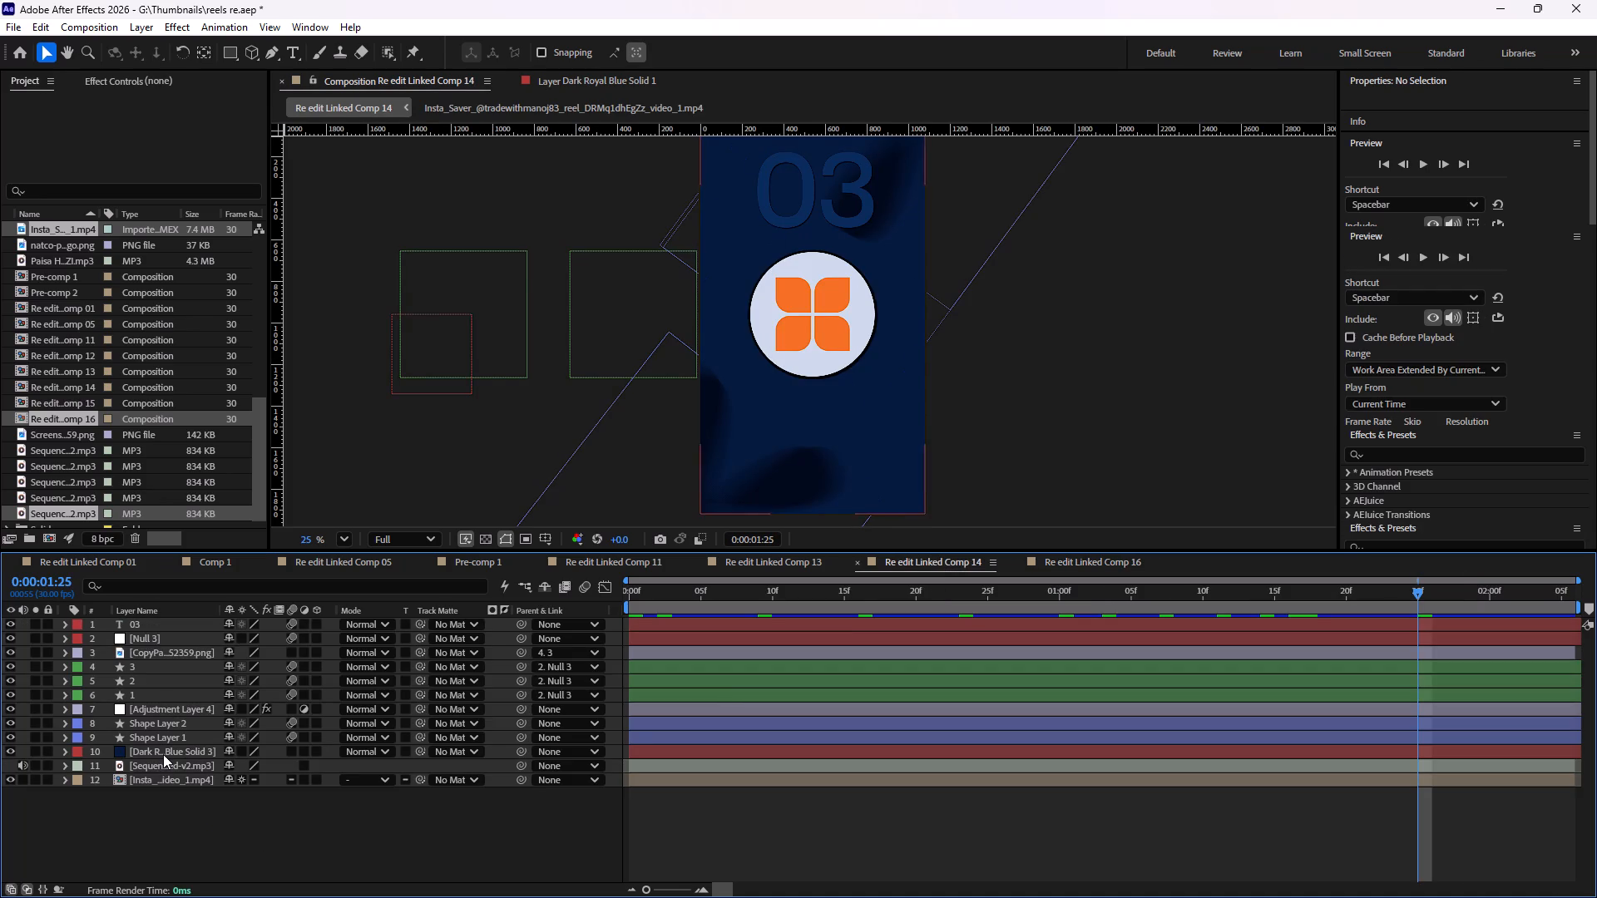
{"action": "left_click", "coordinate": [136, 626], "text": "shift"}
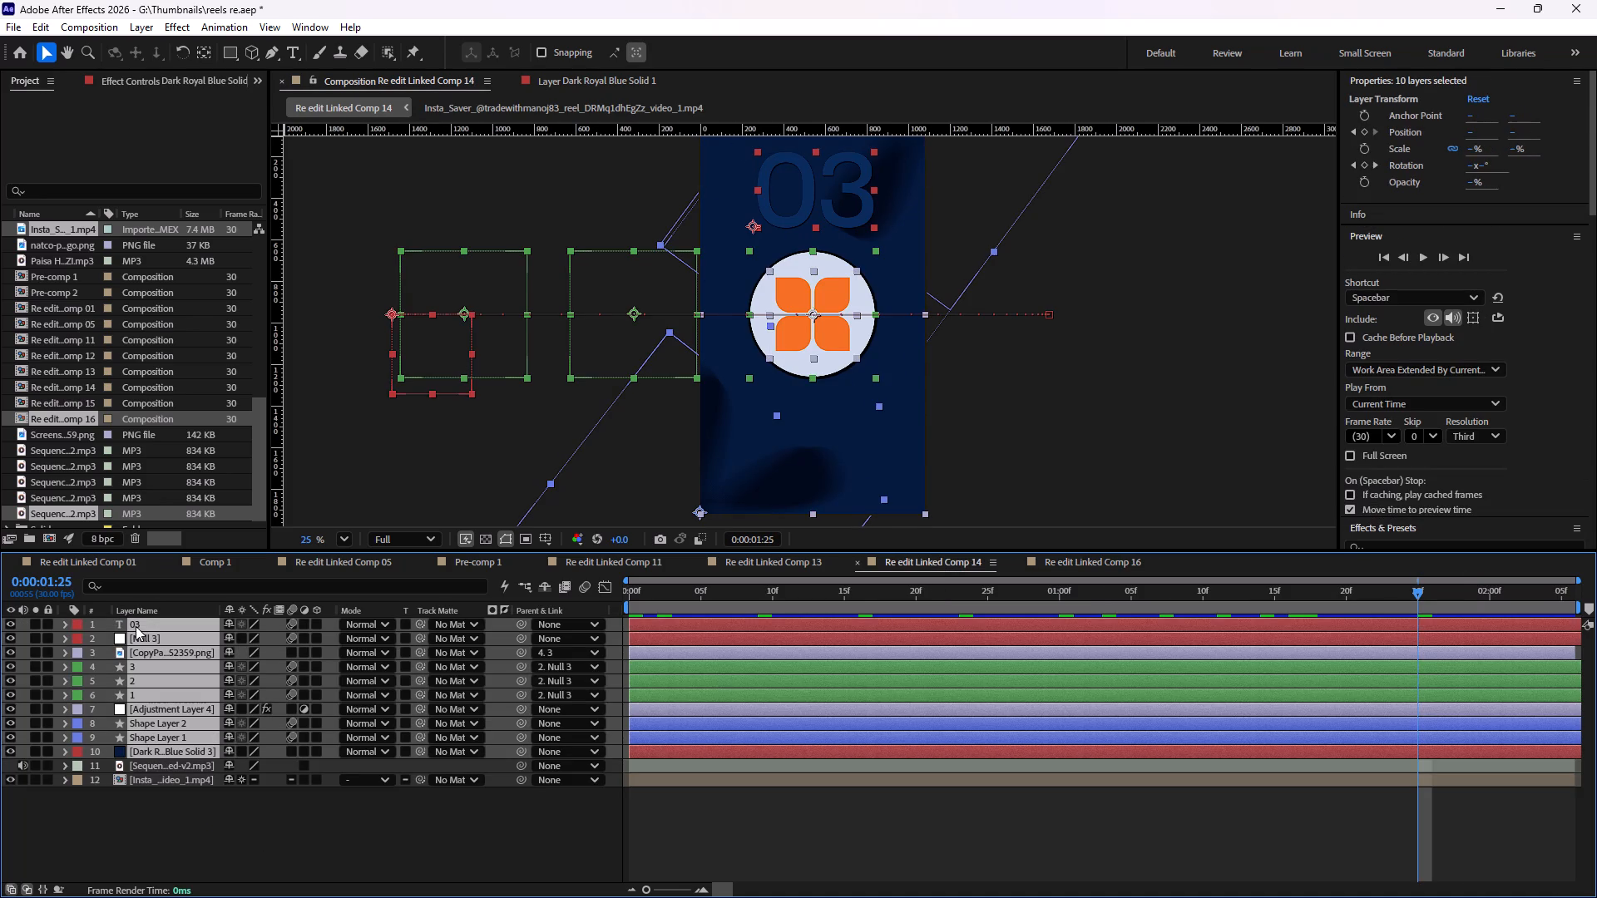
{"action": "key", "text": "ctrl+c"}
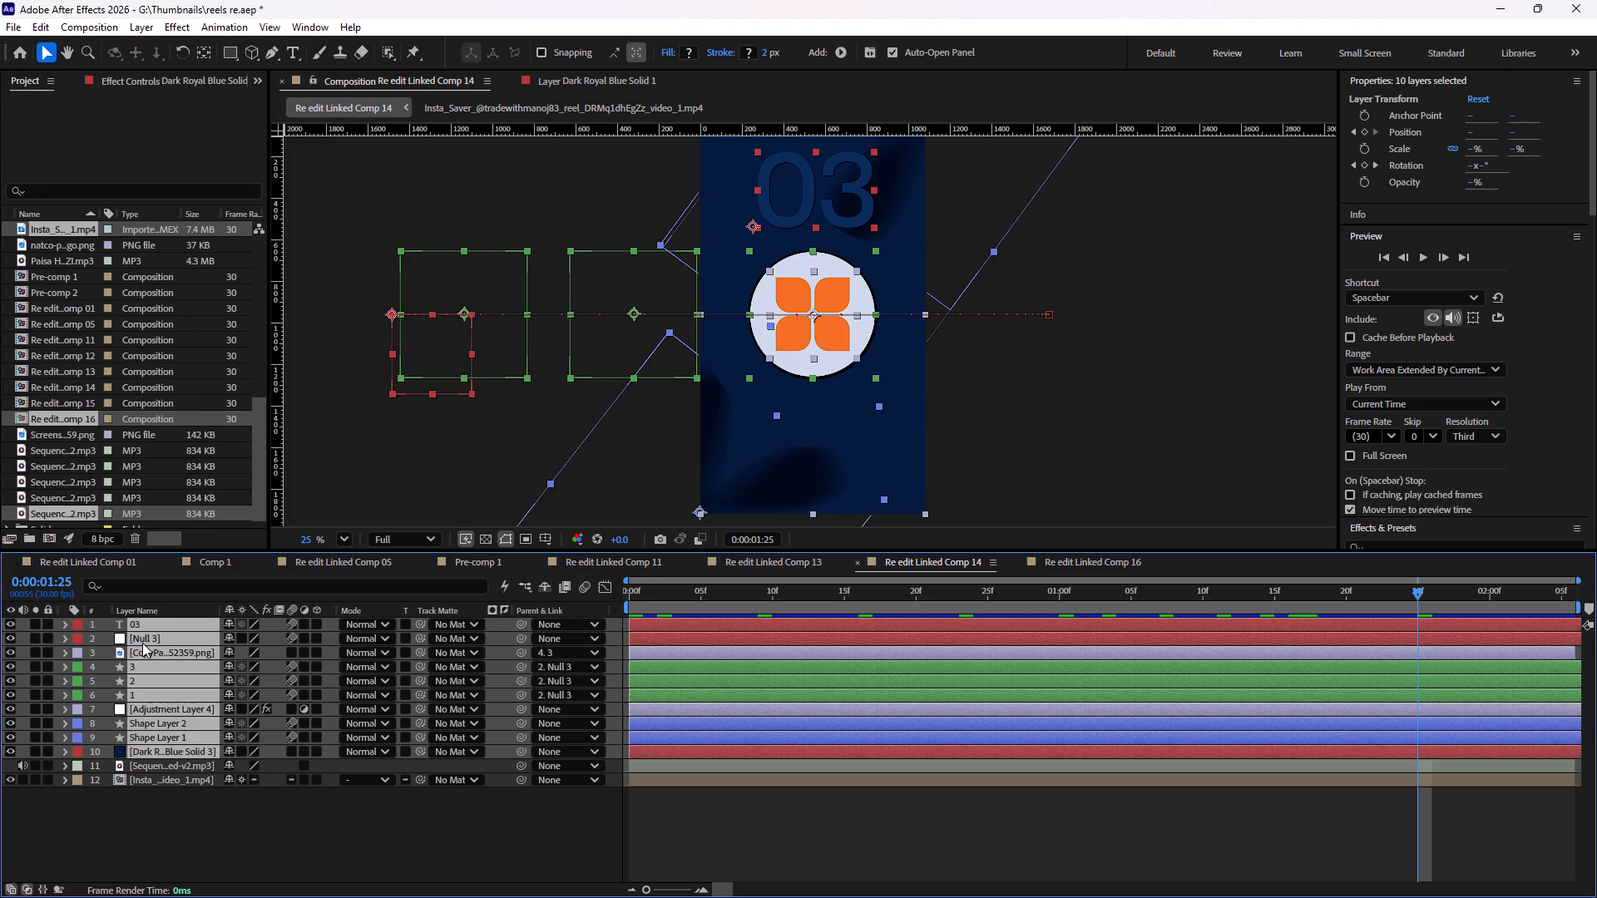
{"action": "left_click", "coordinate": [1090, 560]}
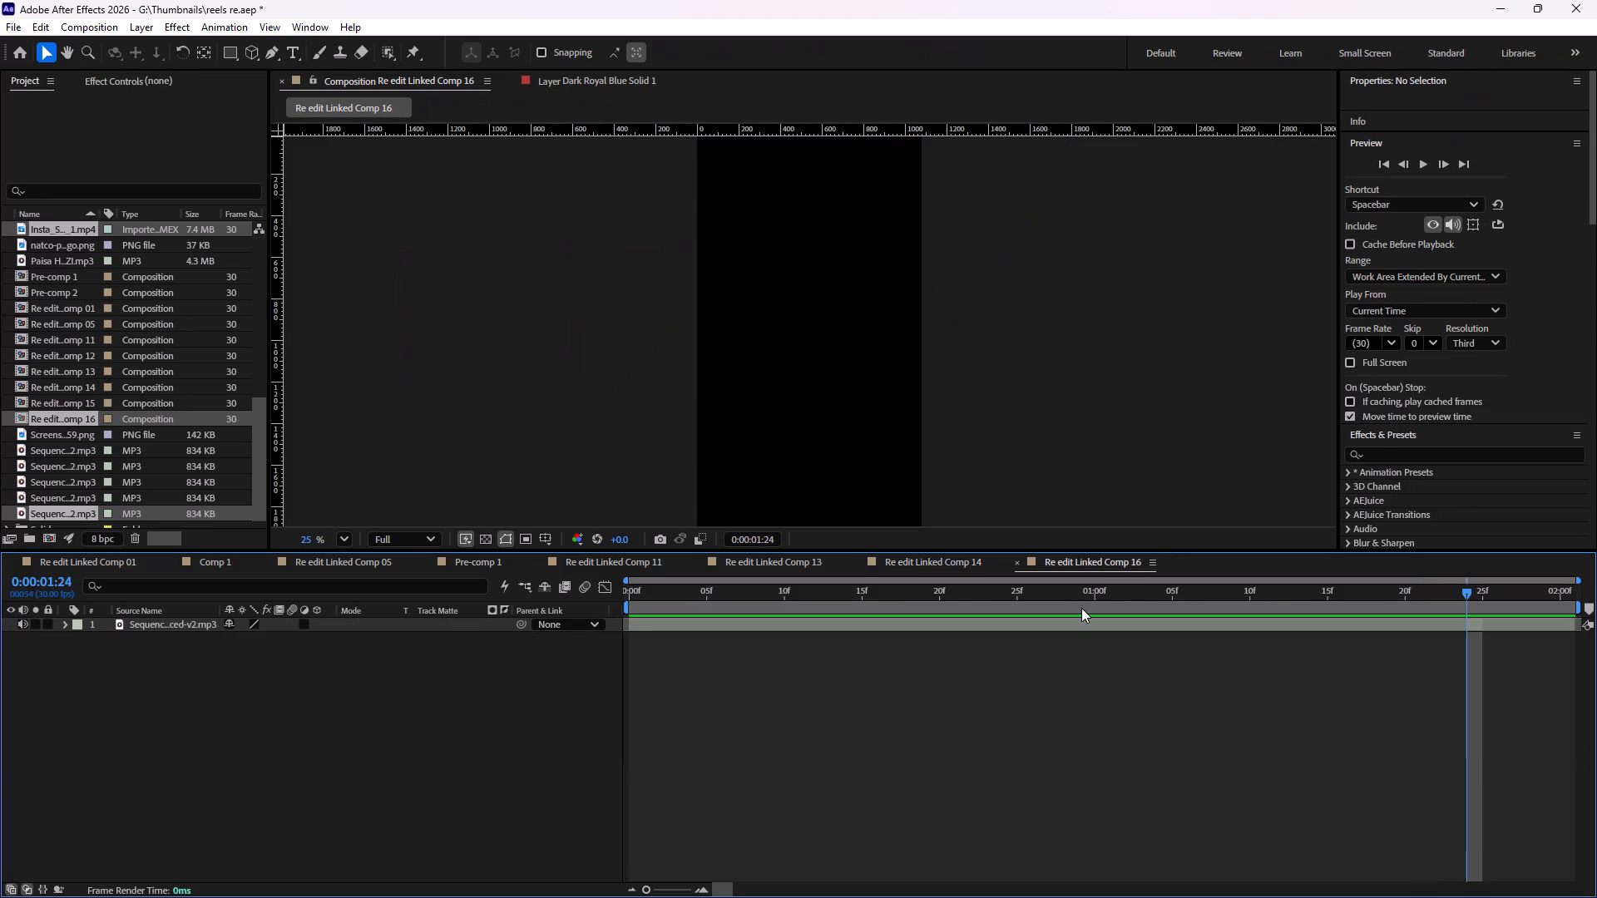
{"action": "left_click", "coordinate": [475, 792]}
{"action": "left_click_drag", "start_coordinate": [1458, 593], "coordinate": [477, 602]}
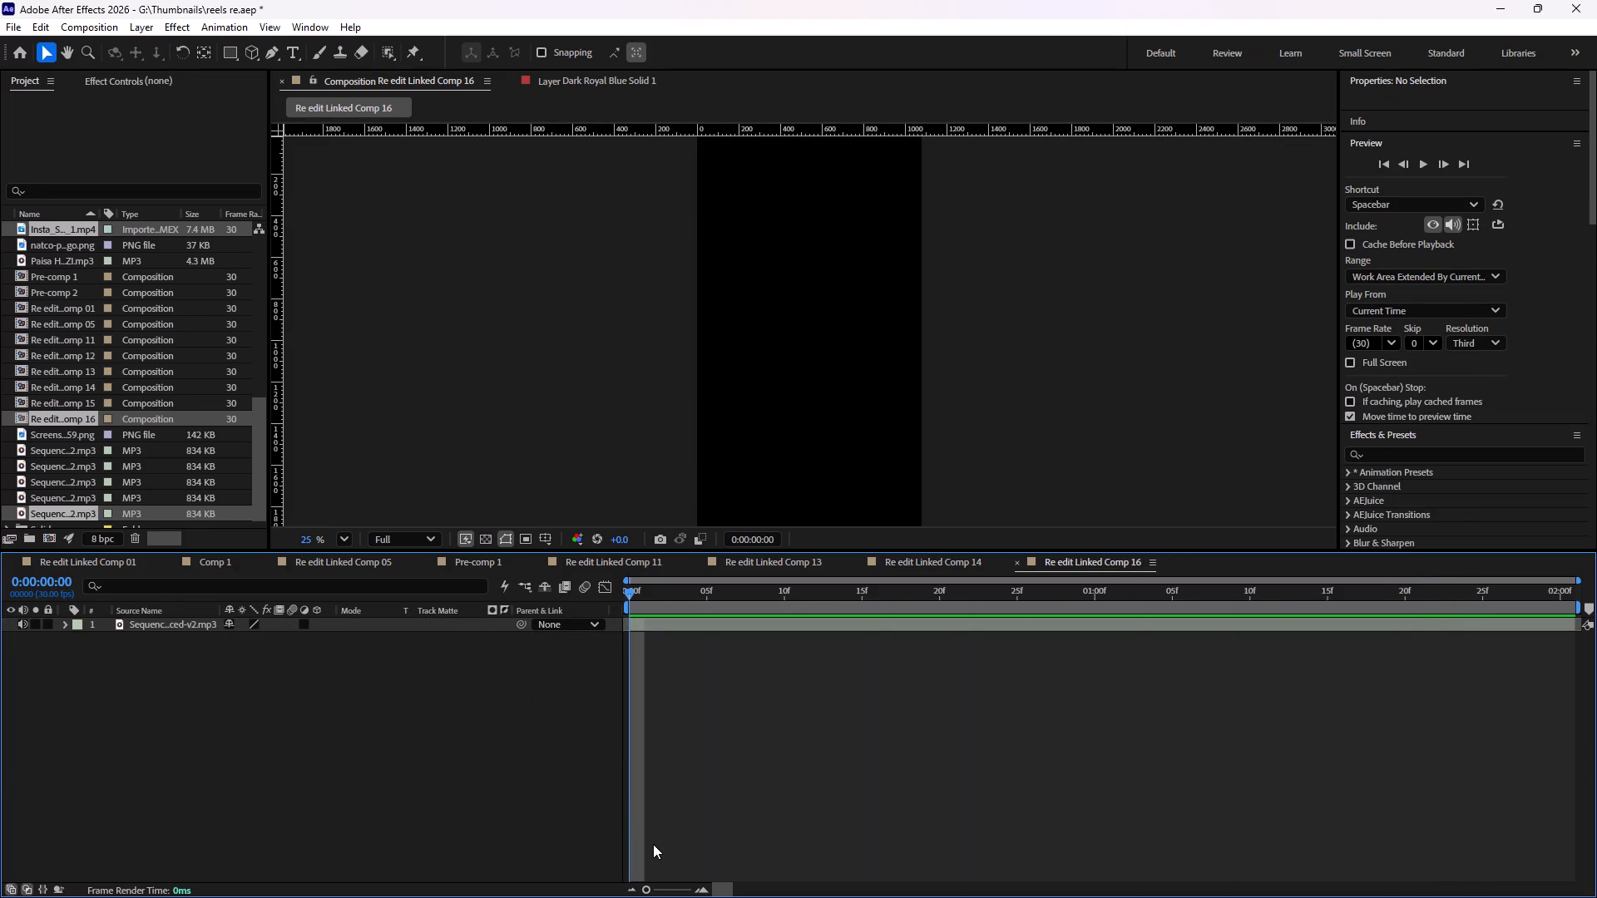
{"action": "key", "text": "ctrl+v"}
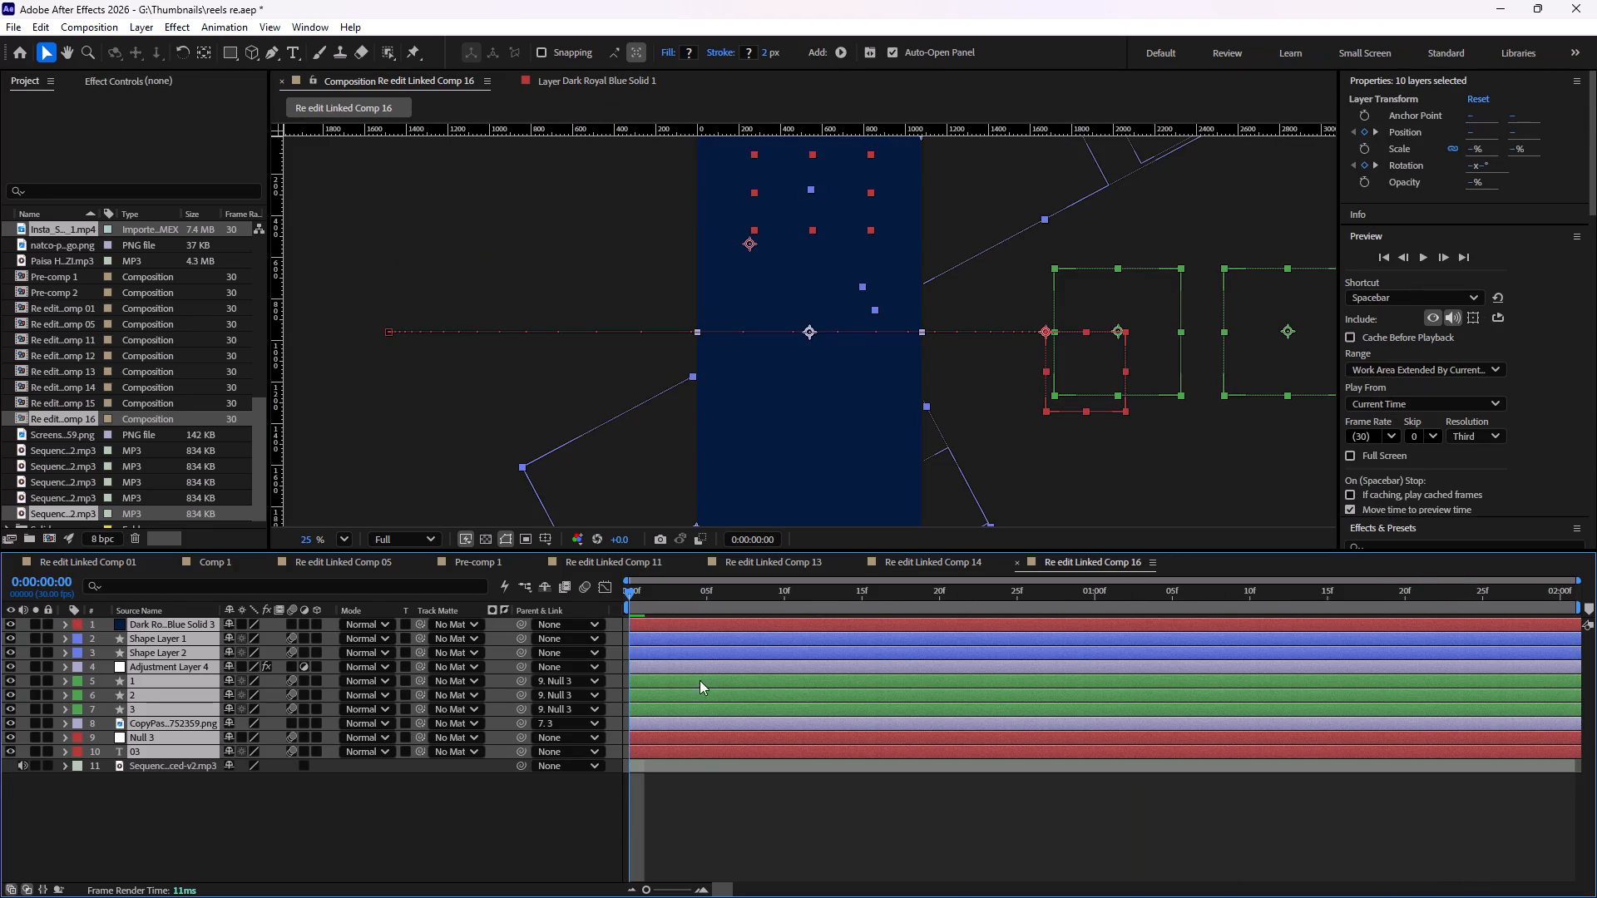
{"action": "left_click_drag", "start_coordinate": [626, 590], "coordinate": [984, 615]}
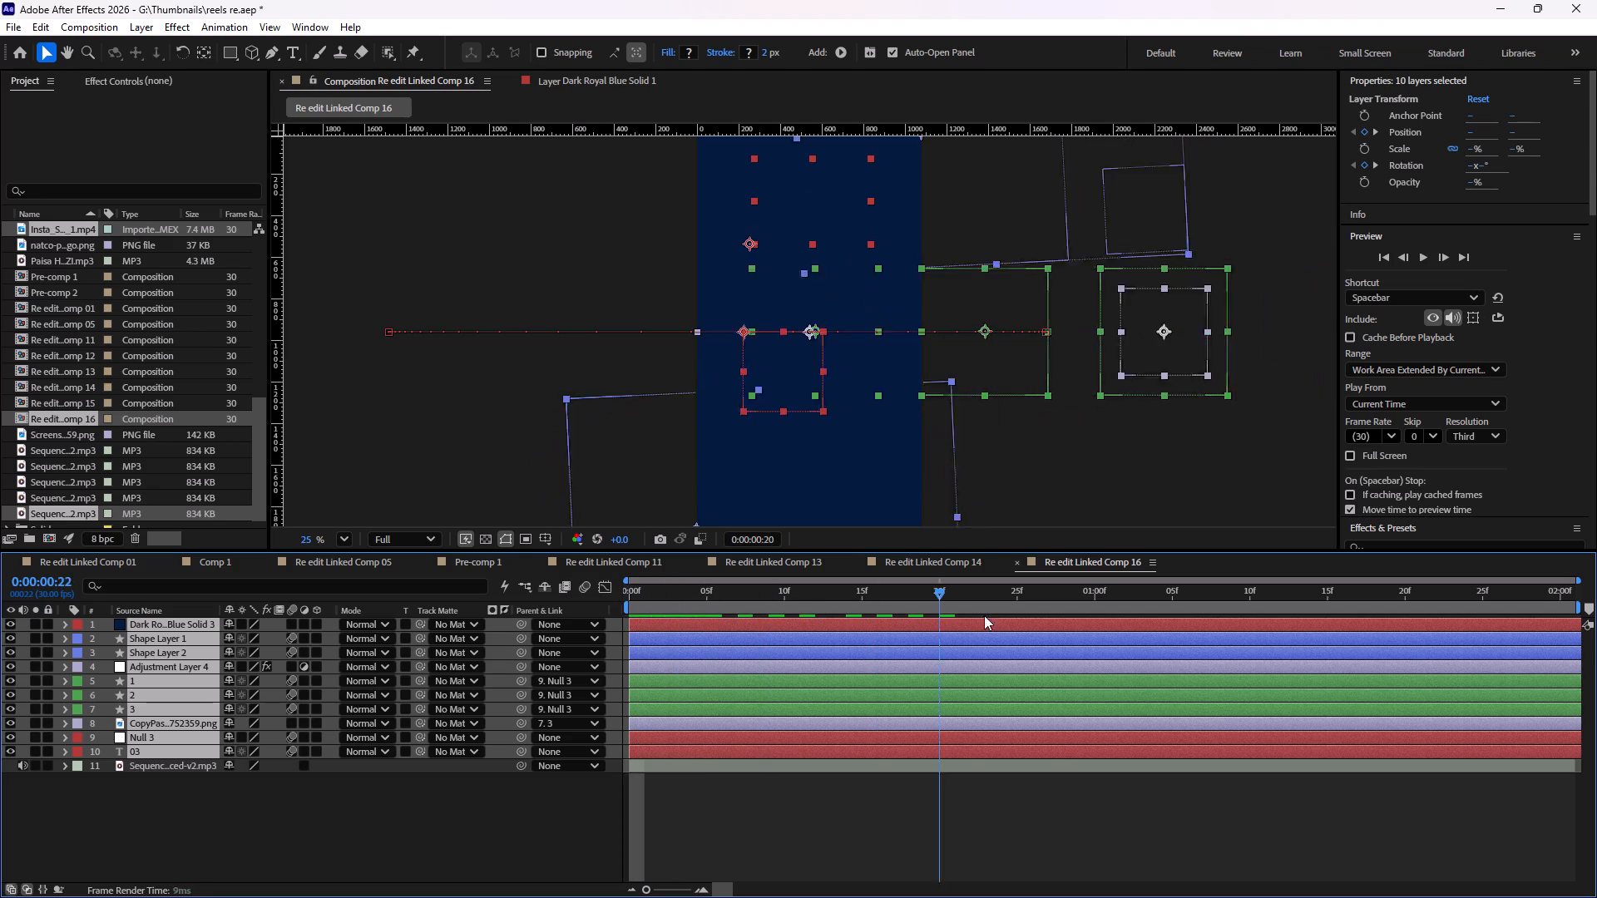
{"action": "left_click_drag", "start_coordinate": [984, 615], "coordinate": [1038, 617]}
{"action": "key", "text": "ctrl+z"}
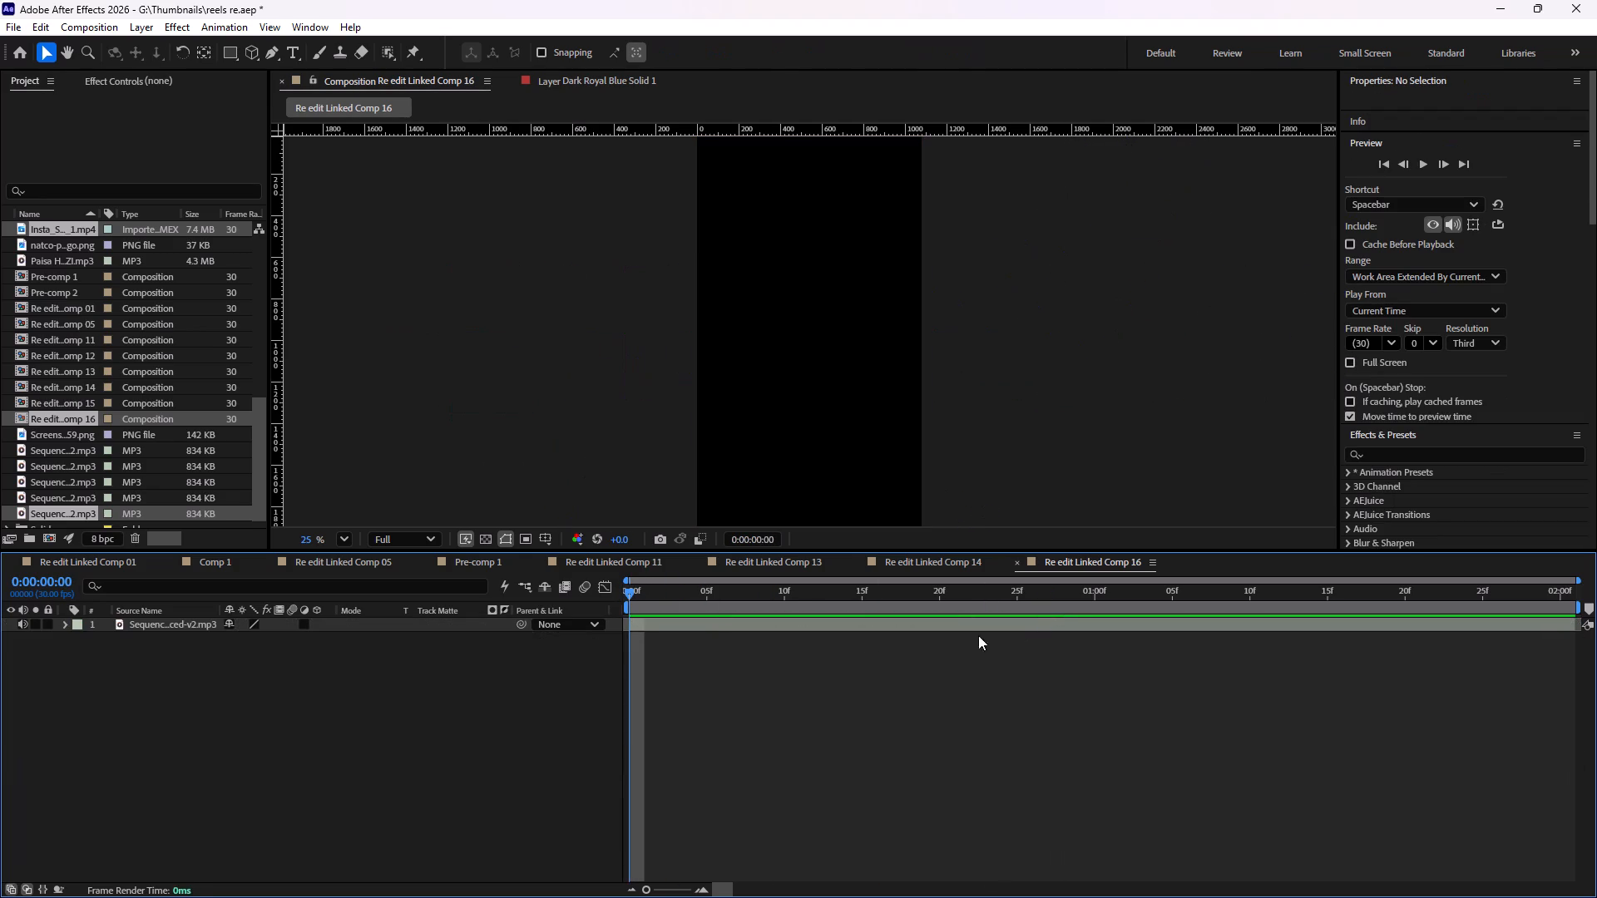
Copy layers 03 through Dark Royal Blue Solid 3, selected top to bottom, from Re edit Linked Comp 14 into Re edit Linked Comp 16 at its first frame.
{"action": "left_click", "coordinate": [927, 558]}
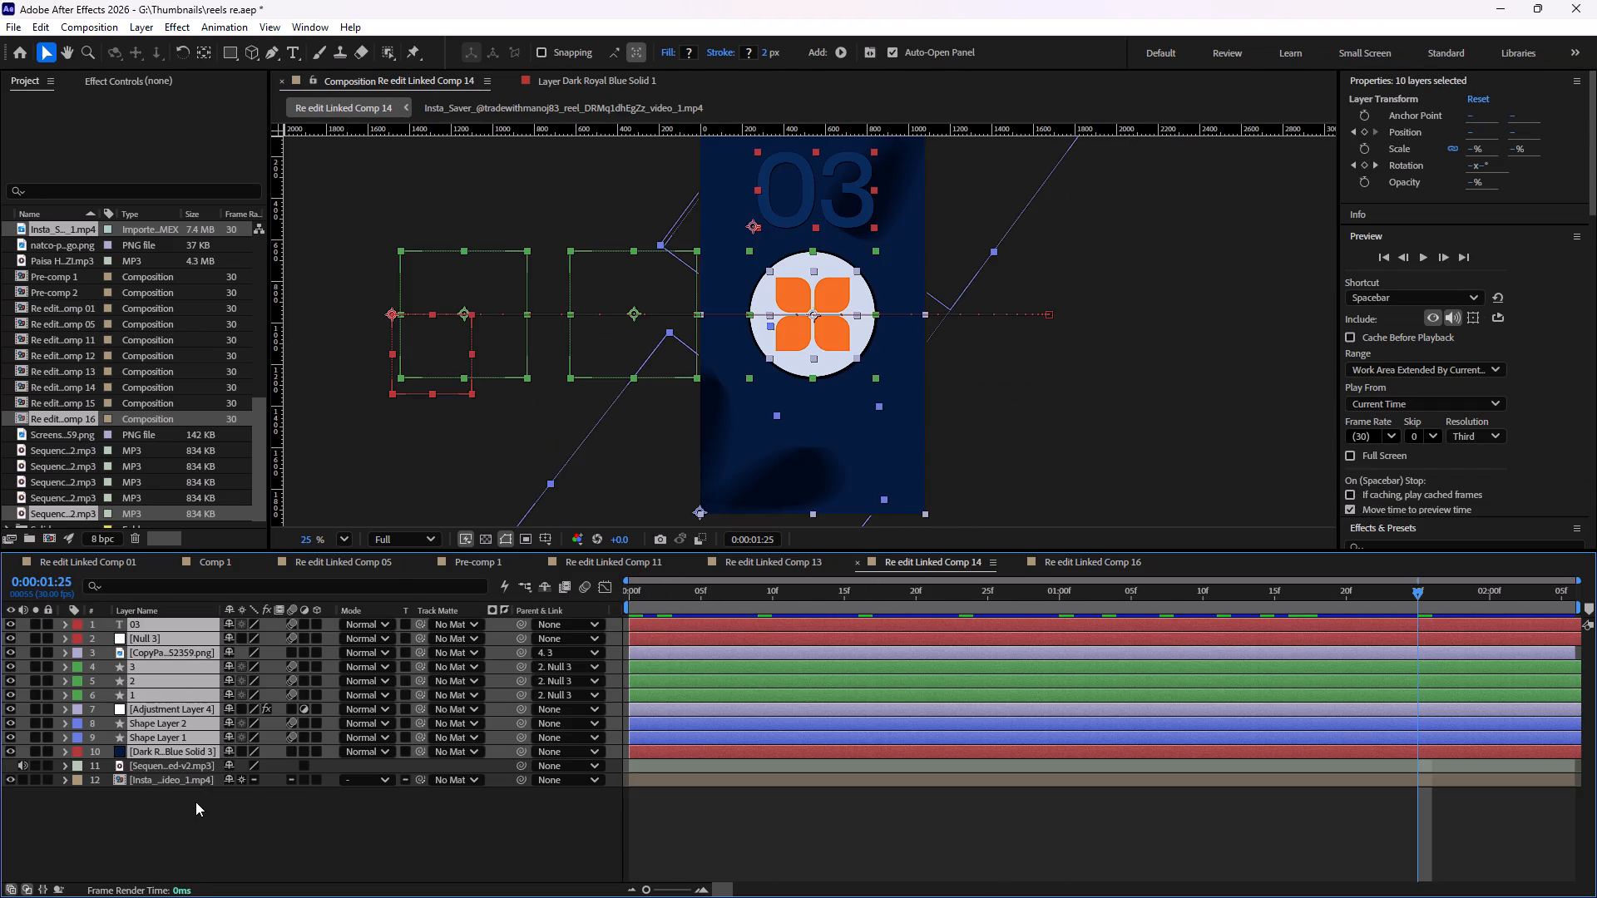
{"action": "left_click", "coordinate": [195, 802]}
{"action": "left_click", "coordinate": [160, 624]}
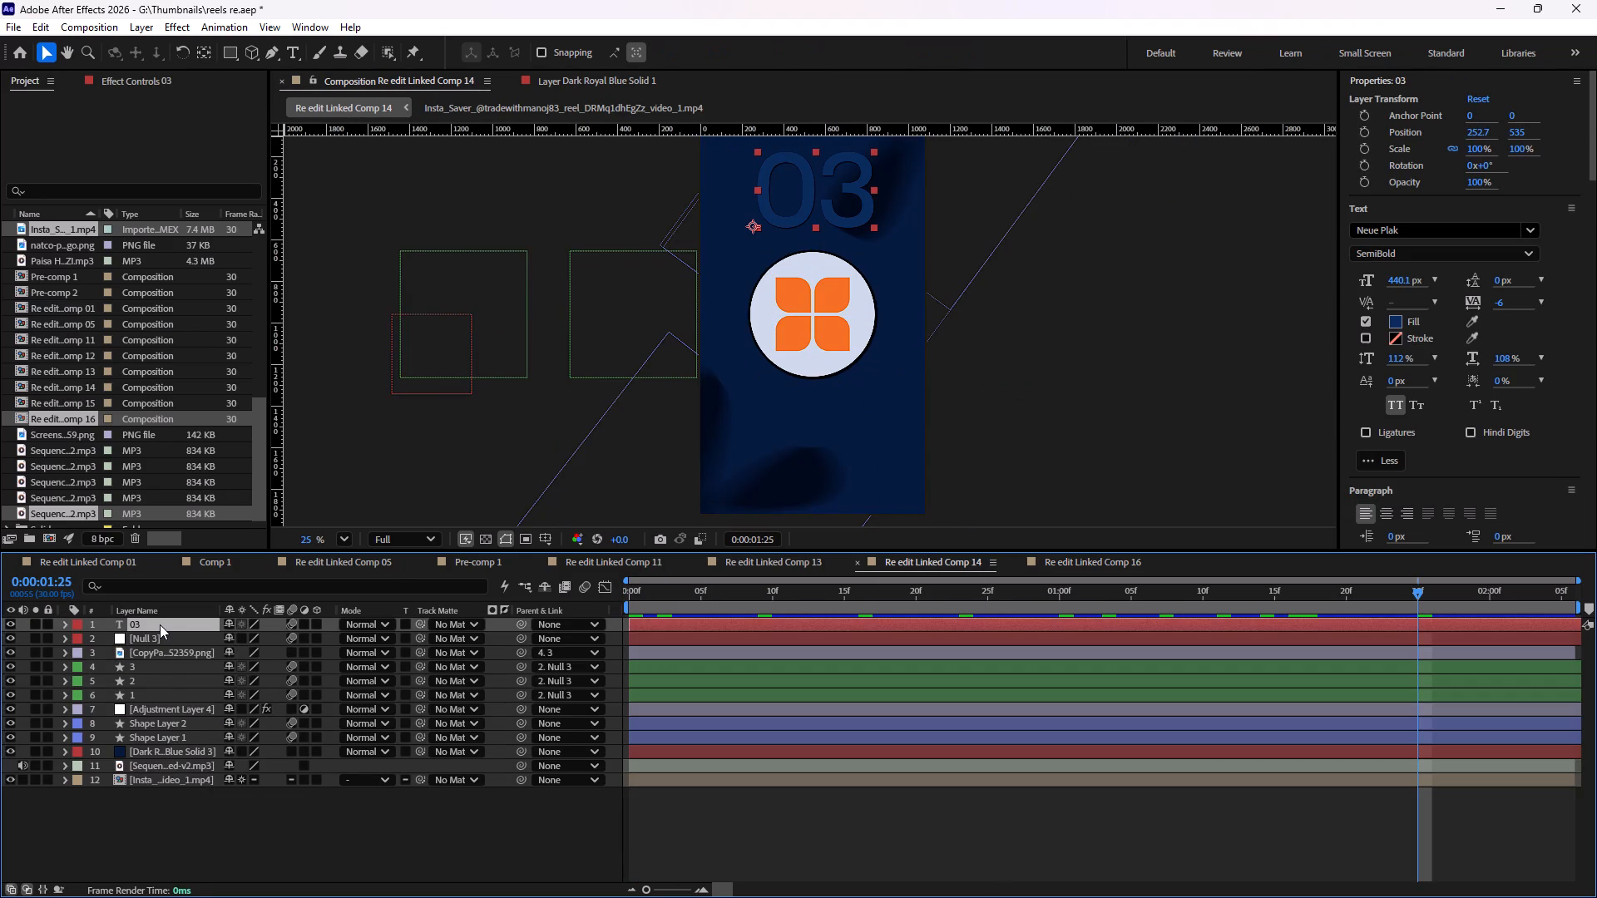
{"action": "left_click", "coordinate": [162, 752], "text": "shift"}
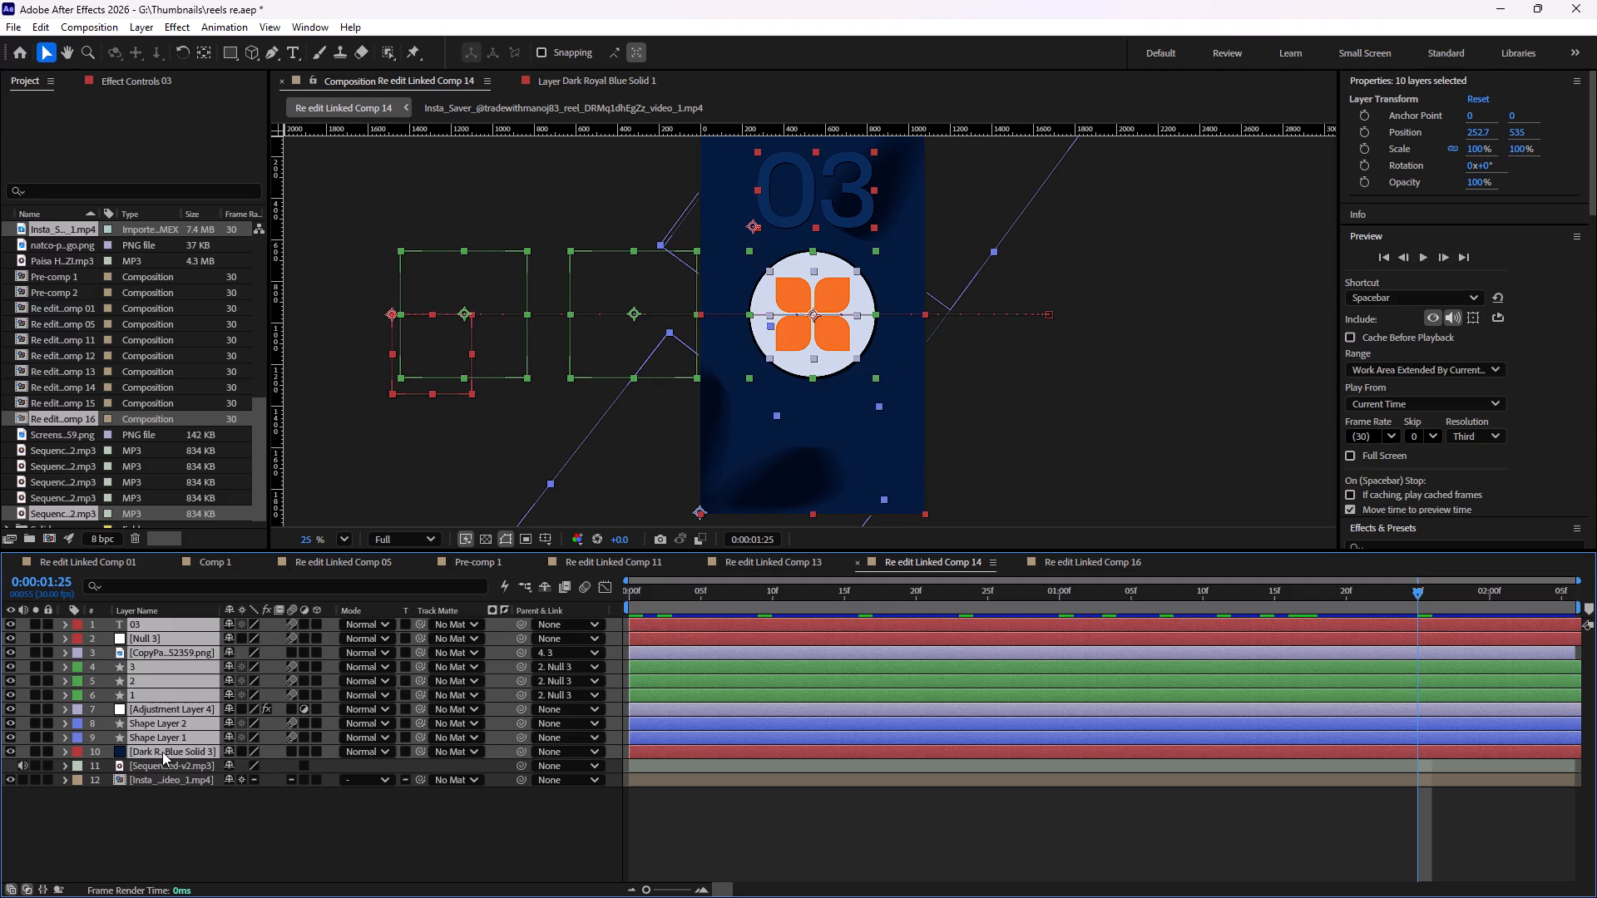
{"action": "key", "text": "ctrl+c"}
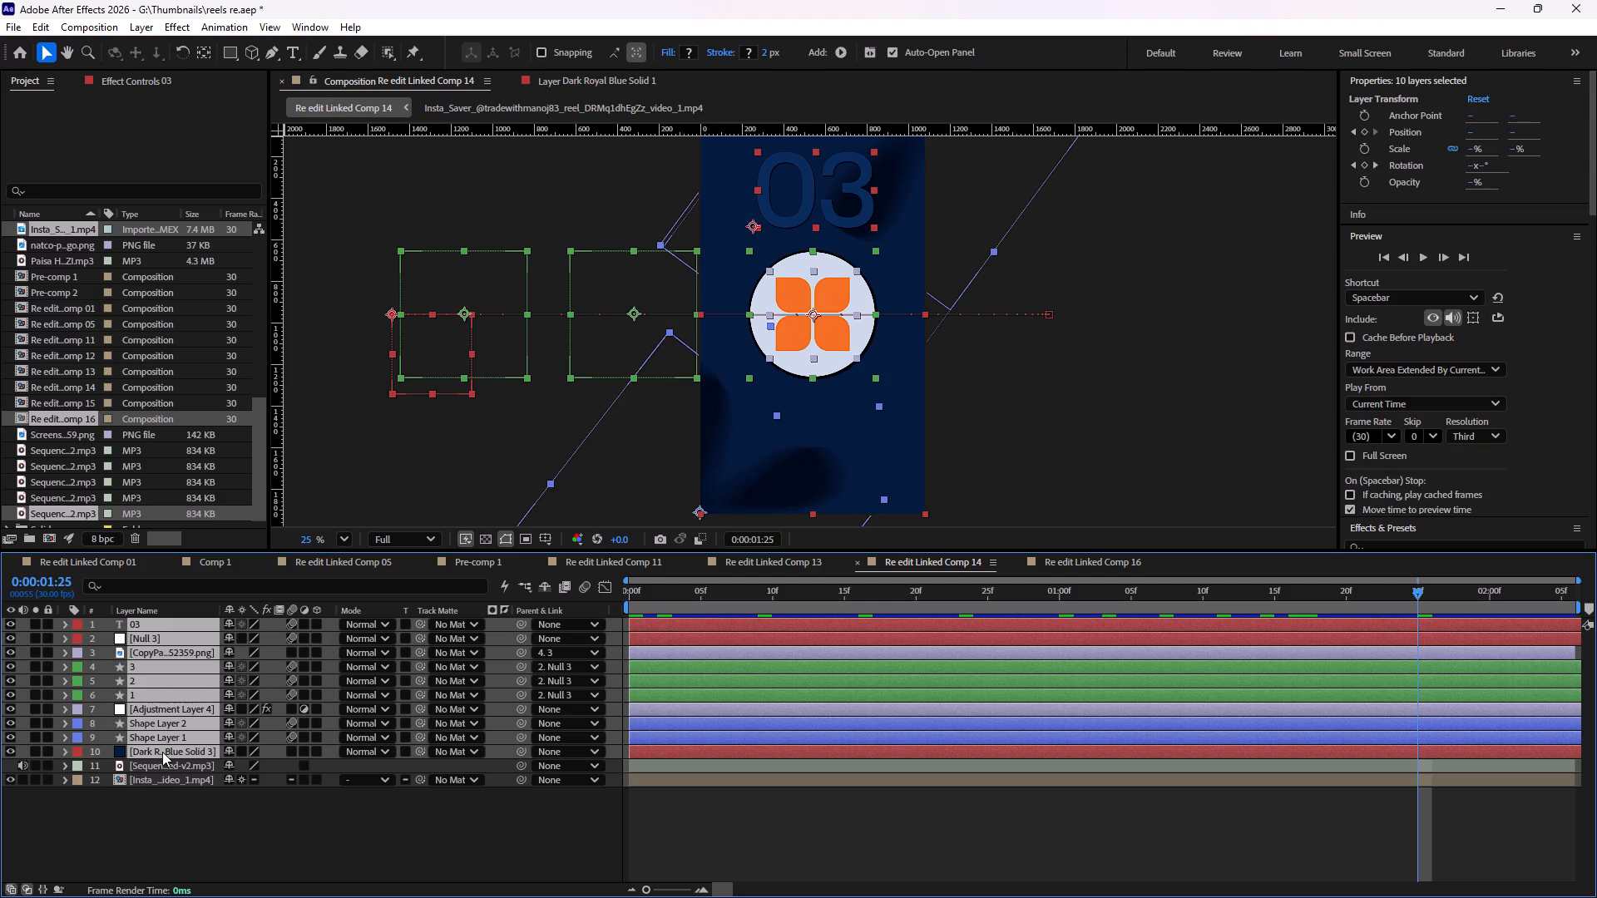
{"action": "left_click", "coordinate": [1093, 557]}
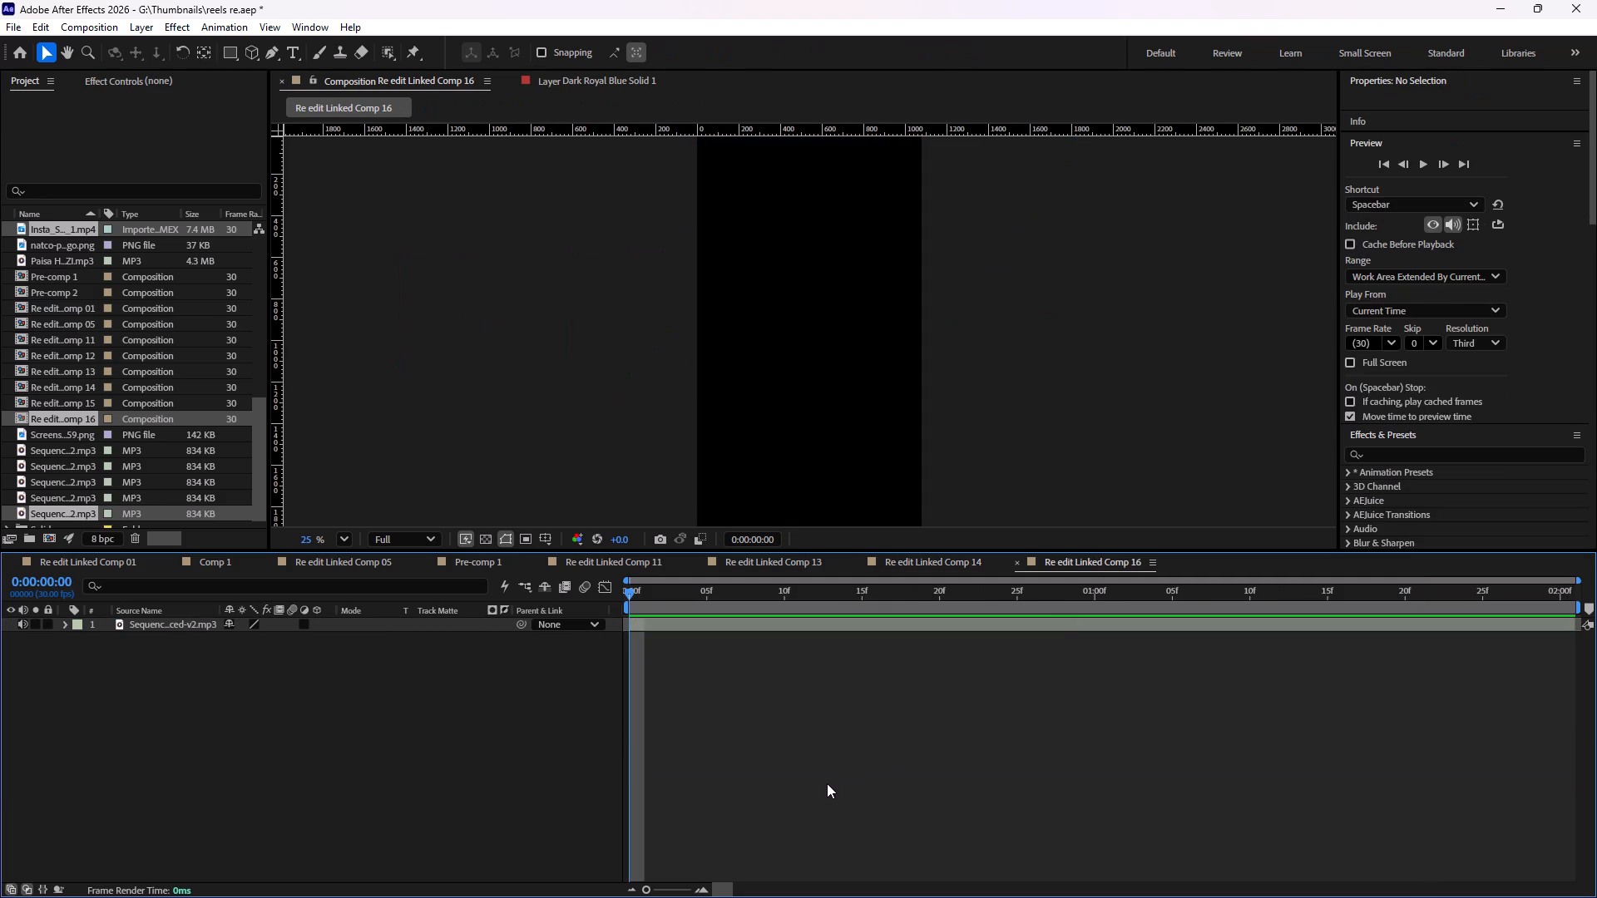
{"action": "key", "text": "ctrl+v"}
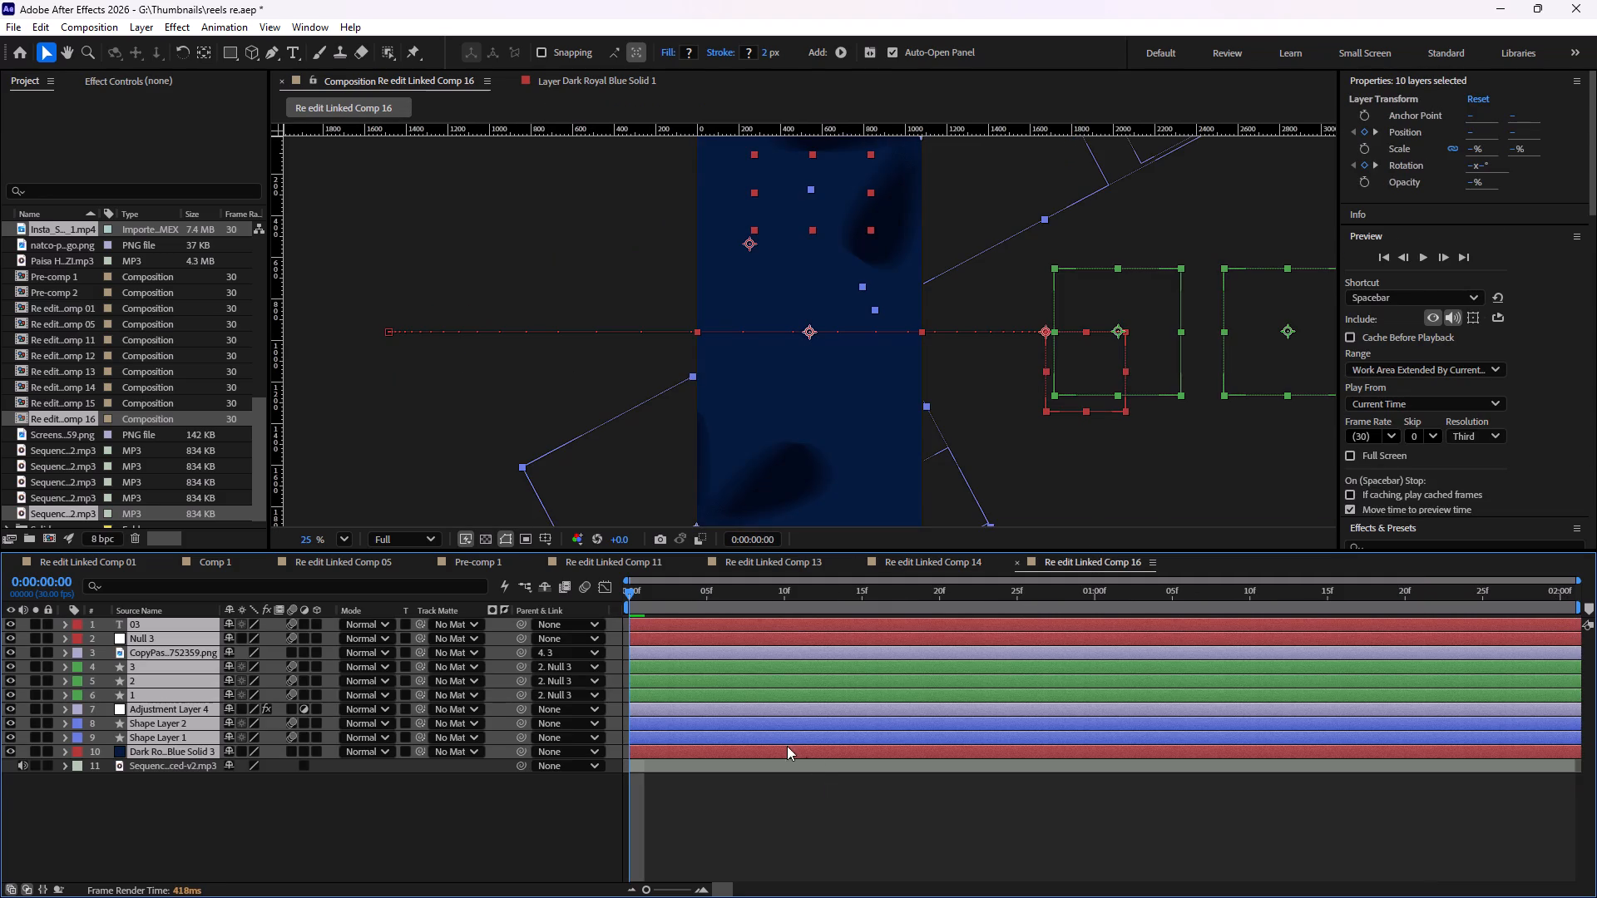
Preview the pasted animation in Re edit Linked Comp 16, park the playhead at 0:00:00:21 and deselect all layers.
{"action": "key", "text": "space"}
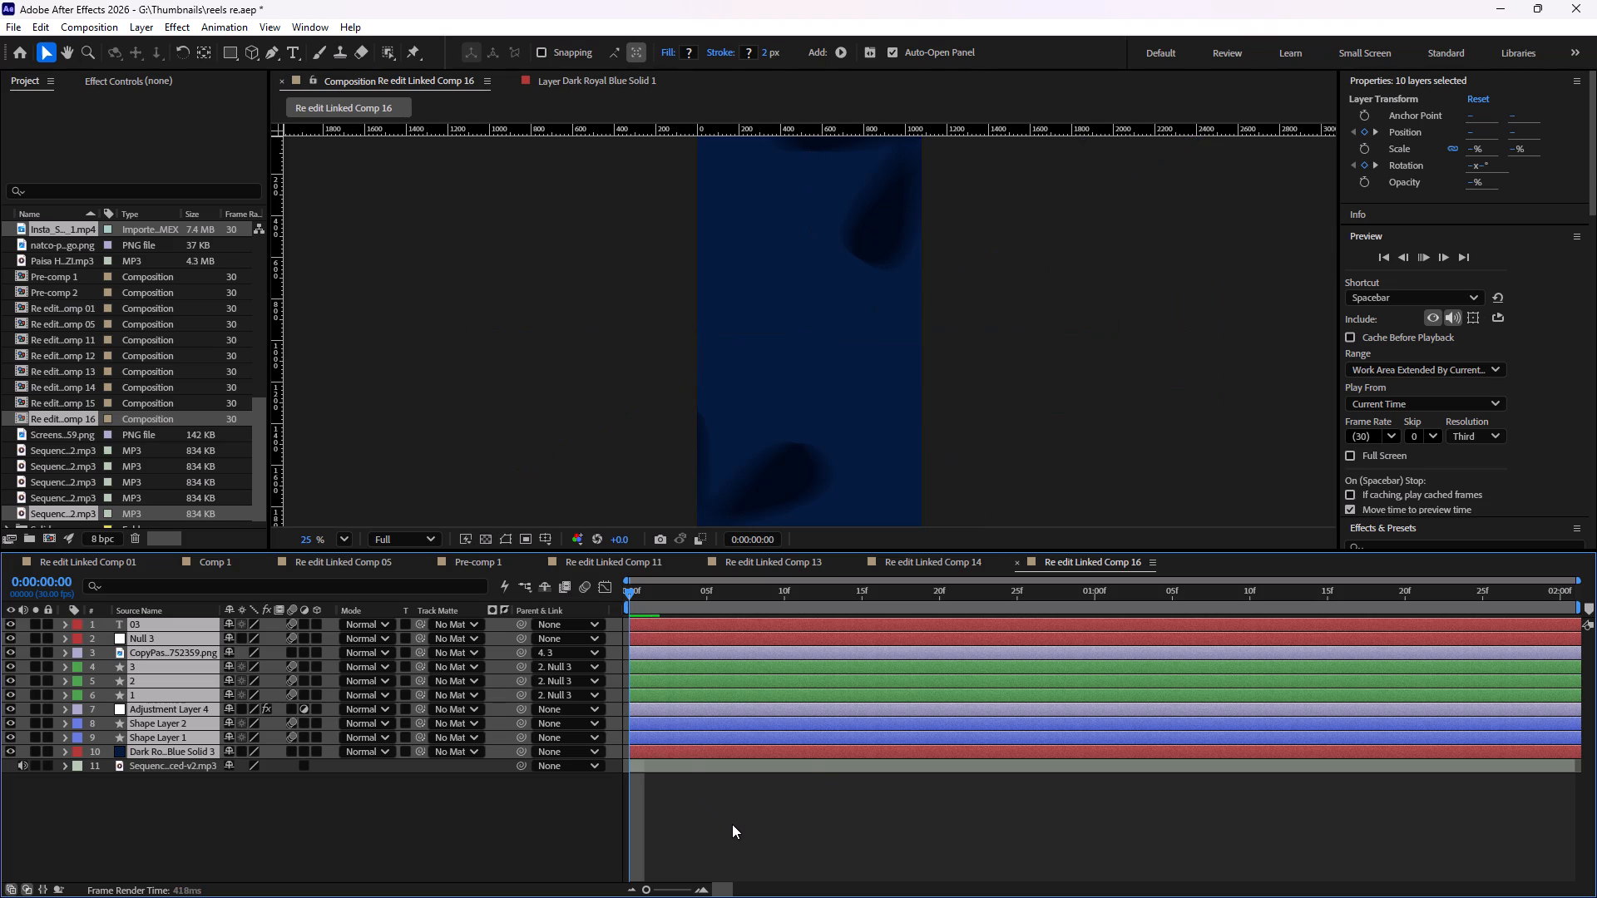
{"action": "key", "text": "space"}
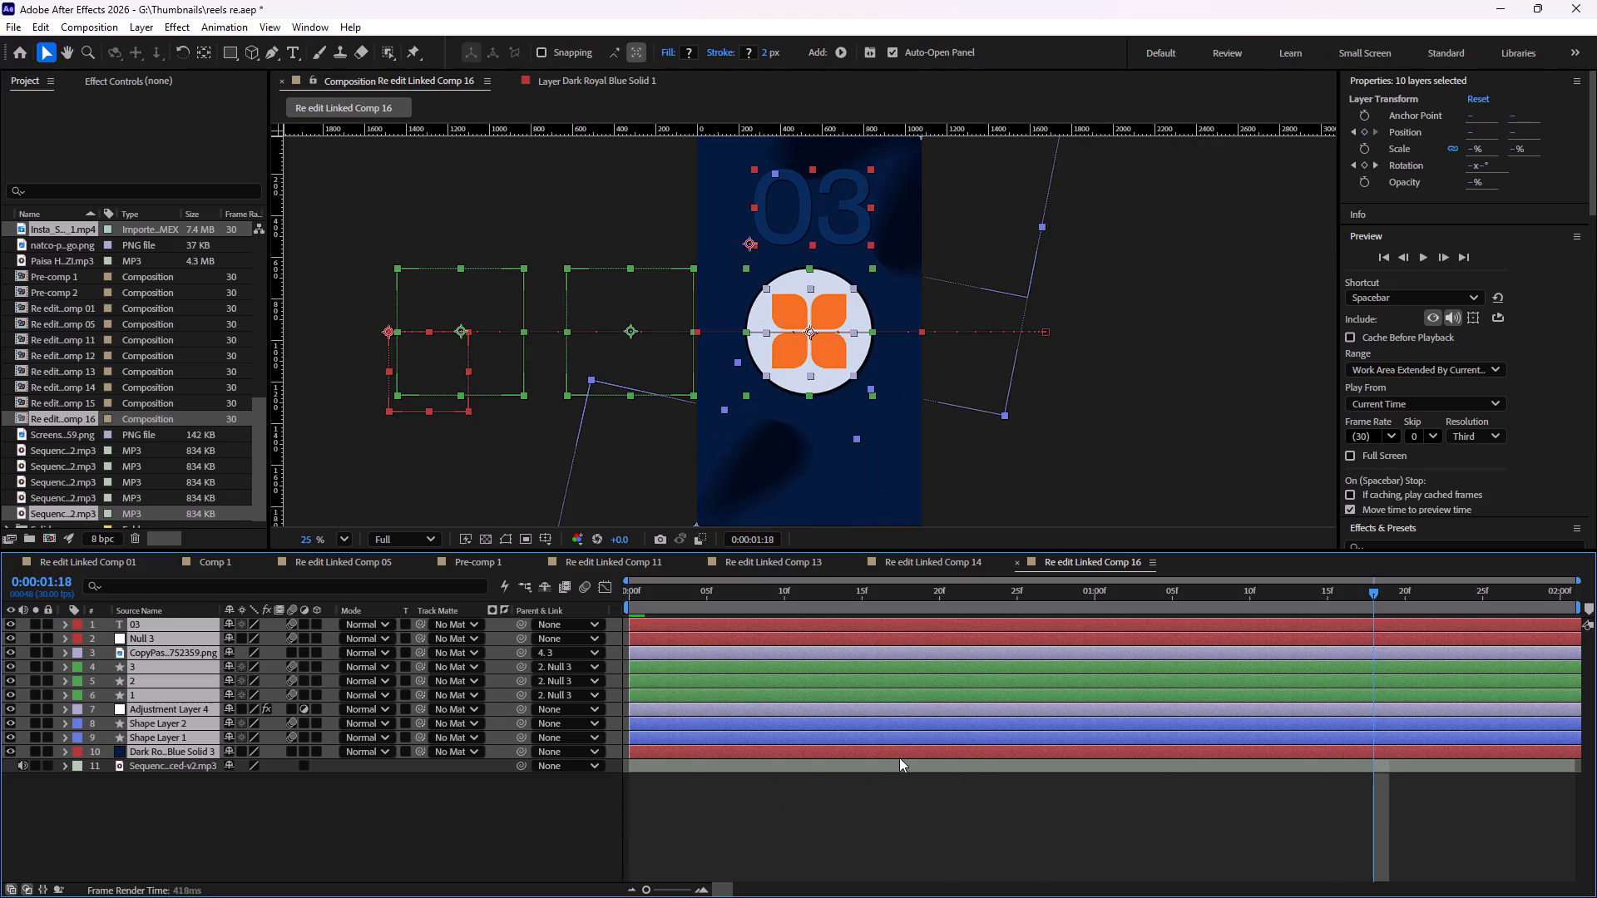
{"action": "left_click_drag", "start_coordinate": [1355, 599], "coordinate": [950, 628]}
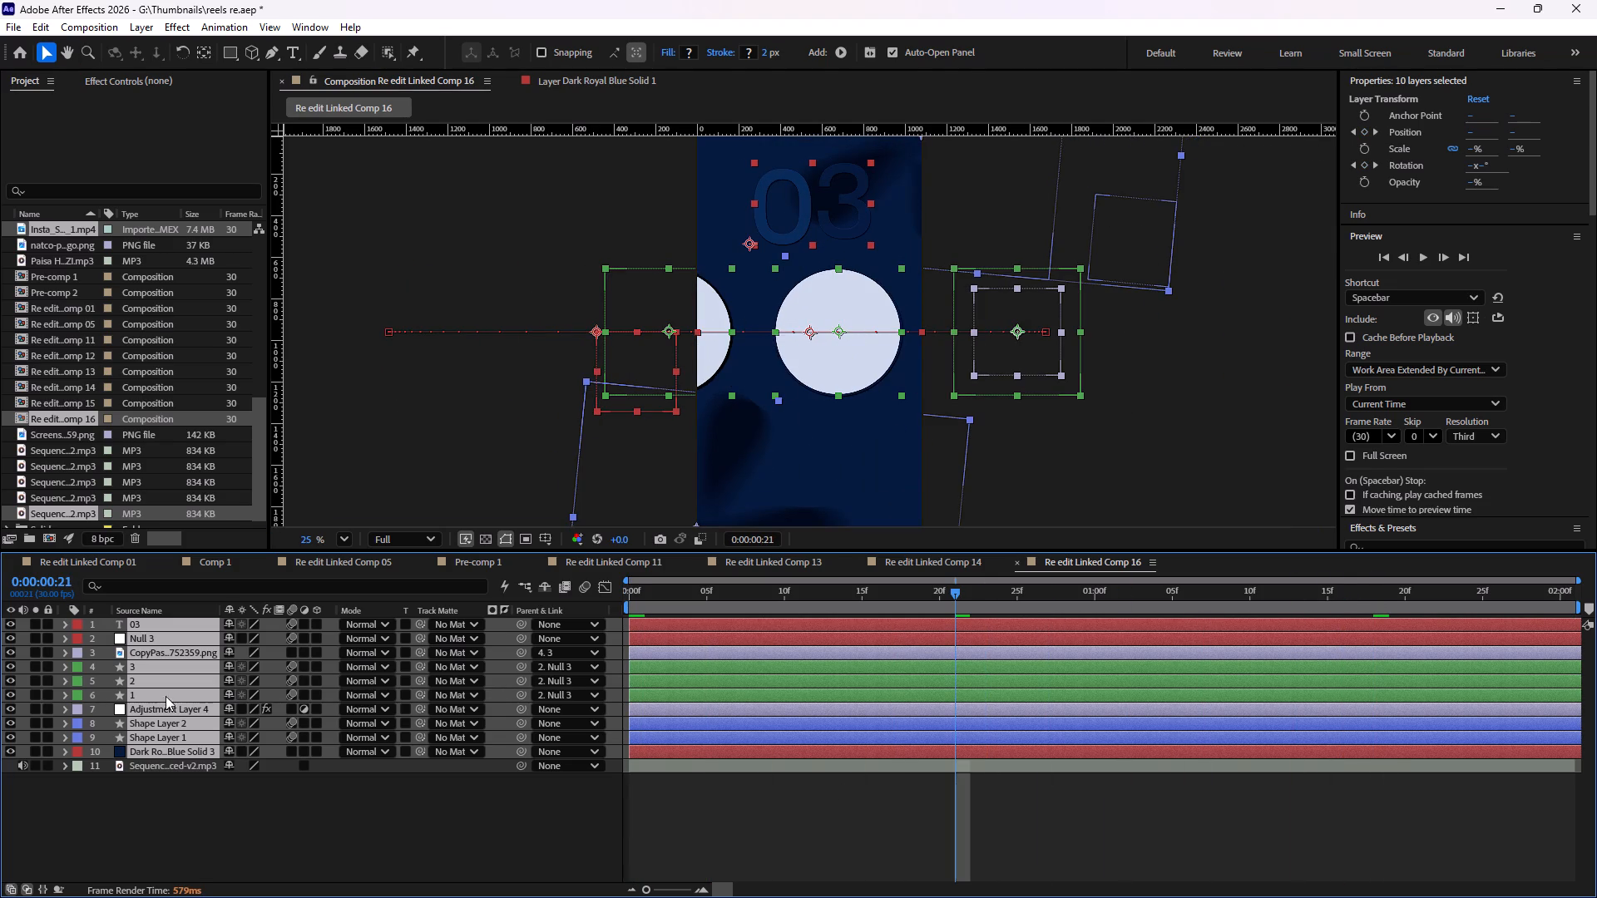
{"action": "left_click", "coordinate": [161, 678]}
{"action": "left_click", "coordinate": [368, 807]}
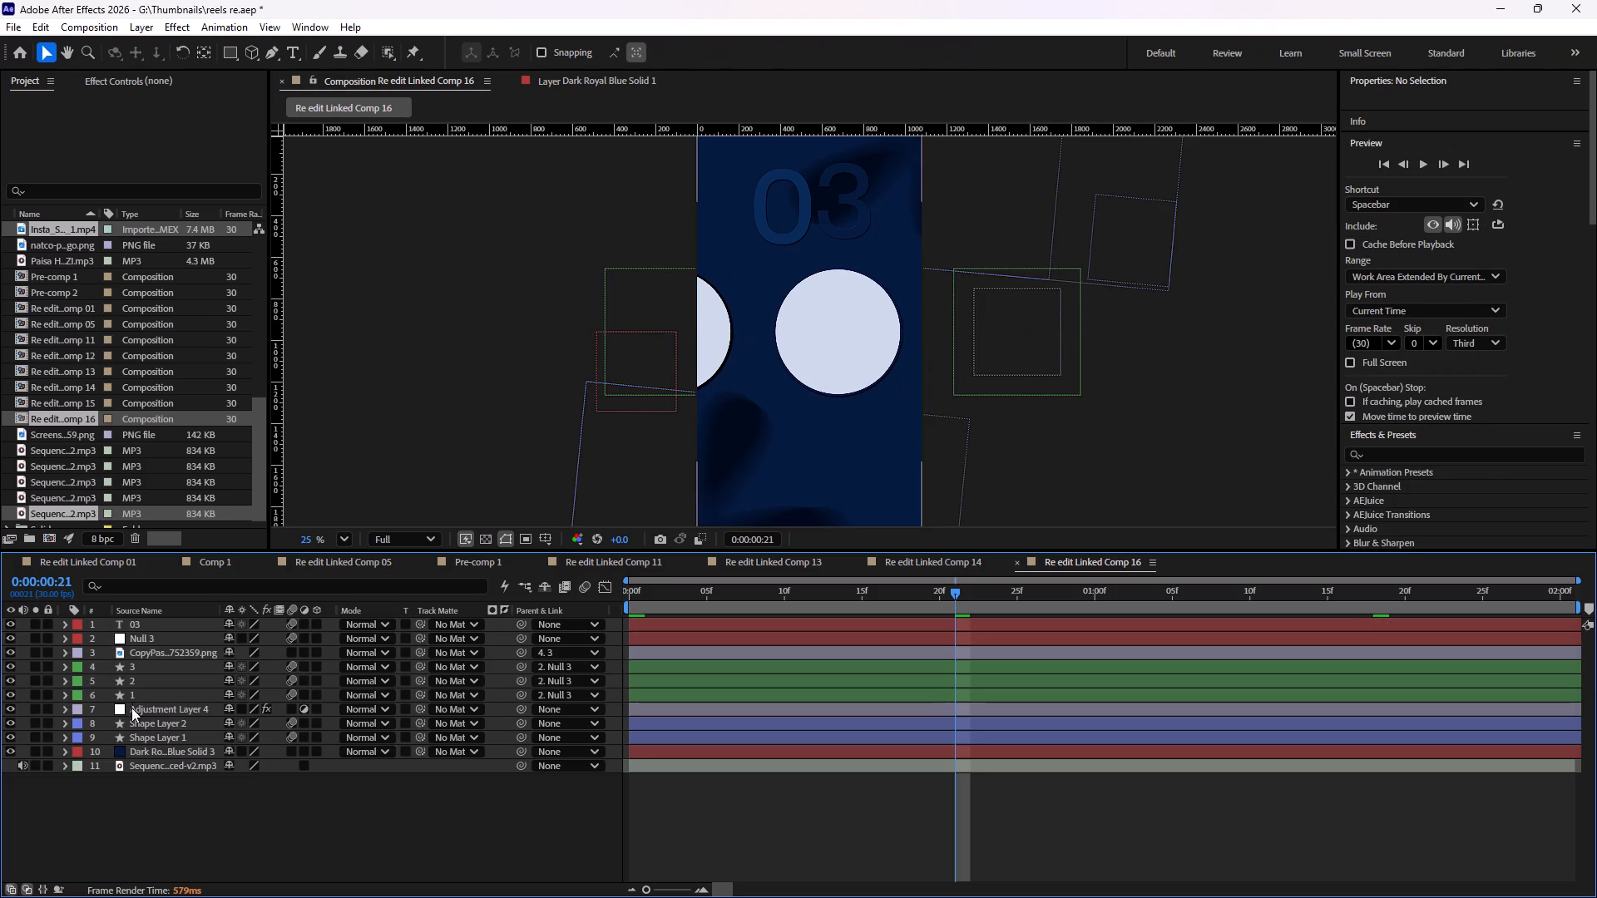
Select circle layer 1 and scrub through the opening frames to examine its slide-in motion, parking the playhead at 0:00:00:19.
{"action": "left_click", "coordinate": [135, 699]}
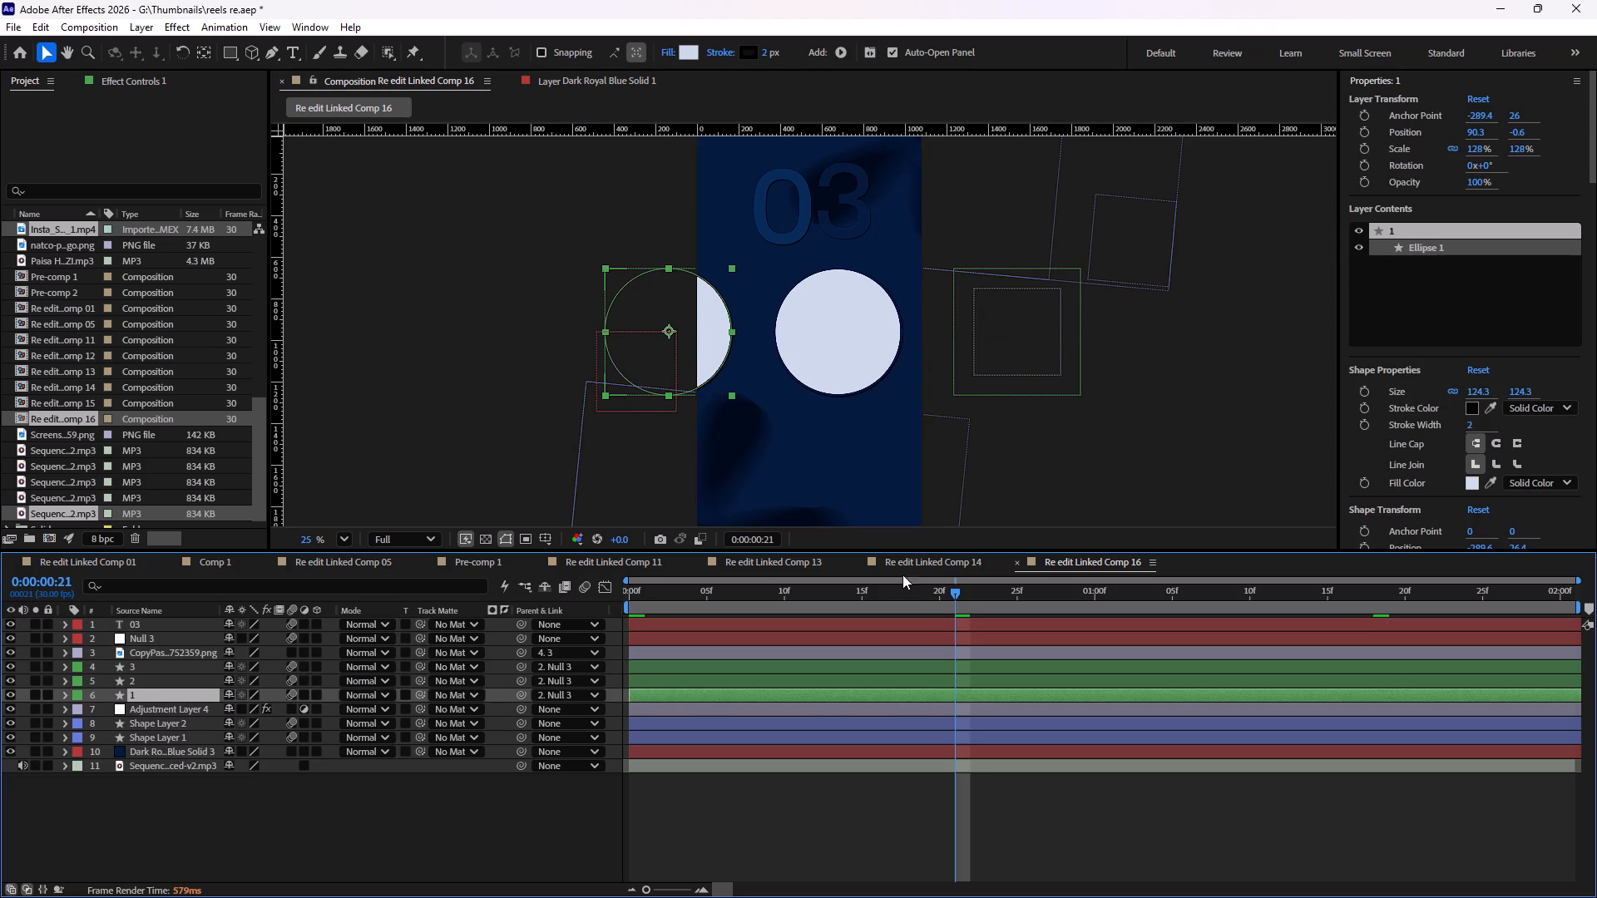
{"action": "left_click_drag", "start_coordinate": [957, 595], "coordinate": [852, 600]}
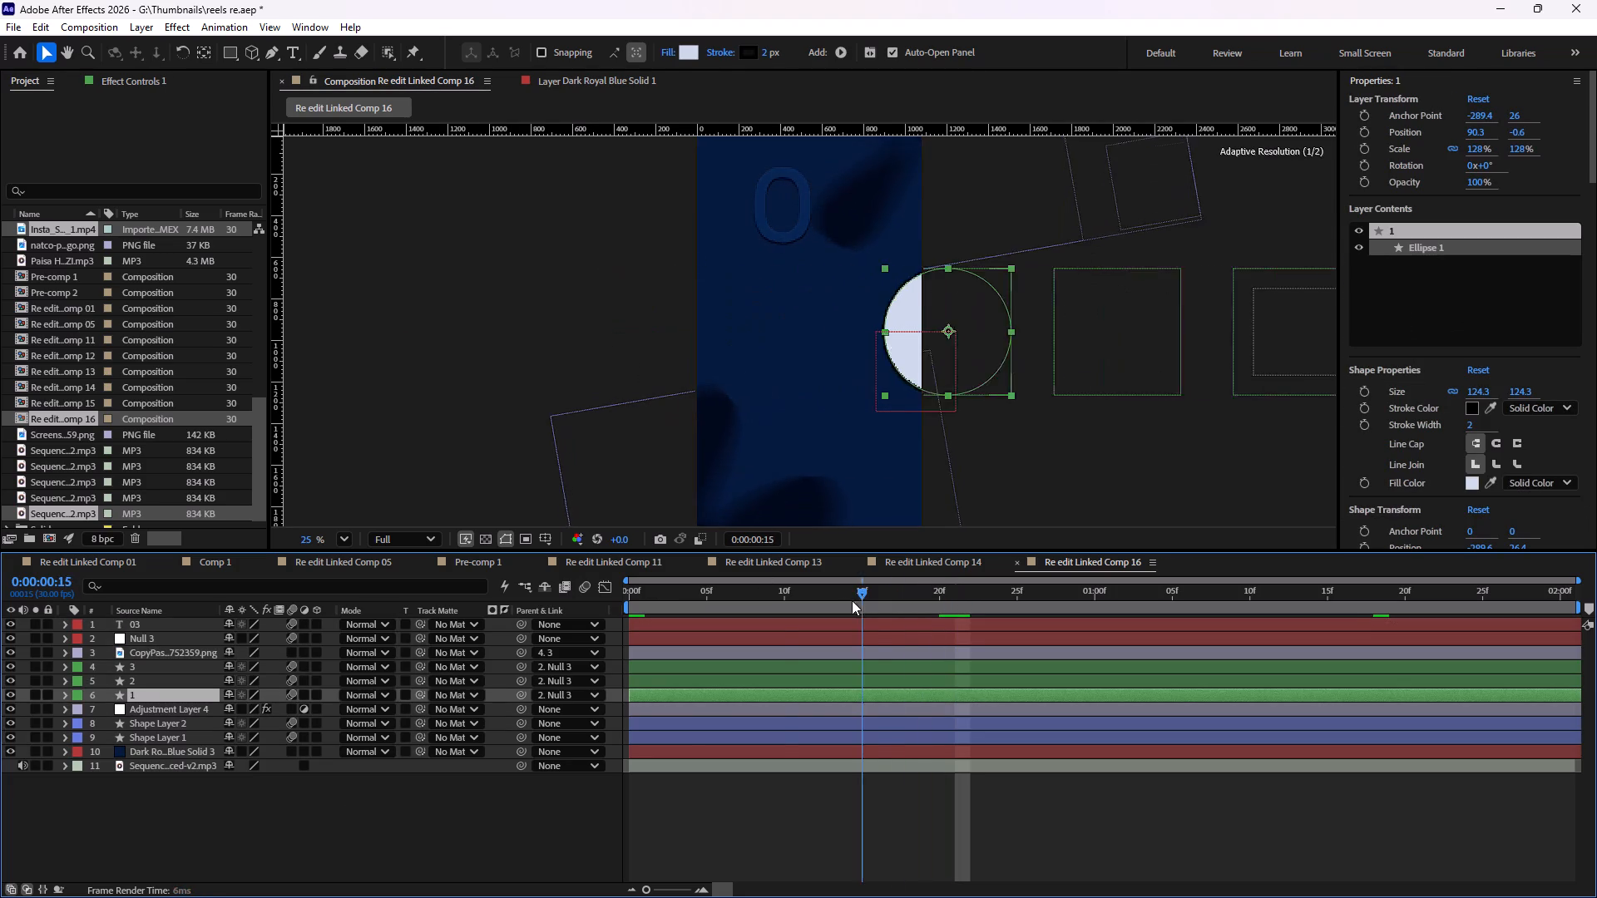
{"action": "left_click_drag", "start_coordinate": [852, 600], "coordinate": [659, 605]}
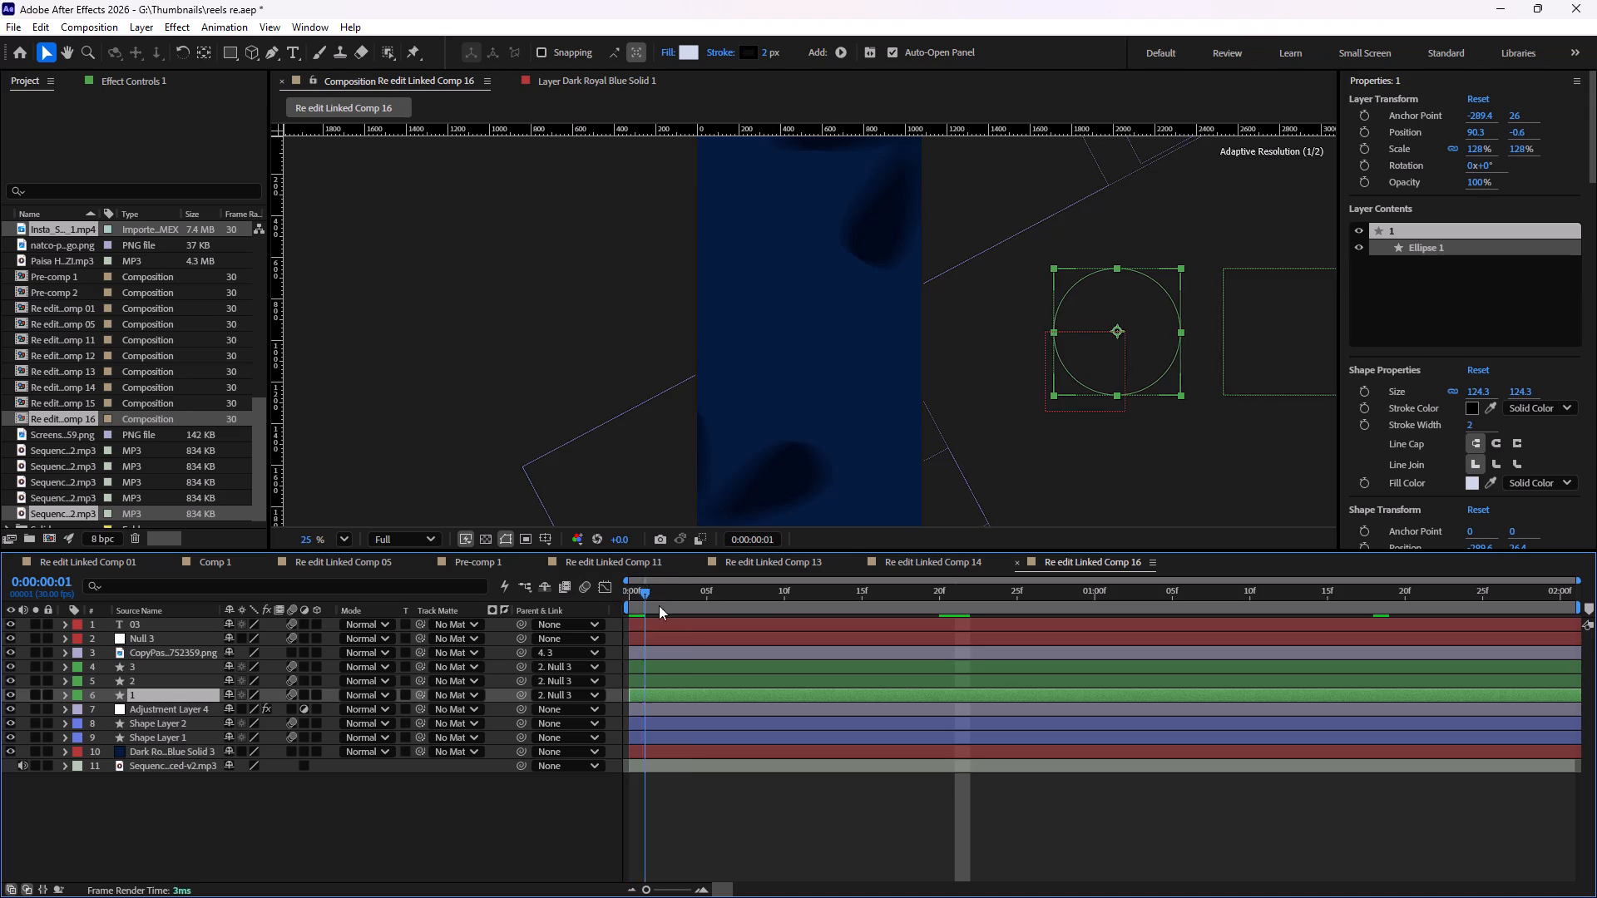
{"action": "left_click_drag", "start_coordinate": [659, 605], "coordinate": [958, 622]}
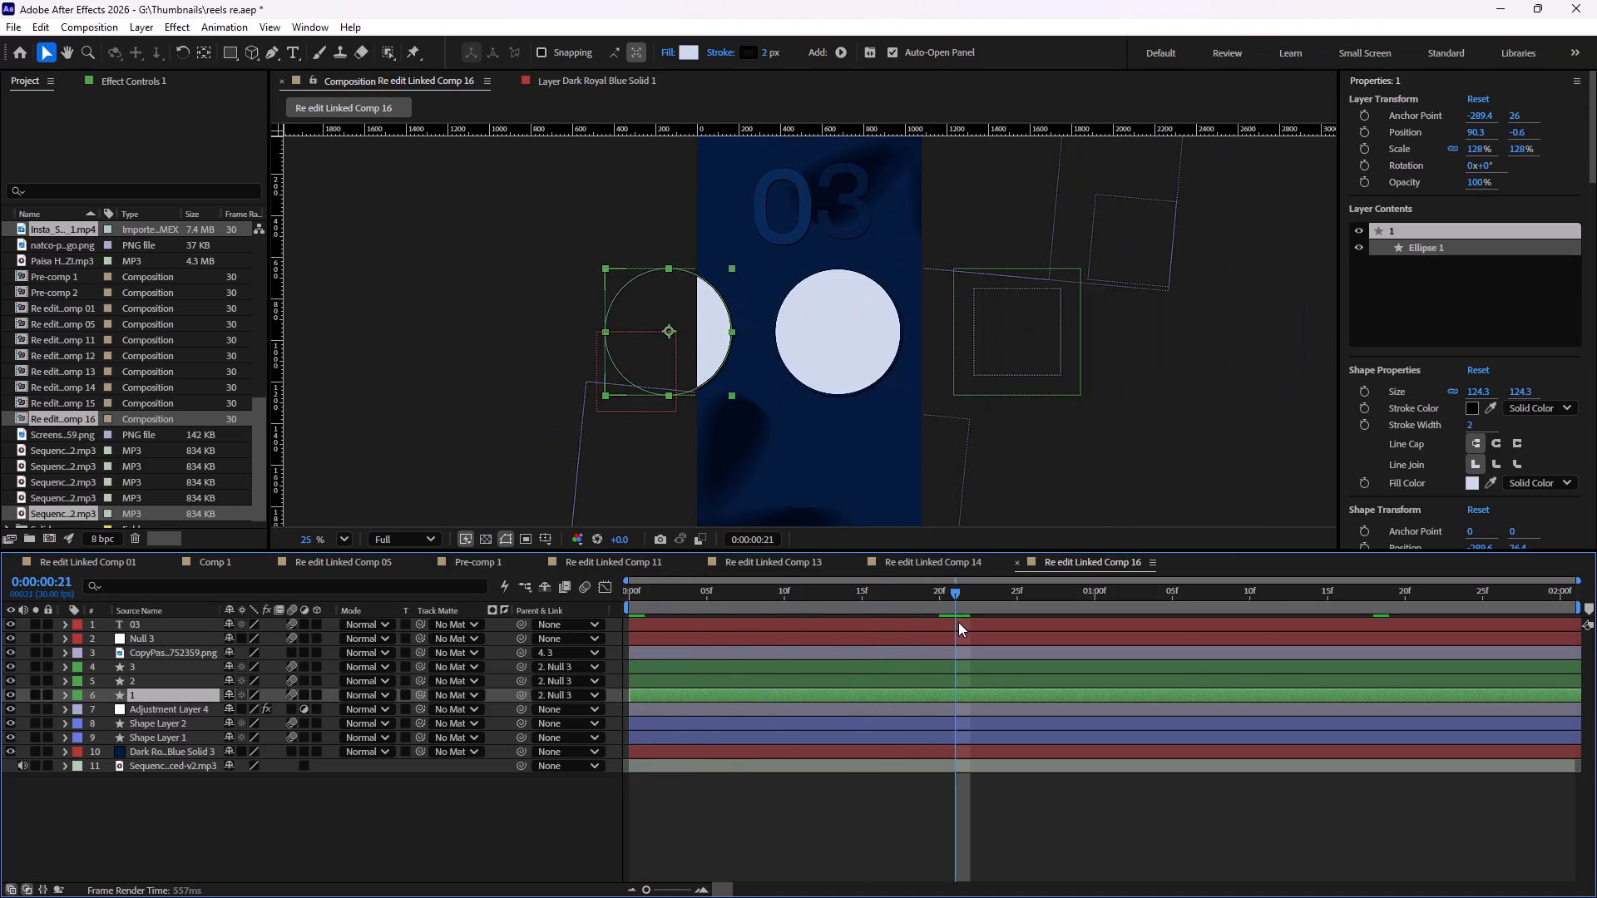
{"action": "left_click_drag", "start_coordinate": [958, 622], "coordinate": [963, 622]}
{"action": "left_click_drag", "start_coordinate": [963, 622], "coordinate": [922, 622]}
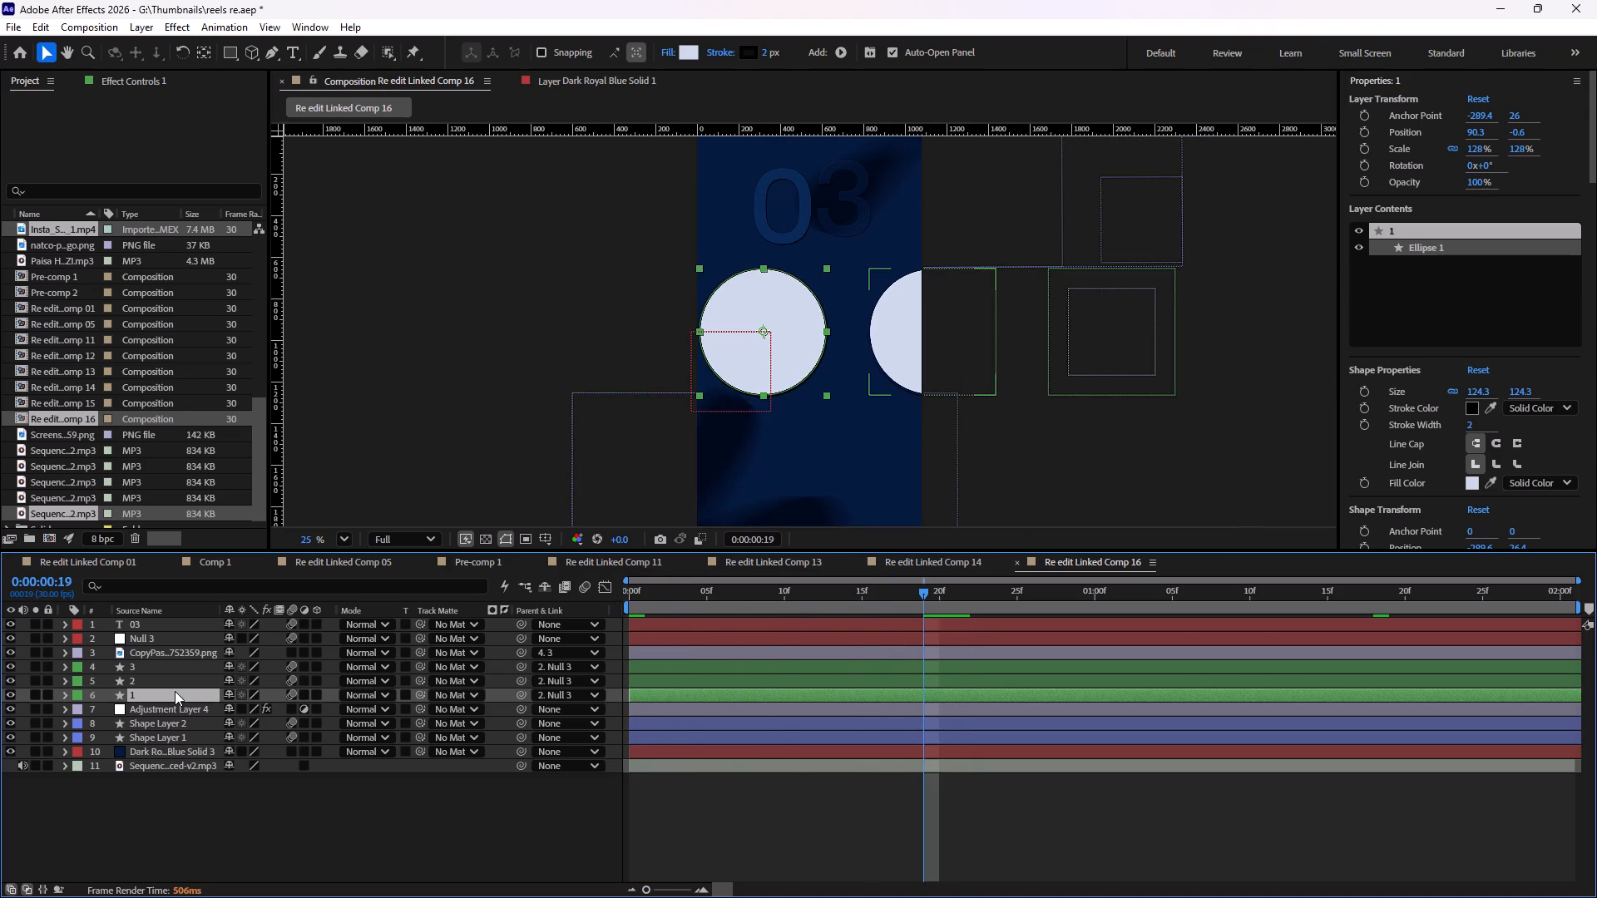
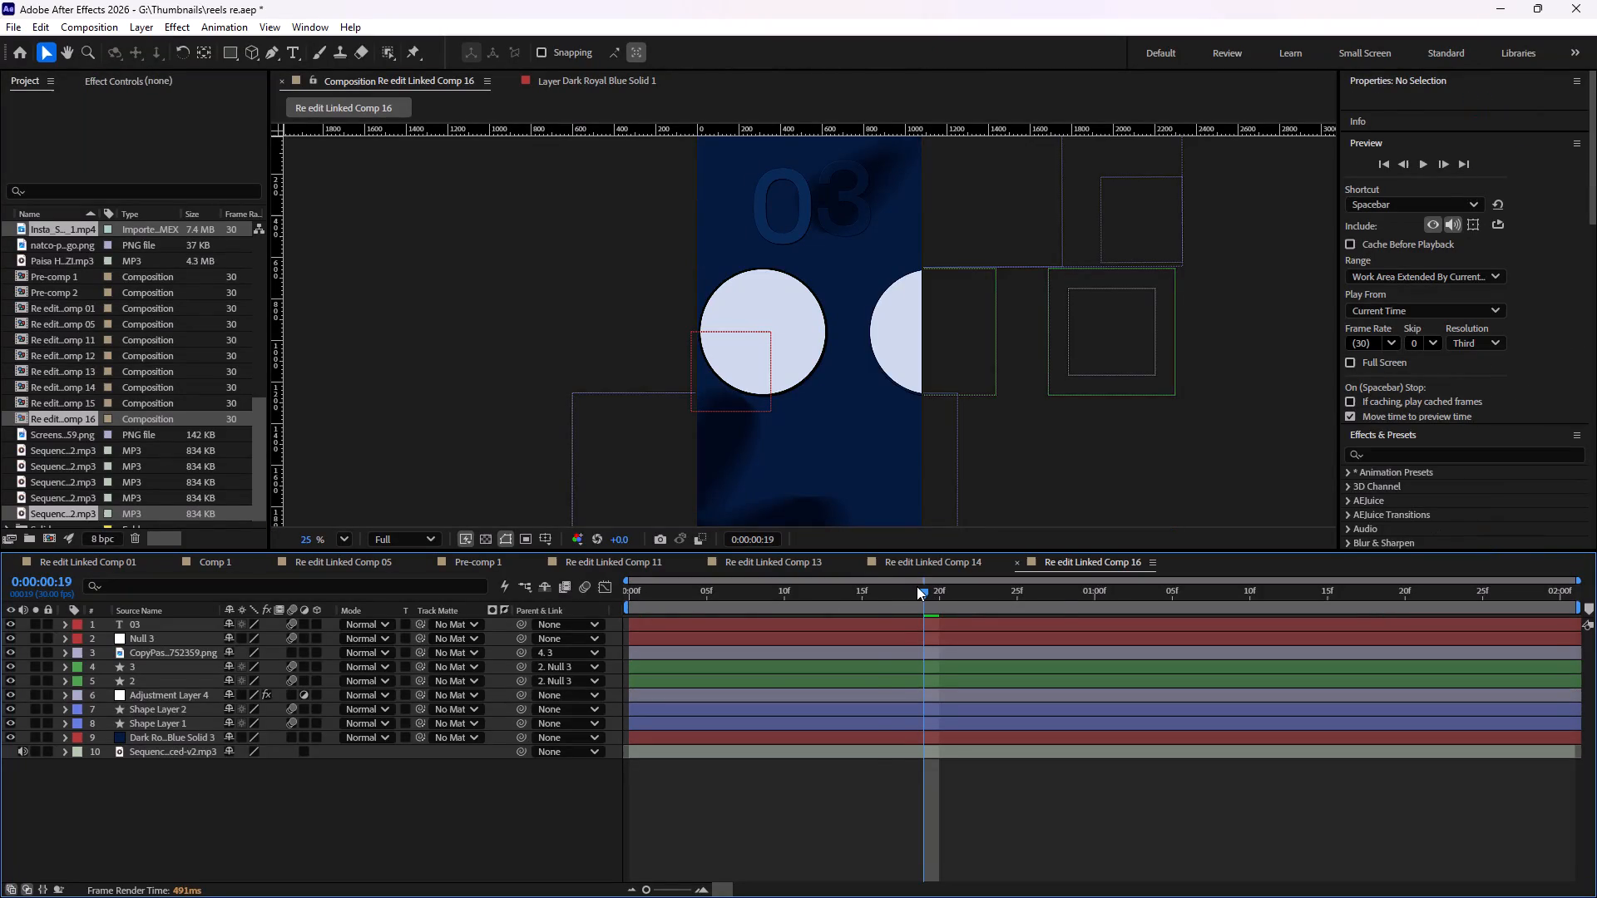
With the playhead at 0:00:00:26, add the Gabriel logo PNG from the Copy Pasta folder directly beneath the orange logo layer.
{"action": "left_click_drag", "start_coordinate": [917, 586], "coordinate": [890, 615]}
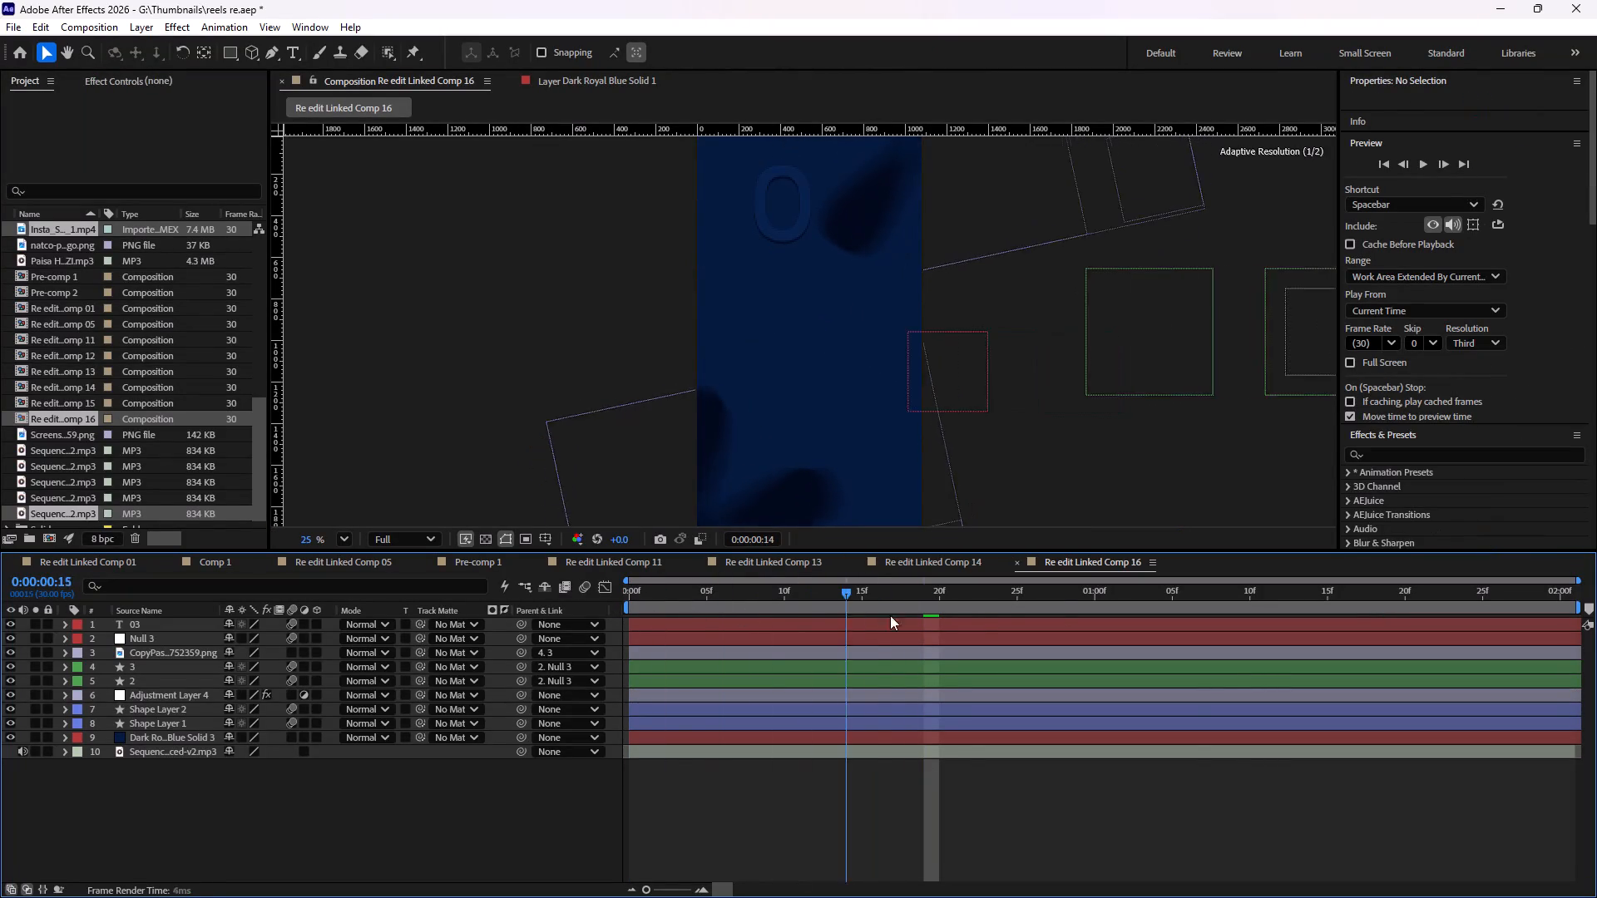
{"action": "left_click_drag", "start_coordinate": [890, 615], "coordinate": [635, 610]}
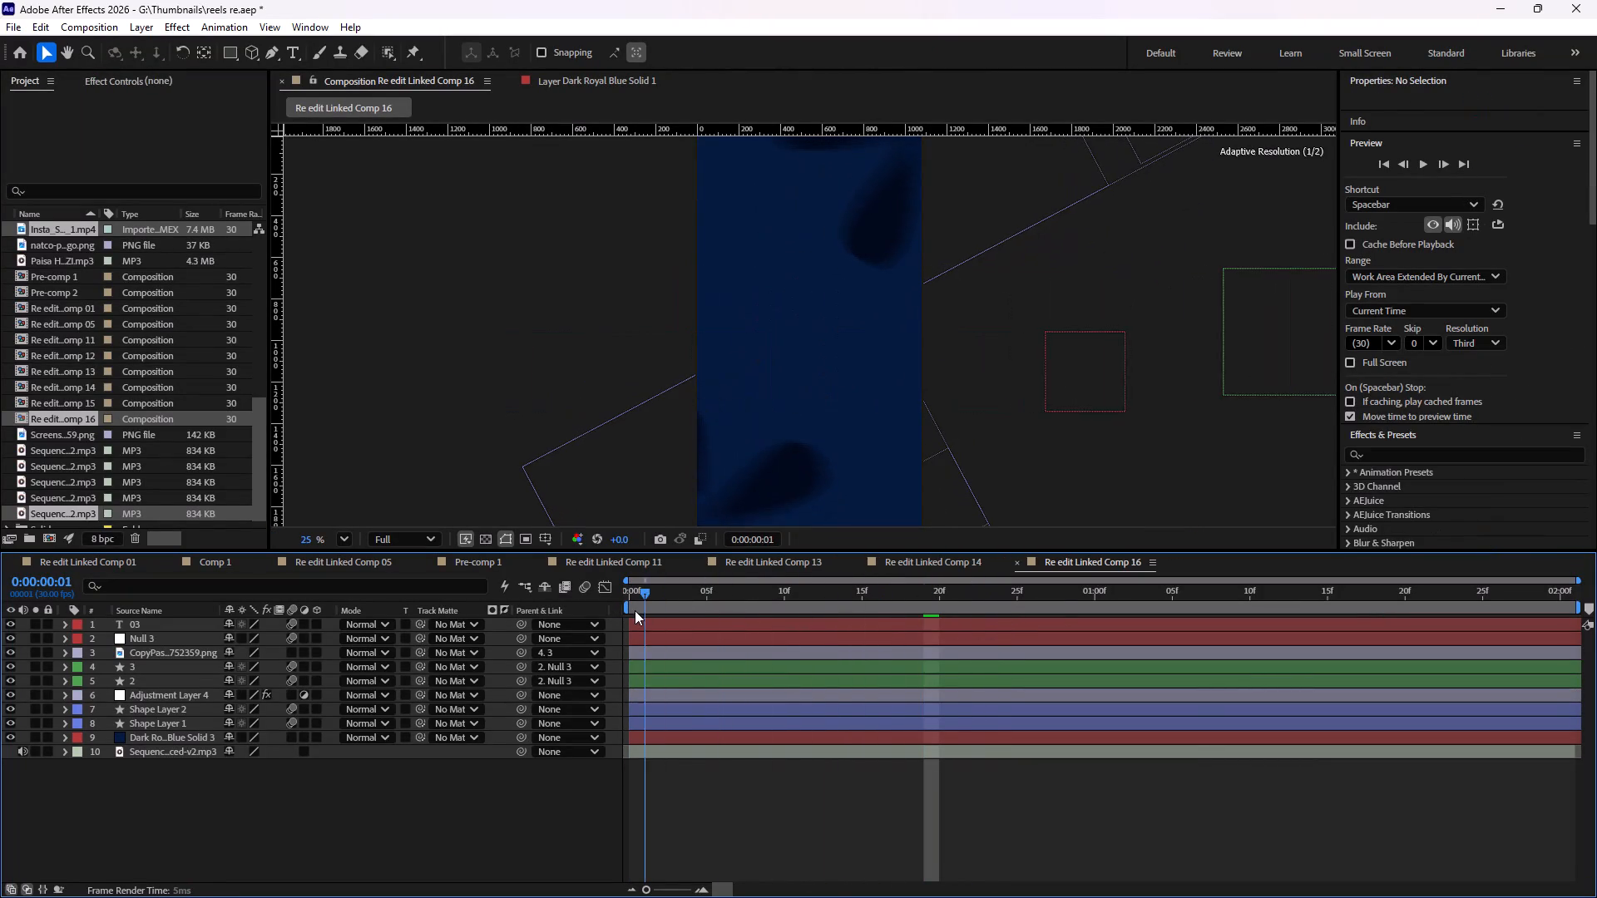
{"action": "left_click_drag", "start_coordinate": [635, 610], "coordinate": [1087, 622]}
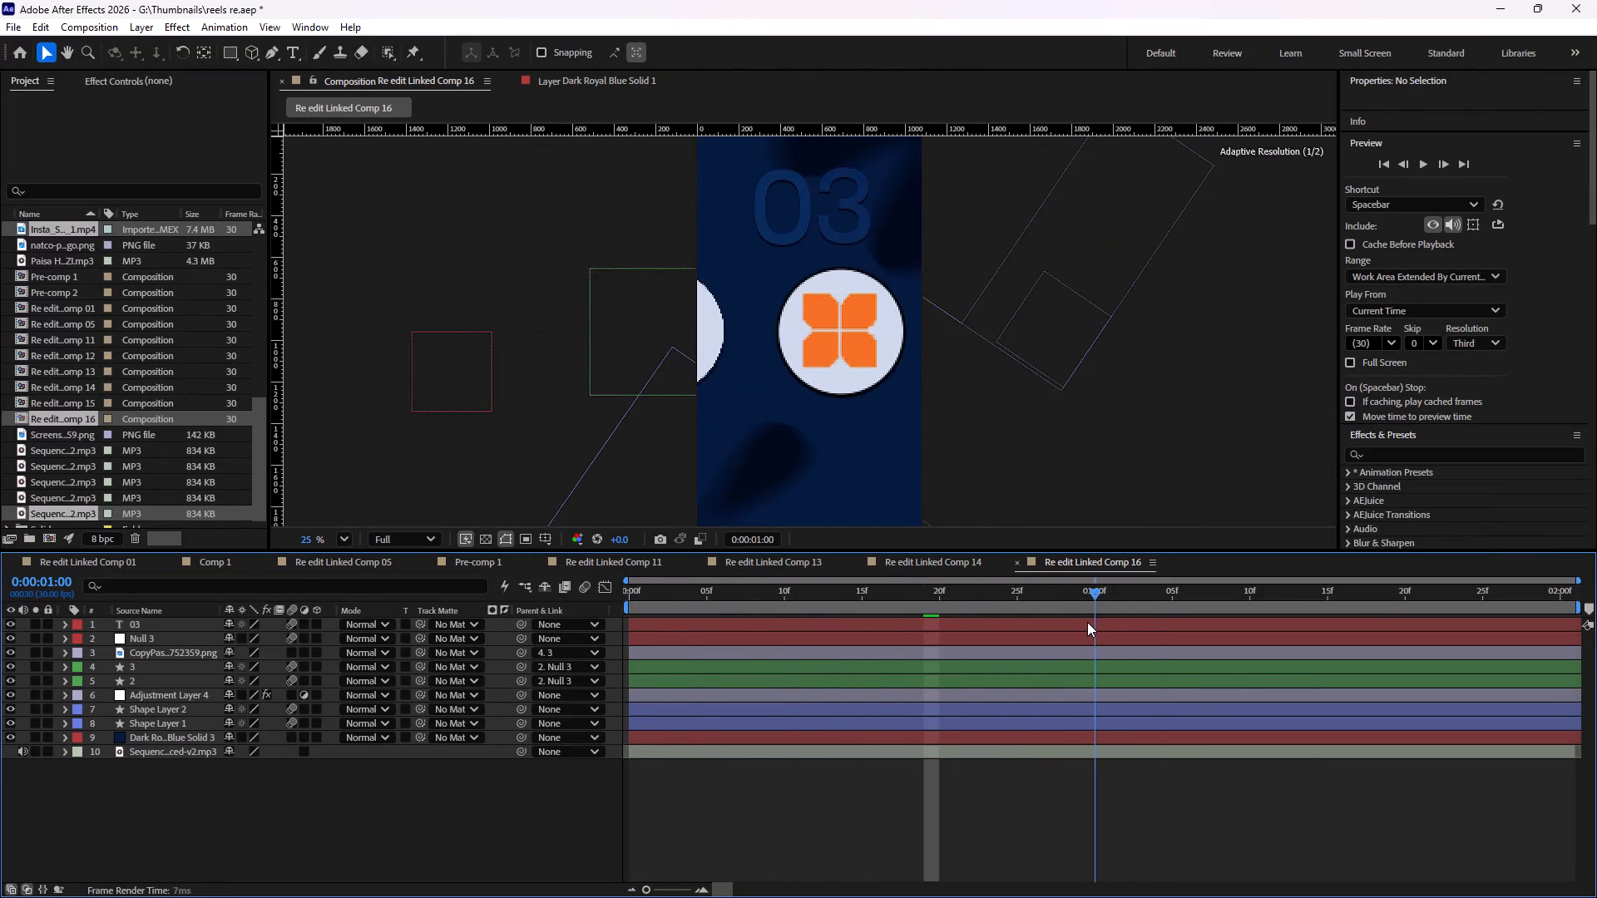
{"action": "left_click_drag", "start_coordinate": [1087, 622], "coordinate": [1026, 634]}
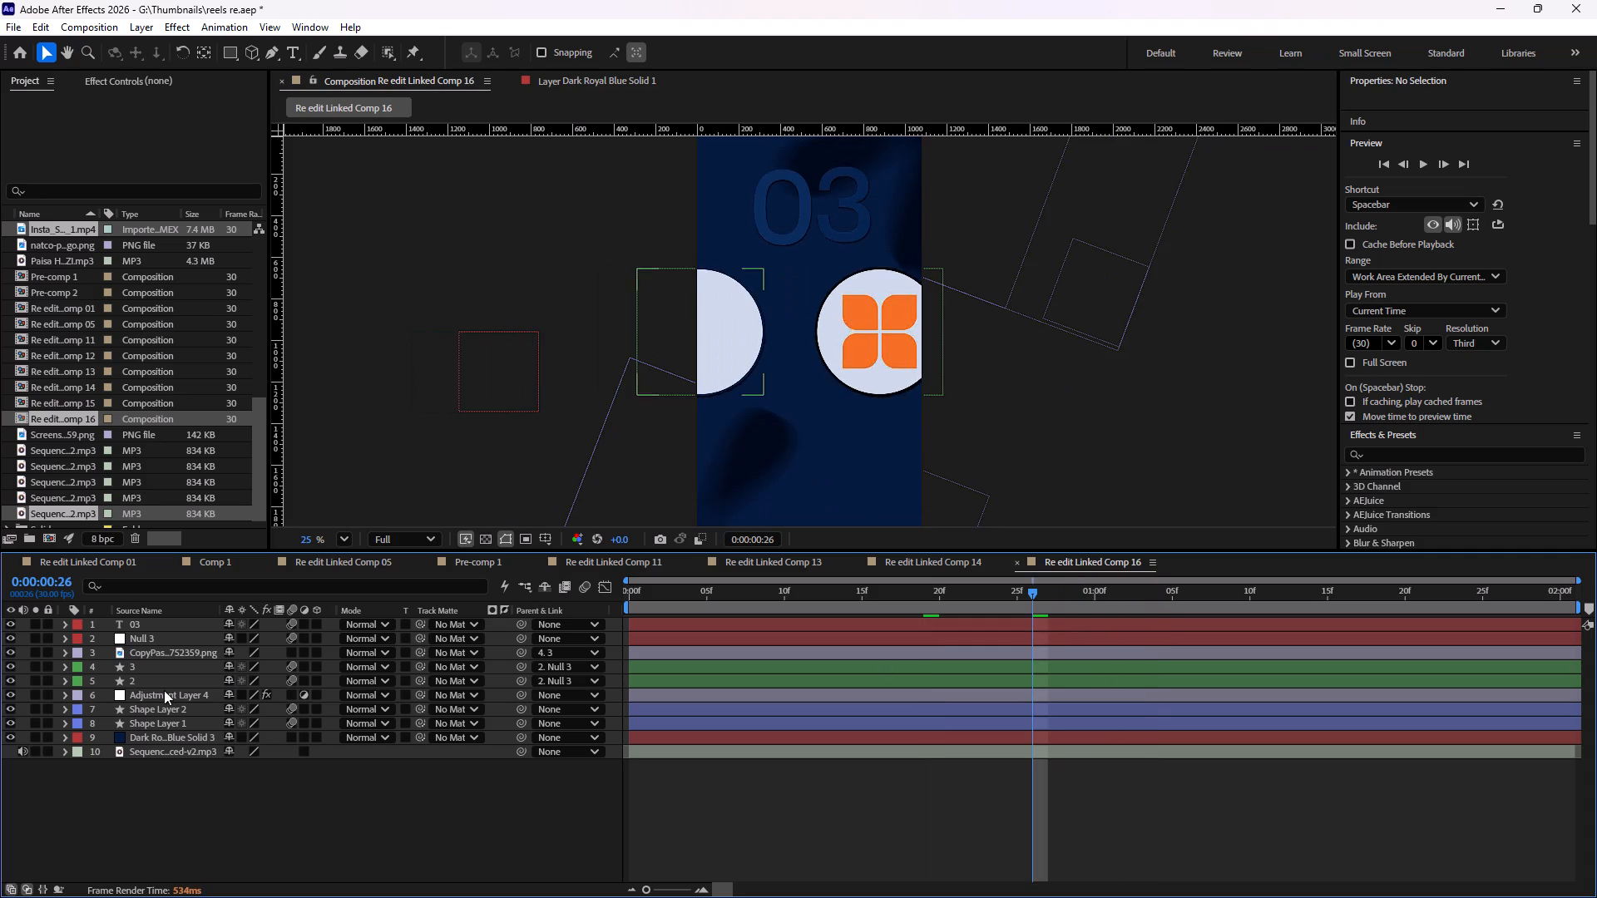
{"action": "left_click", "coordinate": [166, 658]}
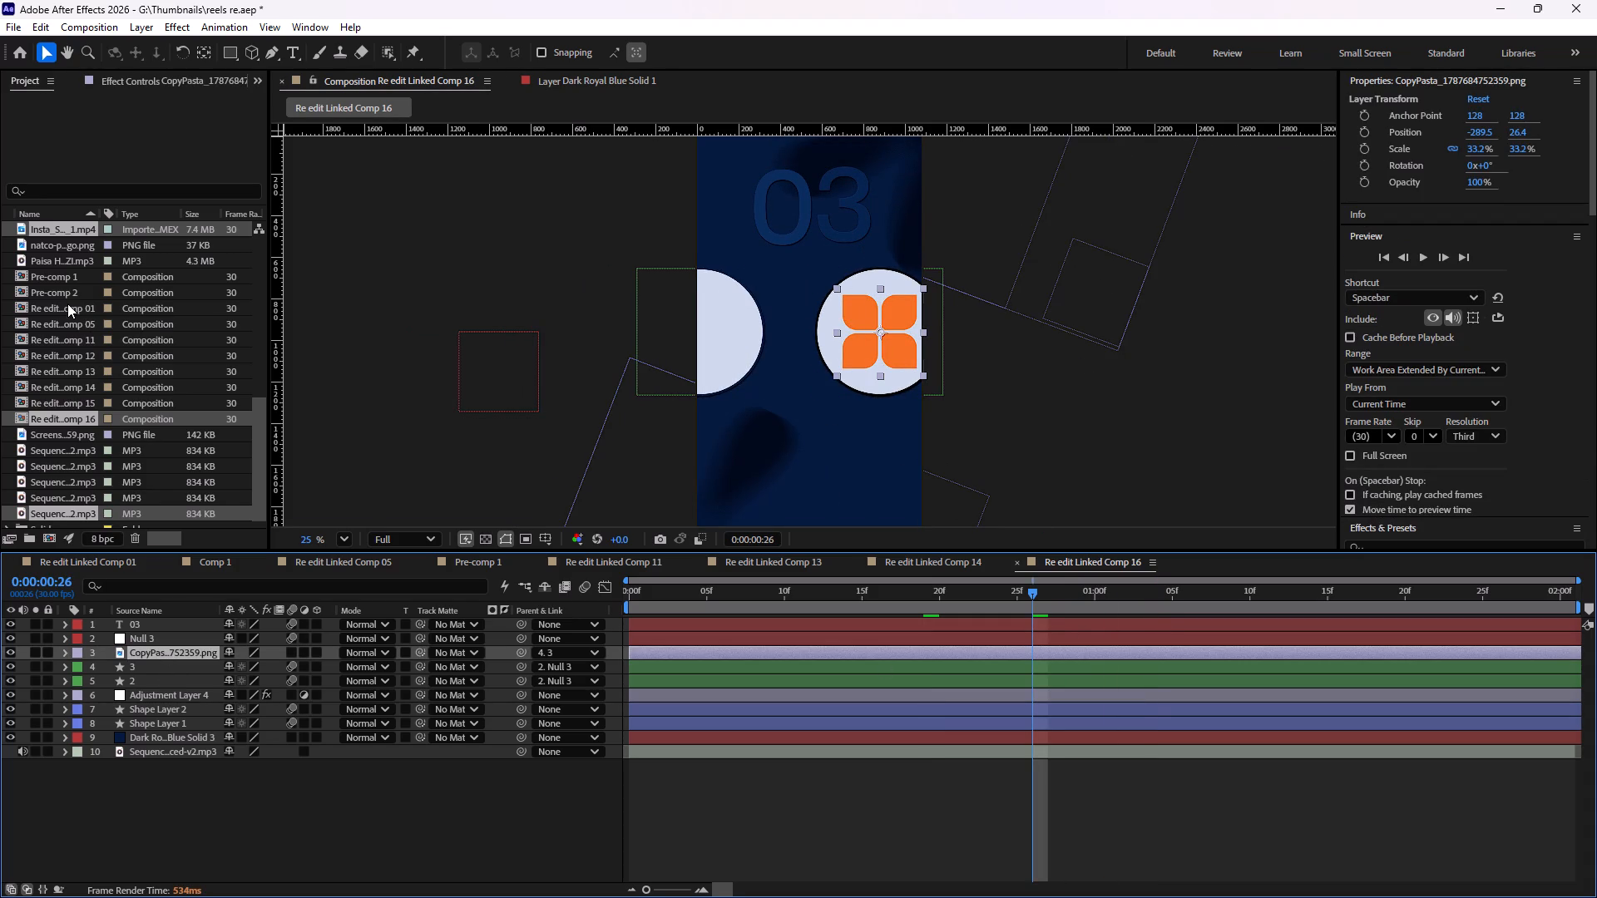
{"action": "scroll", "coordinate": [73, 316], "scroll_direction": "down", "scroll_amount": 6}
{"action": "scroll", "coordinate": [45, 381], "scroll_direction": "up", "scroll_amount": 5}
{"action": "scroll", "coordinate": [39, 308], "scroll_direction": "up", "scroll_amount": 6}
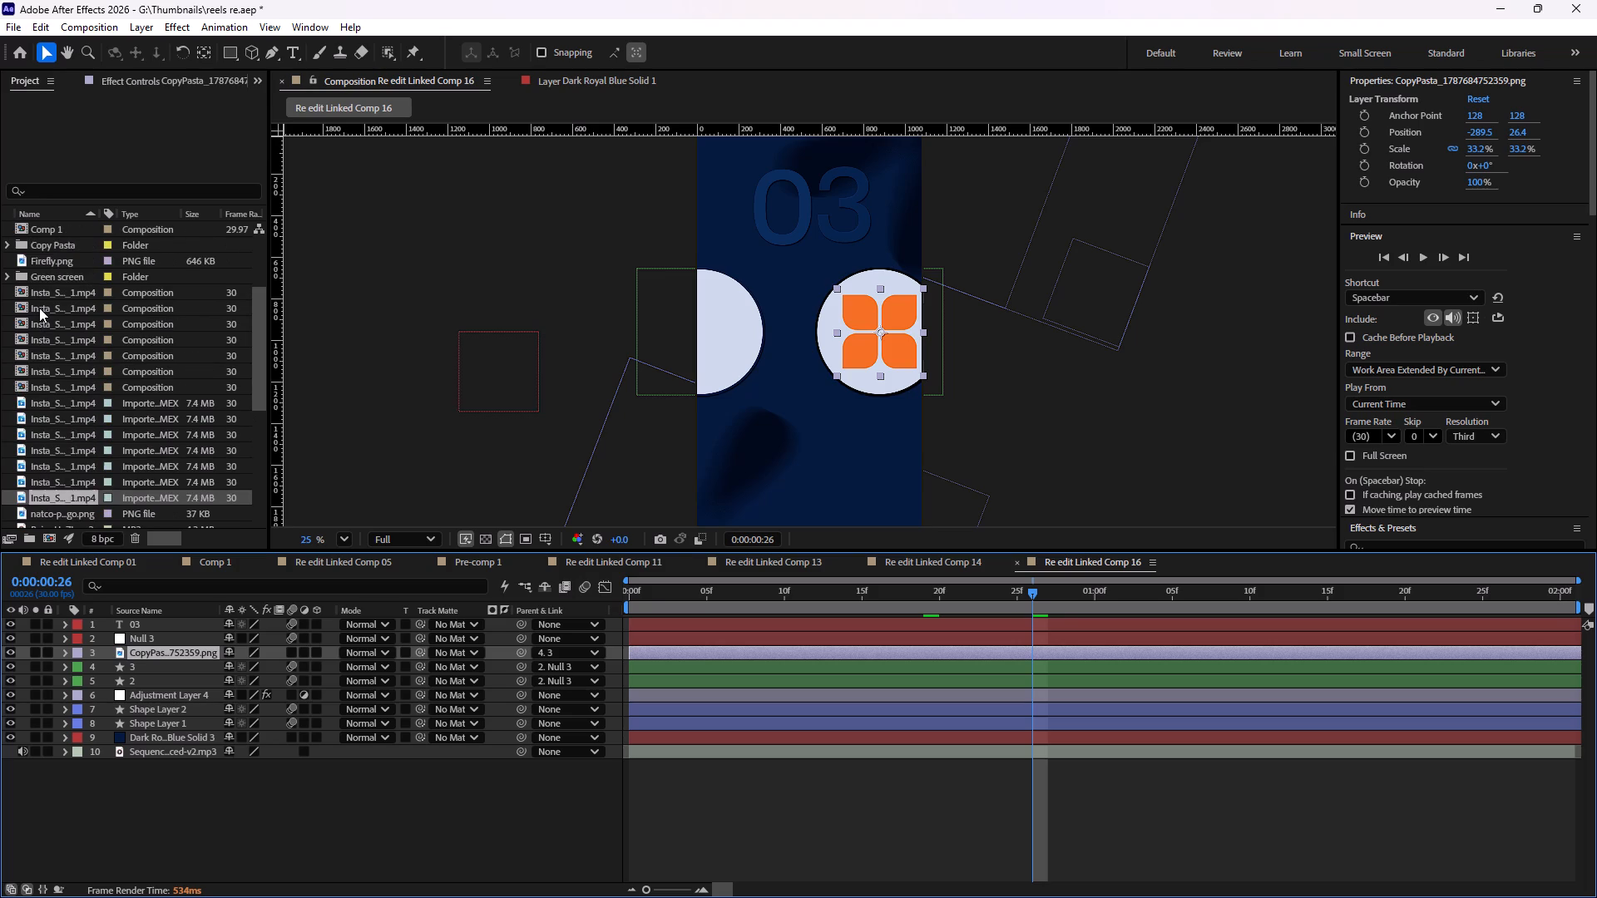
{"action": "scroll", "coordinate": [39, 308], "scroll_direction": "up", "scroll_amount": 5}
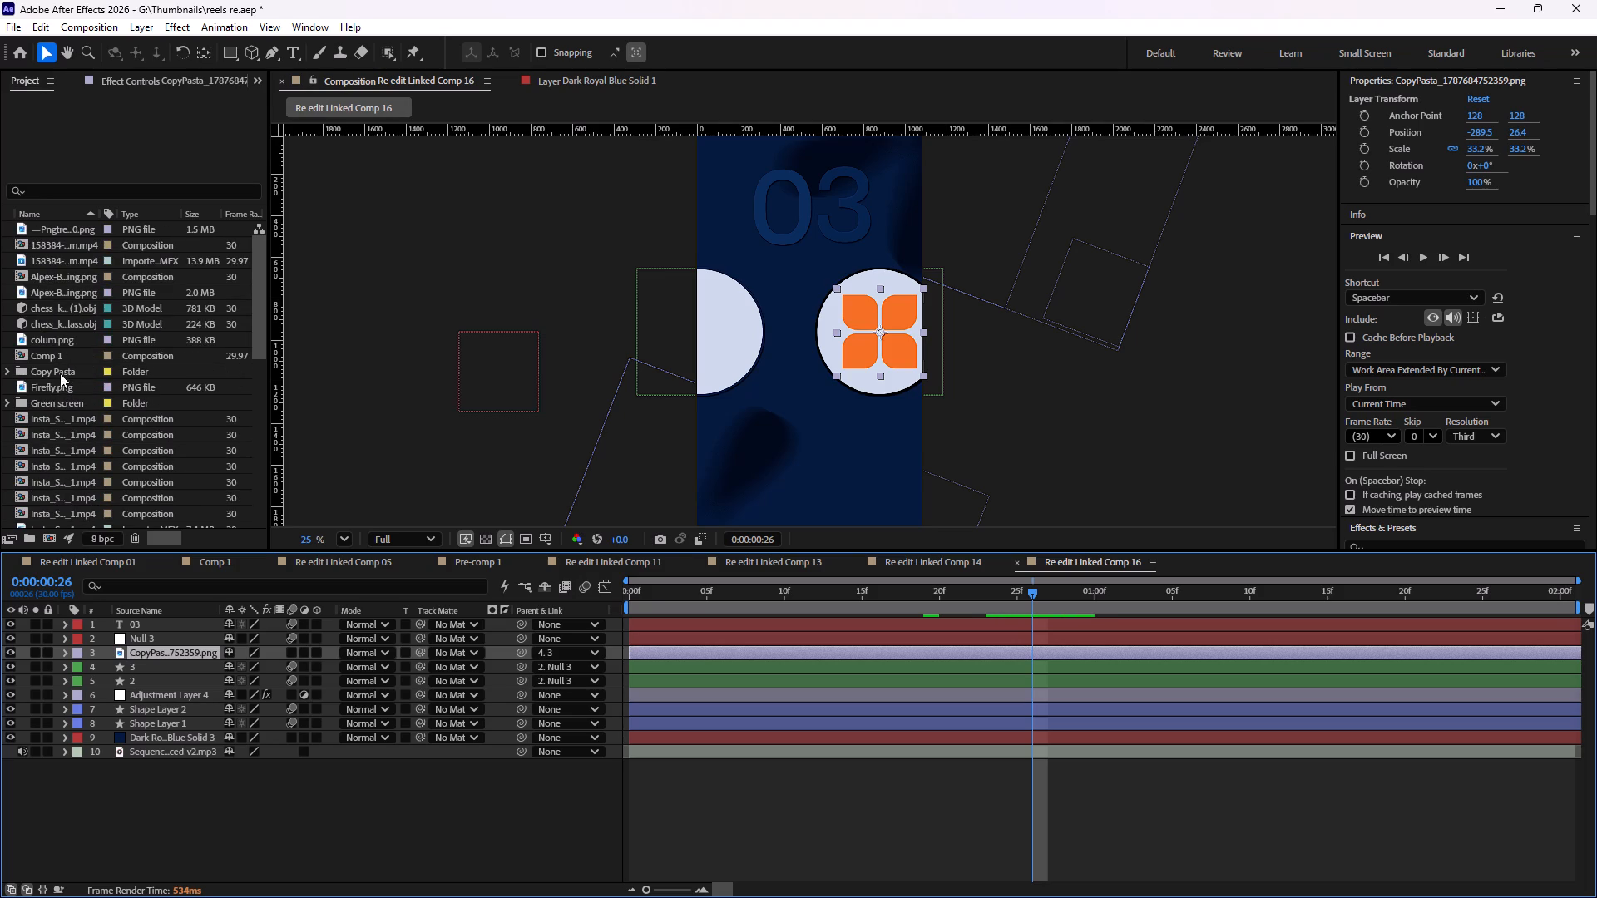
{"action": "left_click", "coordinate": [11, 371]}
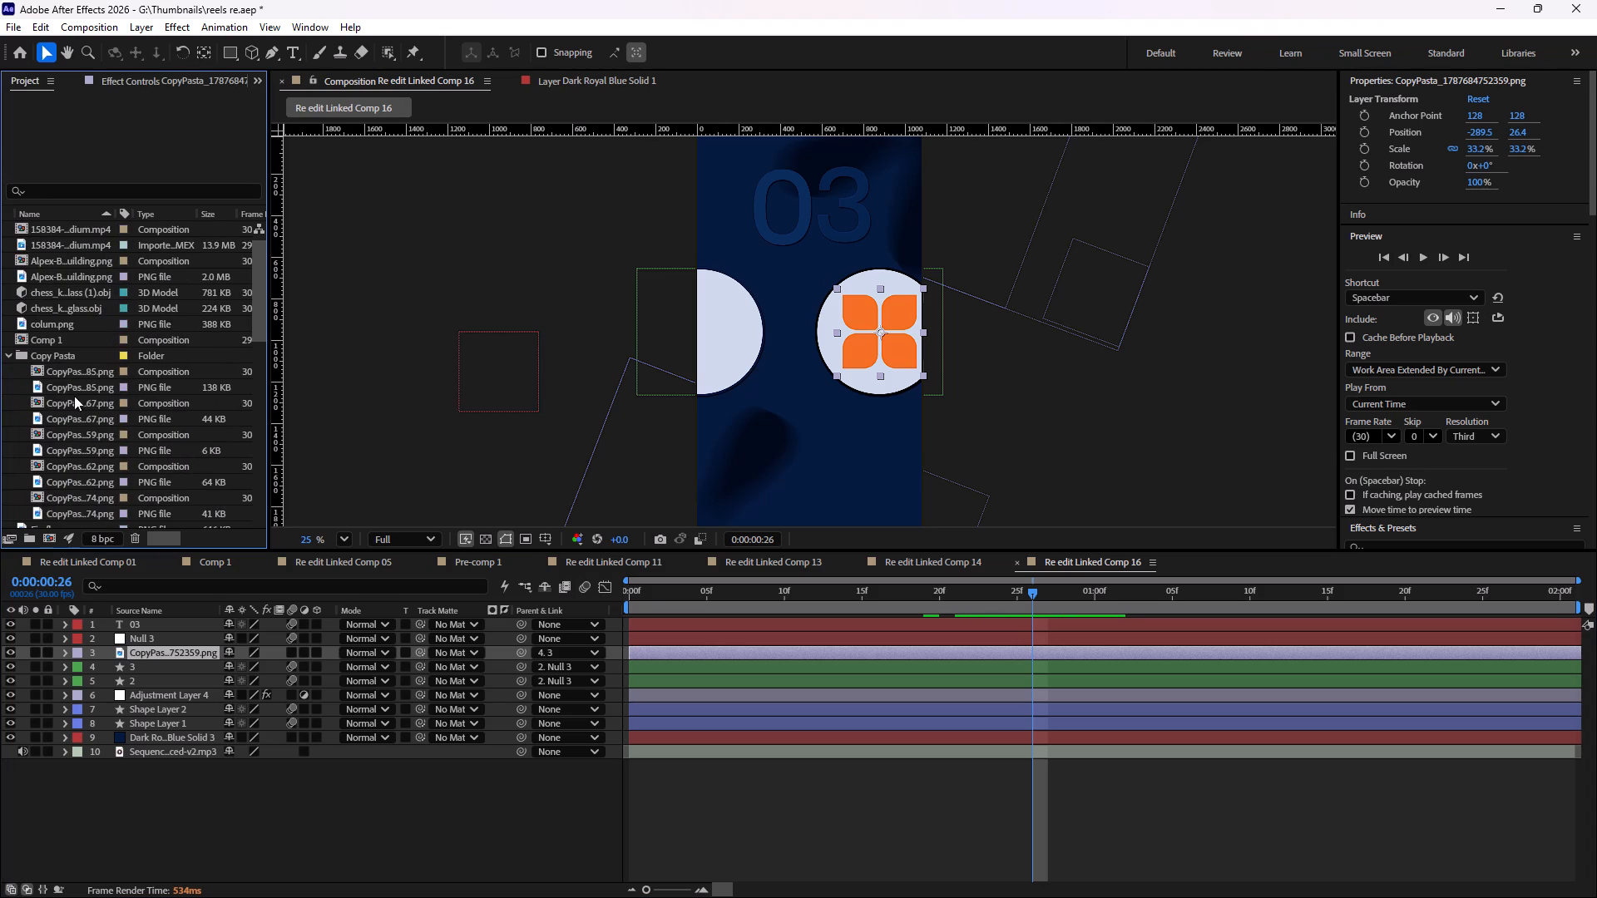
{"action": "left_click", "coordinate": [75, 387]}
{"action": "left_click", "coordinate": [74, 414]}
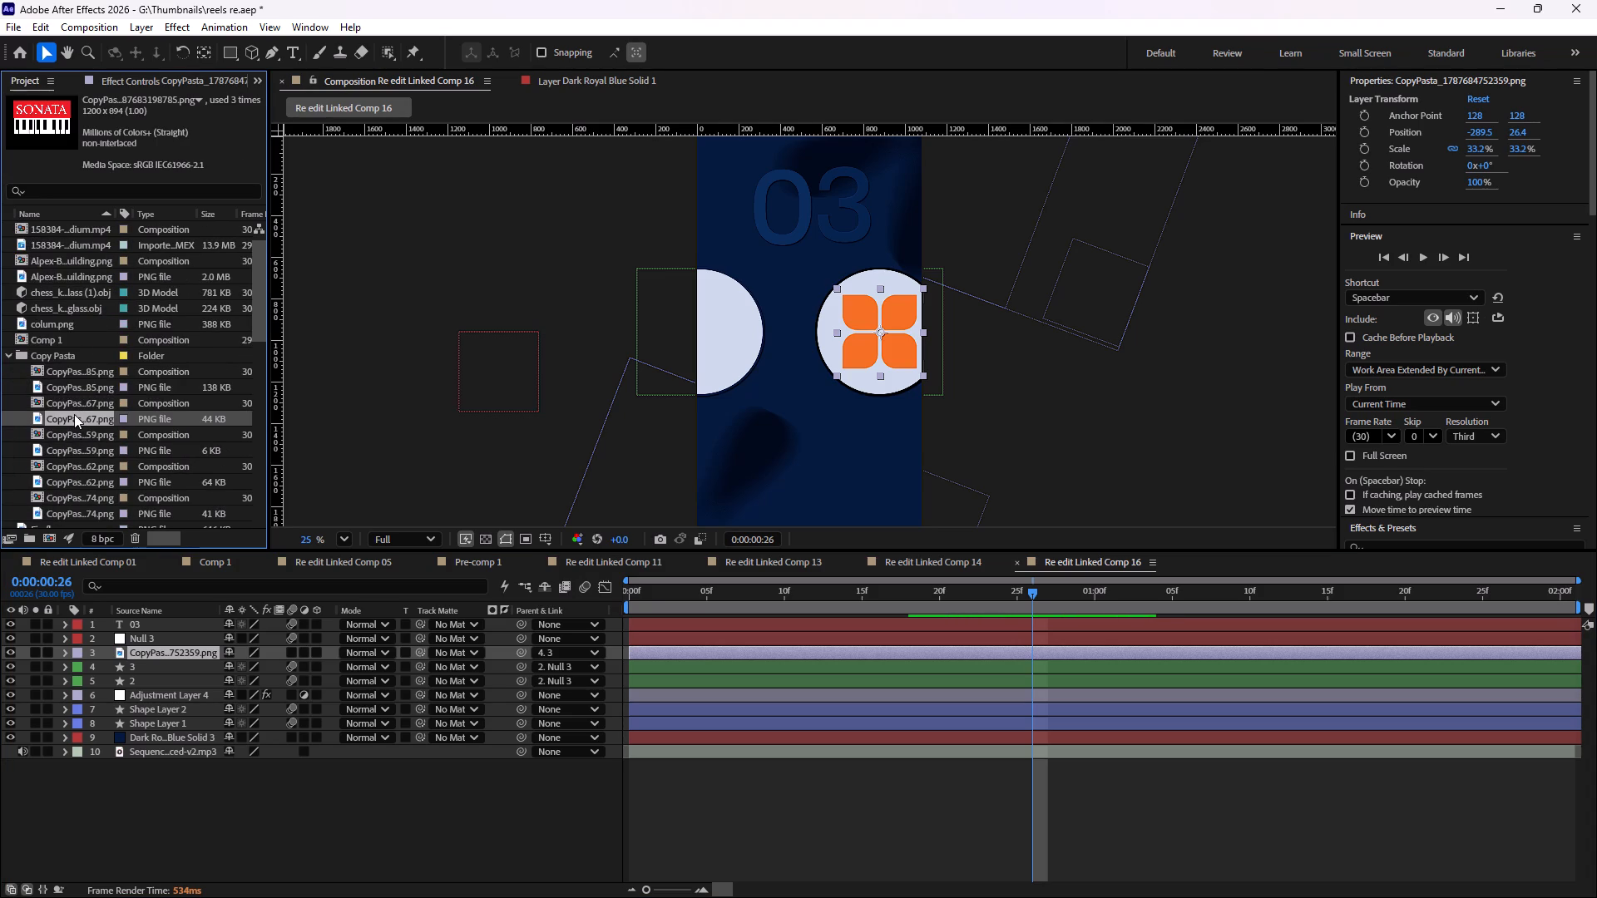
{"action": "left_click", "coordinate": [74, 446]}
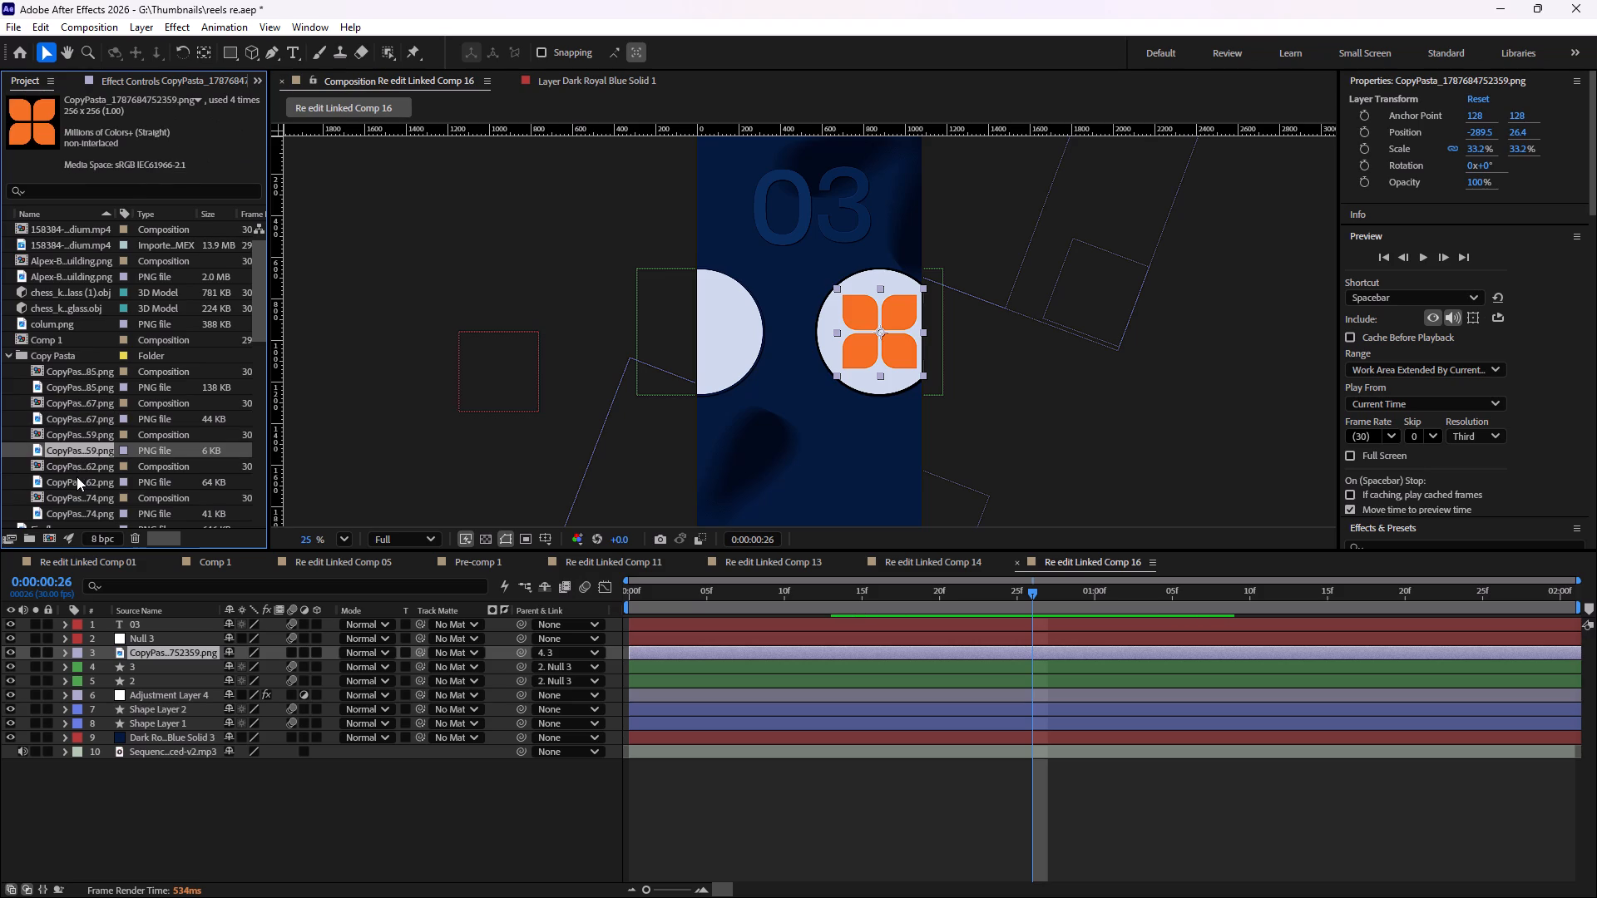
{"action": "left_click", "coordinate": [77, 479]}
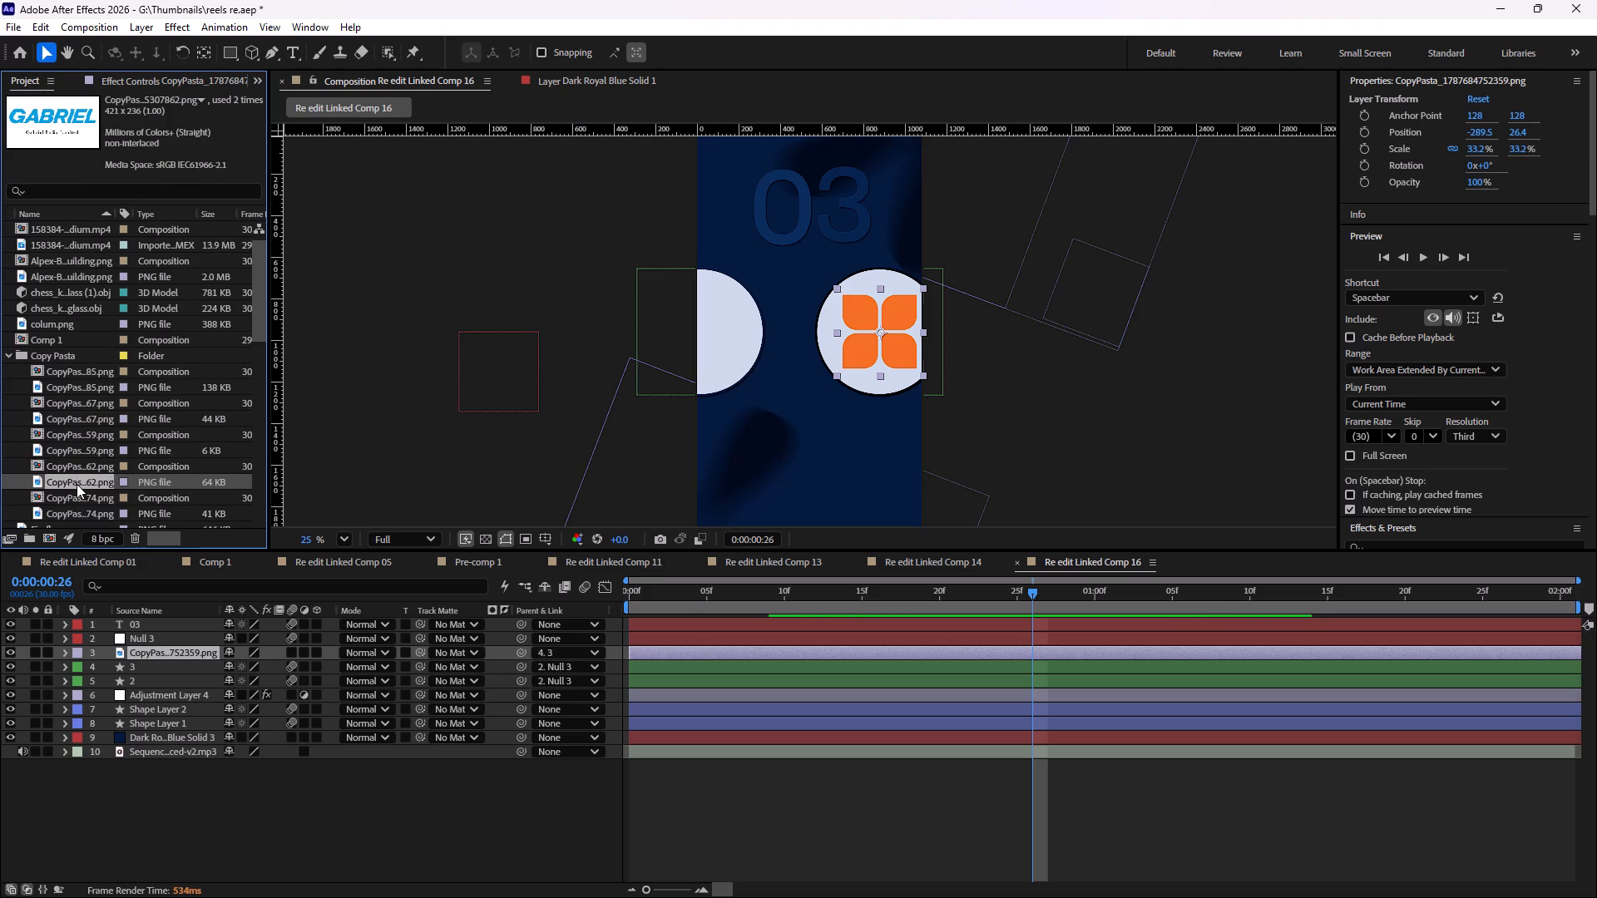
{"action": "left_click_drag", "start_coordinate": [77, 484], "coordinate": [126, 658]}
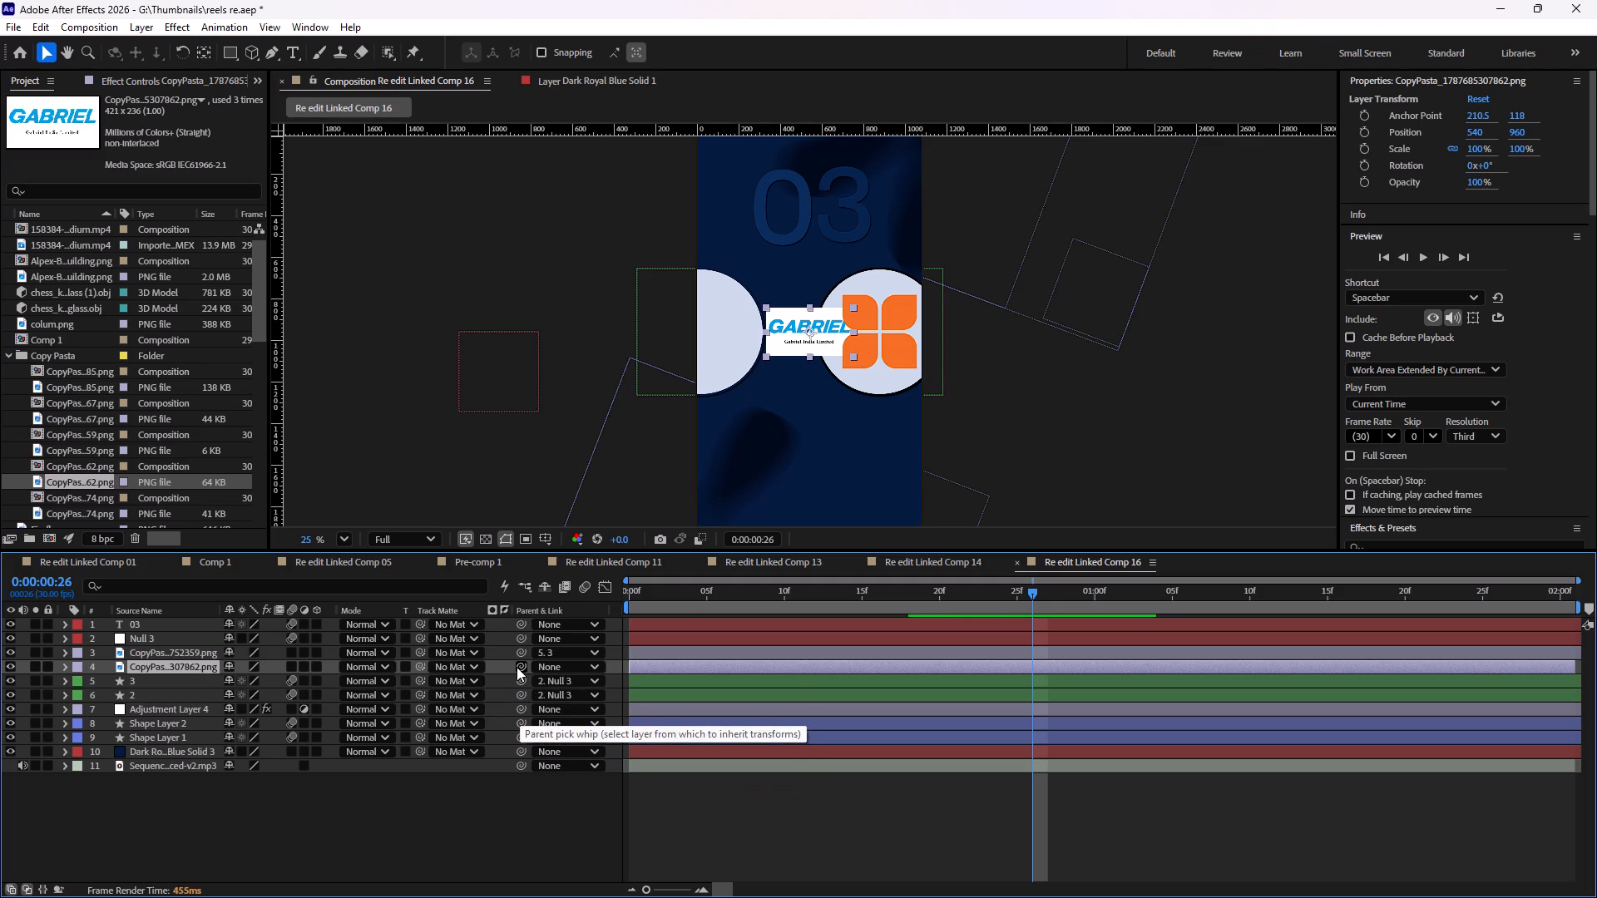
Parent the Gabriel logo layer to circle layer 3 and scrub the slide-in motion, parking the playhead at 0:00:01:00.
{"action": "left_click_drag", "start_coordinate": [517, 667], "coordinate": [216, 683]}
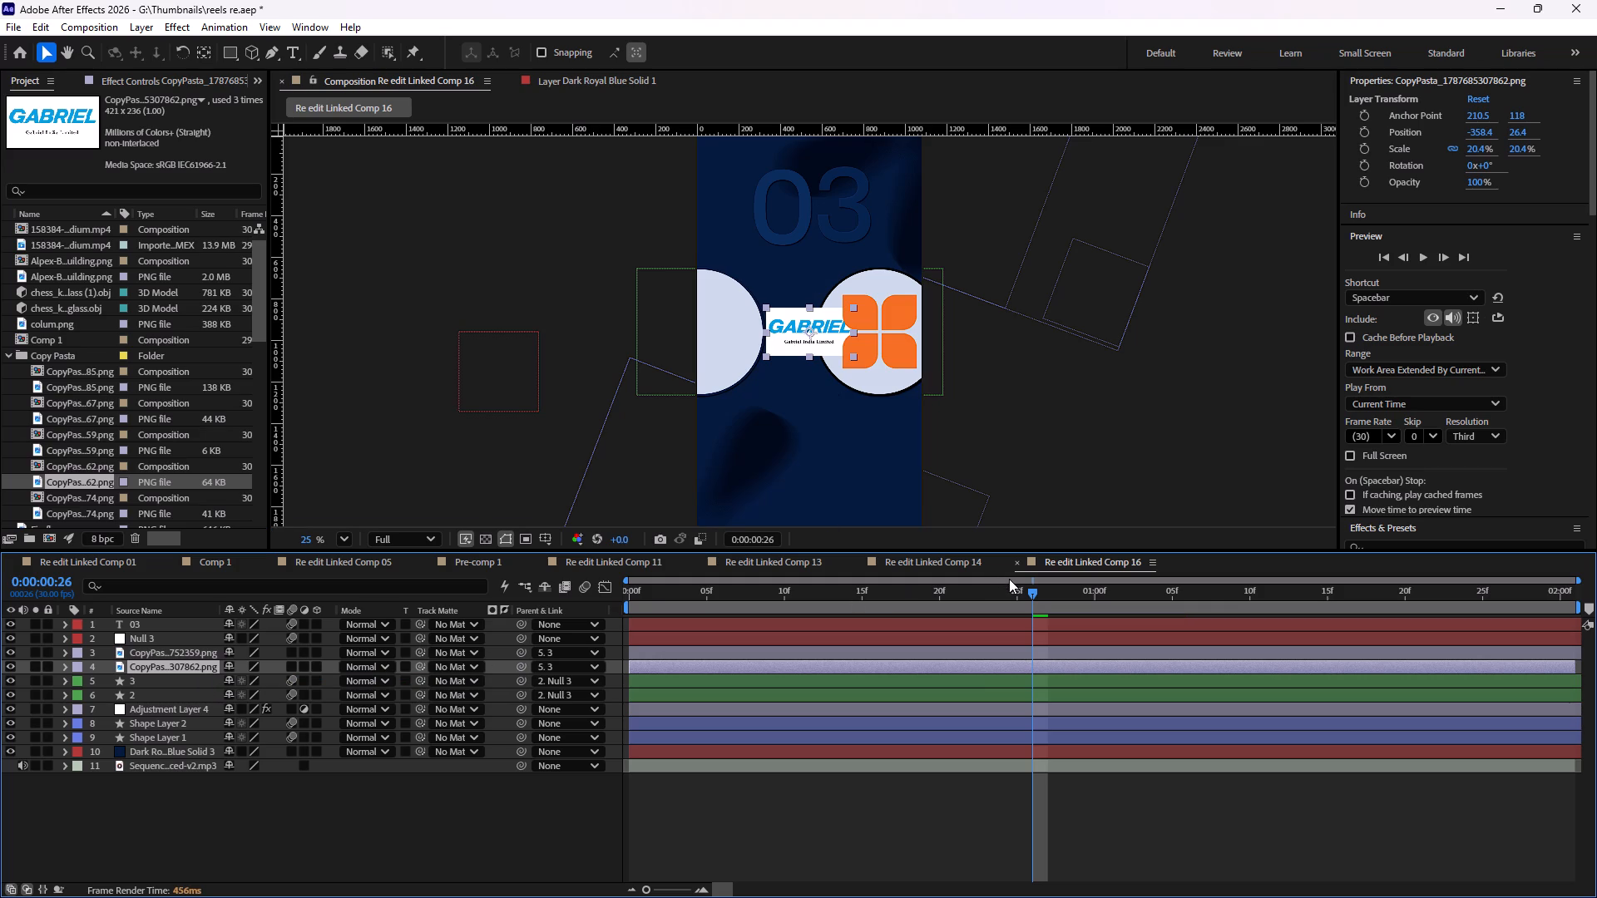
{"action": "left_click_drag", "start_coordinate": [1028, 589], "coordinate": [967, 597]}
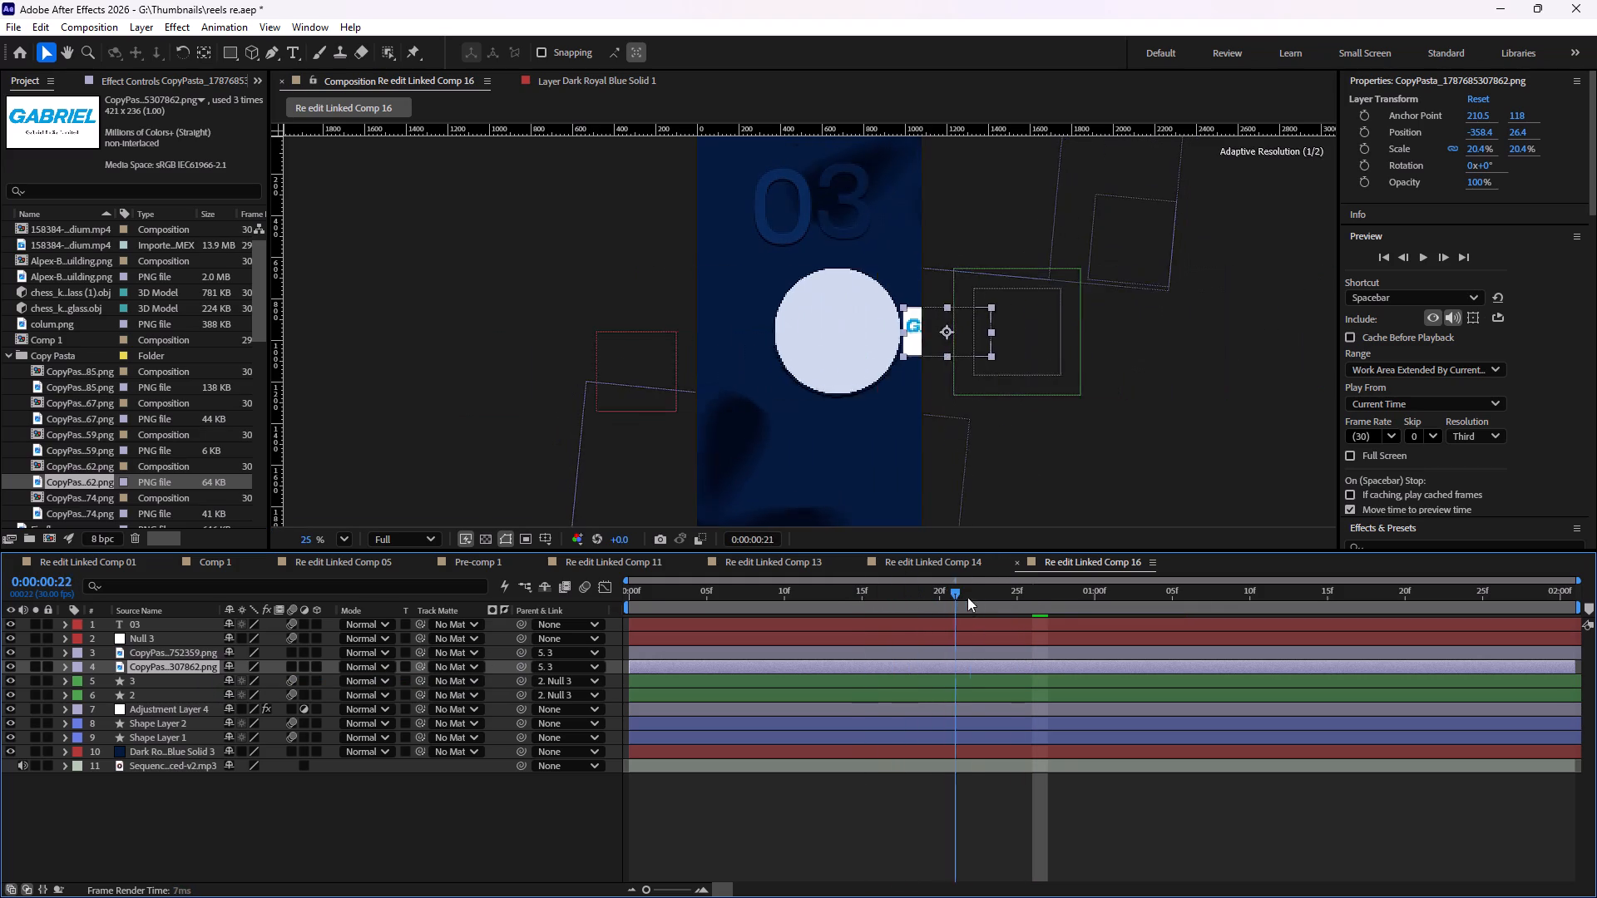
{"action": "left_click_drag", "start_coordinate": [967, 597], "coordinate": [1042, 599]}
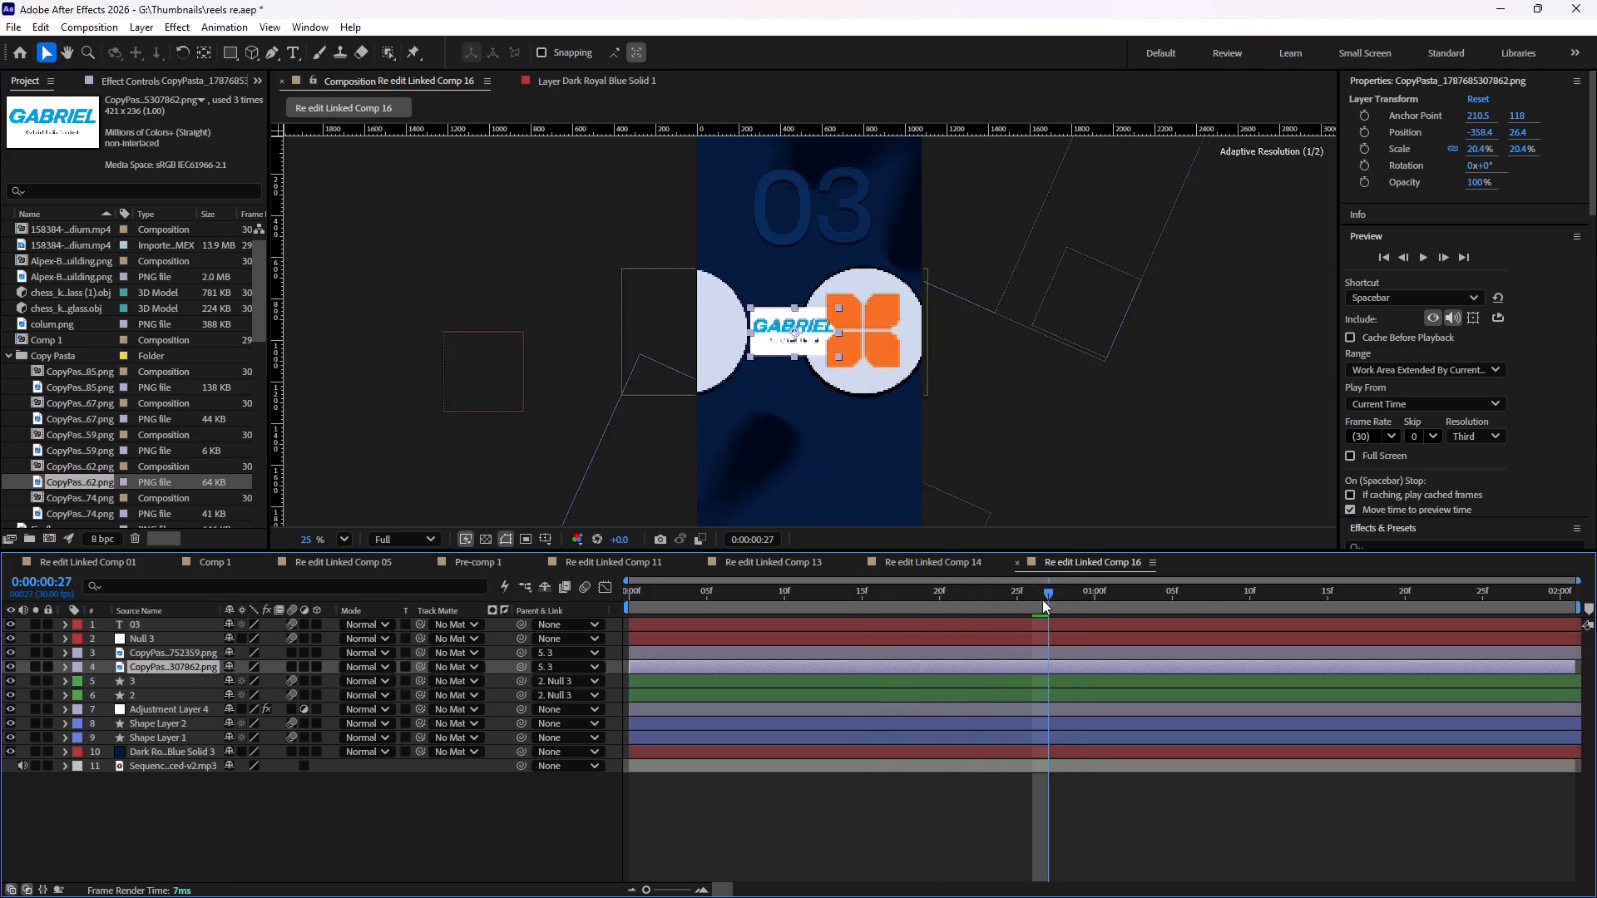
{"action": "left_click_drag", "start_coordinate": [1042, 599], "coordinate": [1095, 600]}
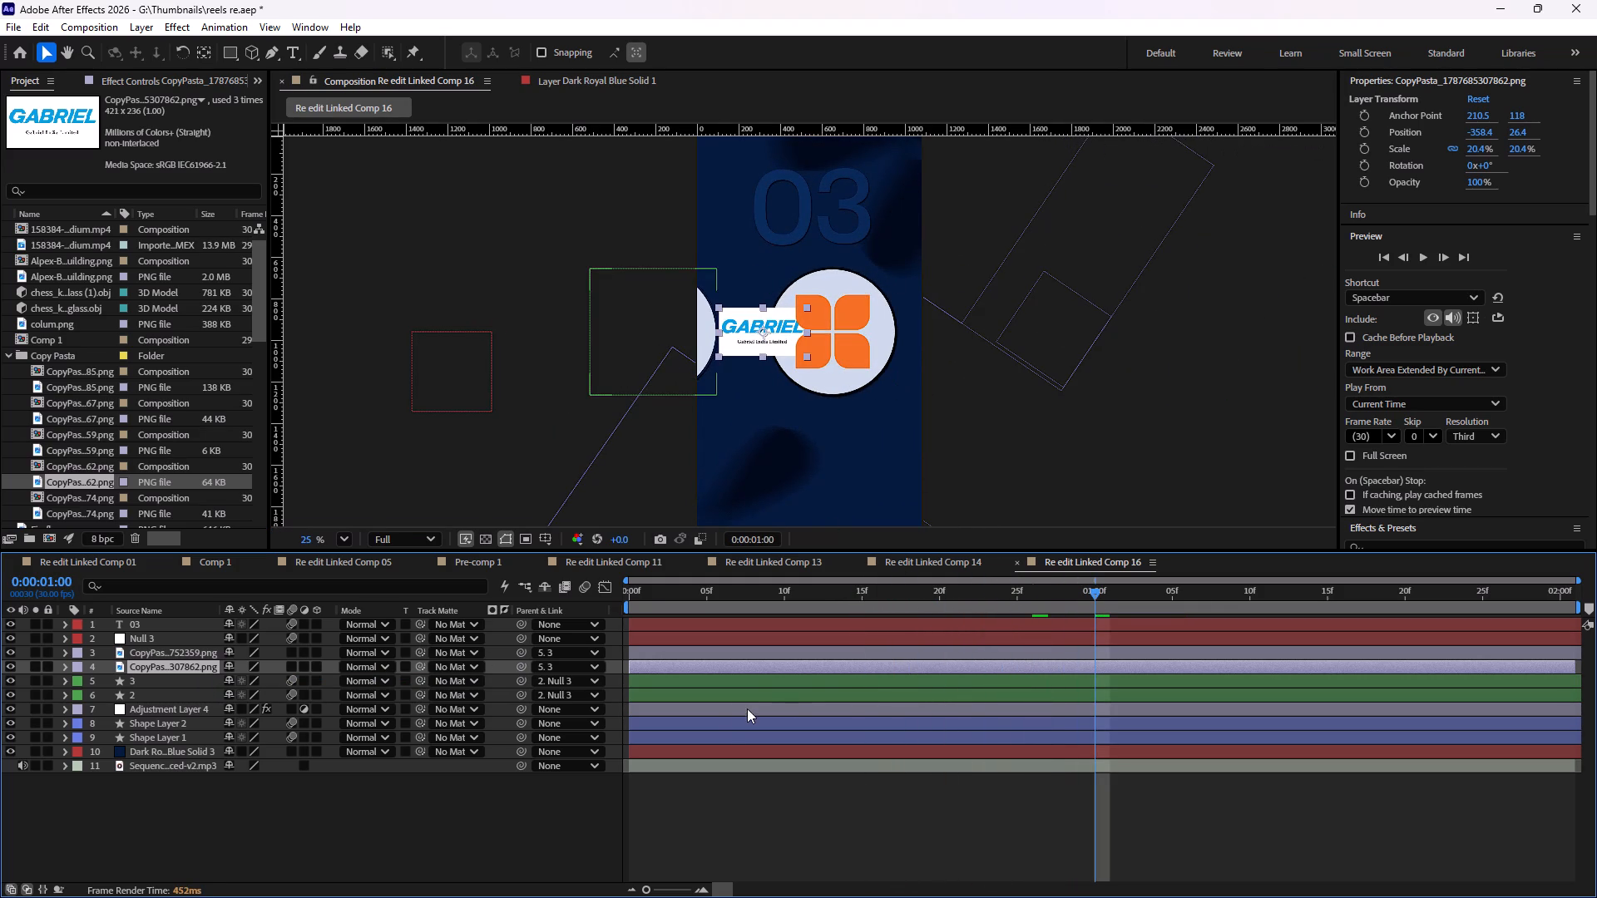
Delete the orange logo layer from Re edit Linked Comp 16.
{"action": "left_click", "coordinate": [162, 653]}
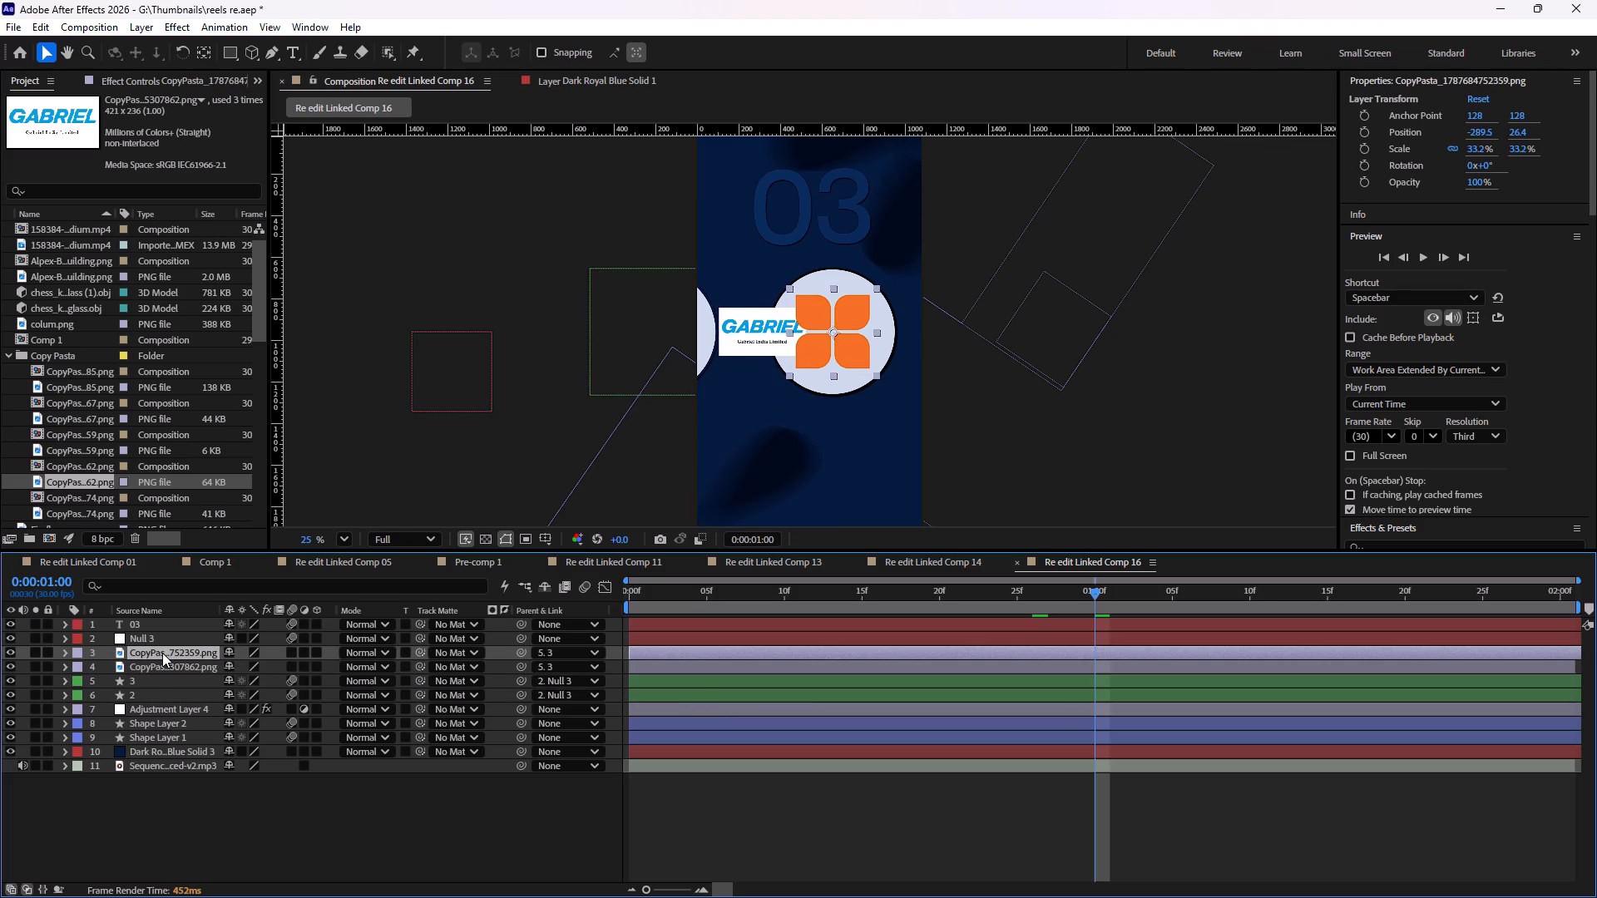
{"action": "key", "text": "BackSpace"}
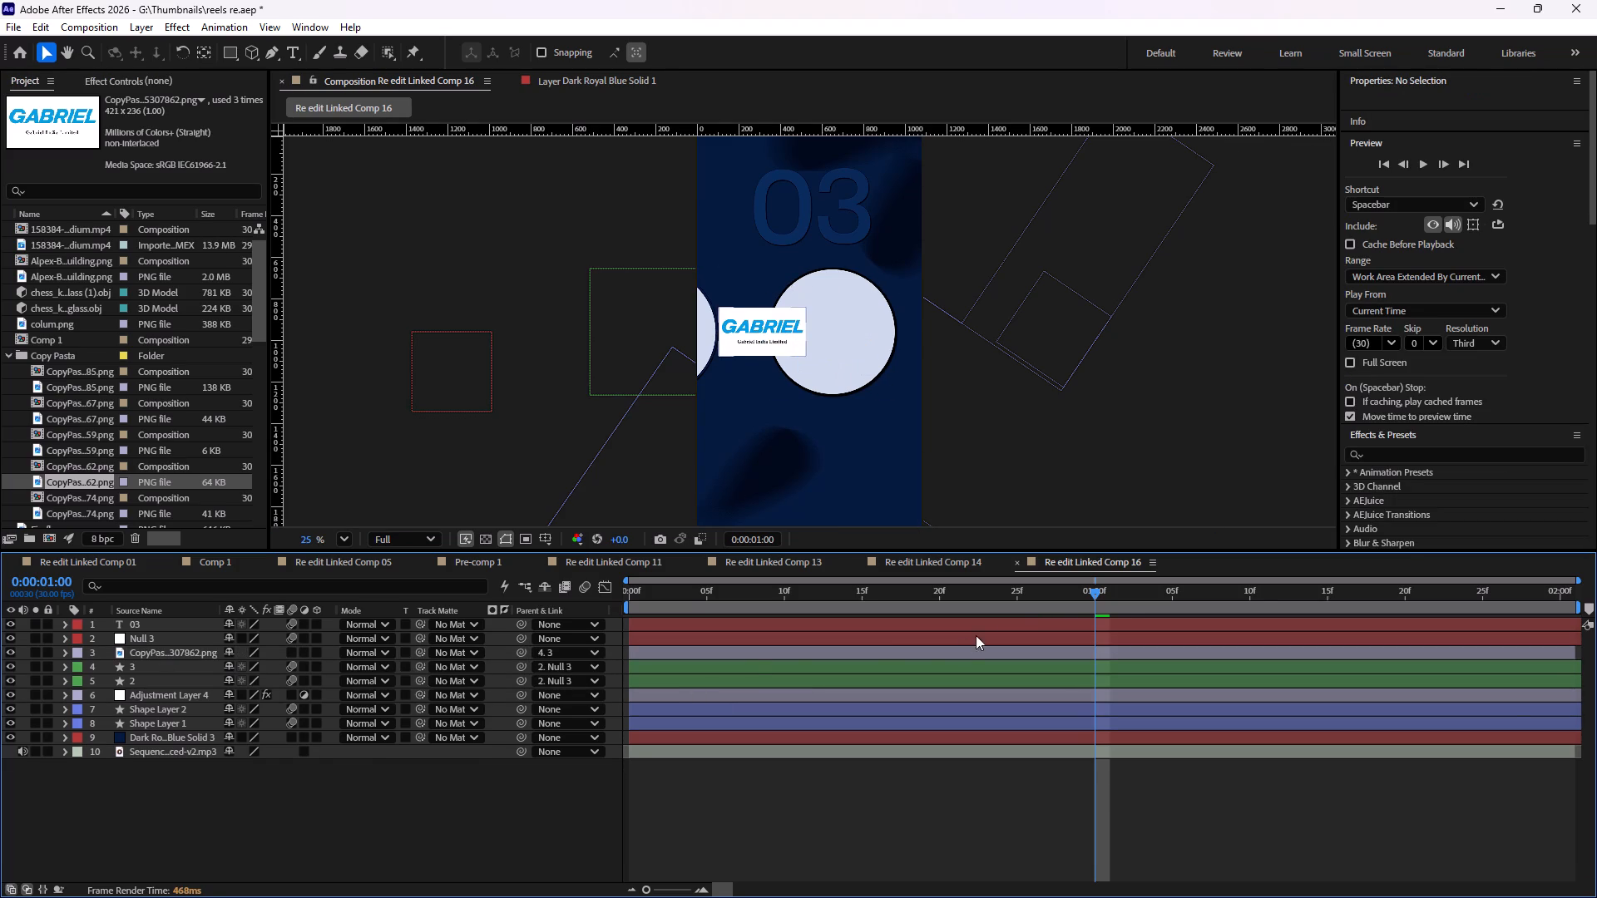
At 0:00:00:29, centre the Gabriel logo in its circle by setting its X position to -288.4, and deselect all layers.
{"action": "left_click_drag", "start_coordinate": [1092, 589], "coordinate": [813, 593]}
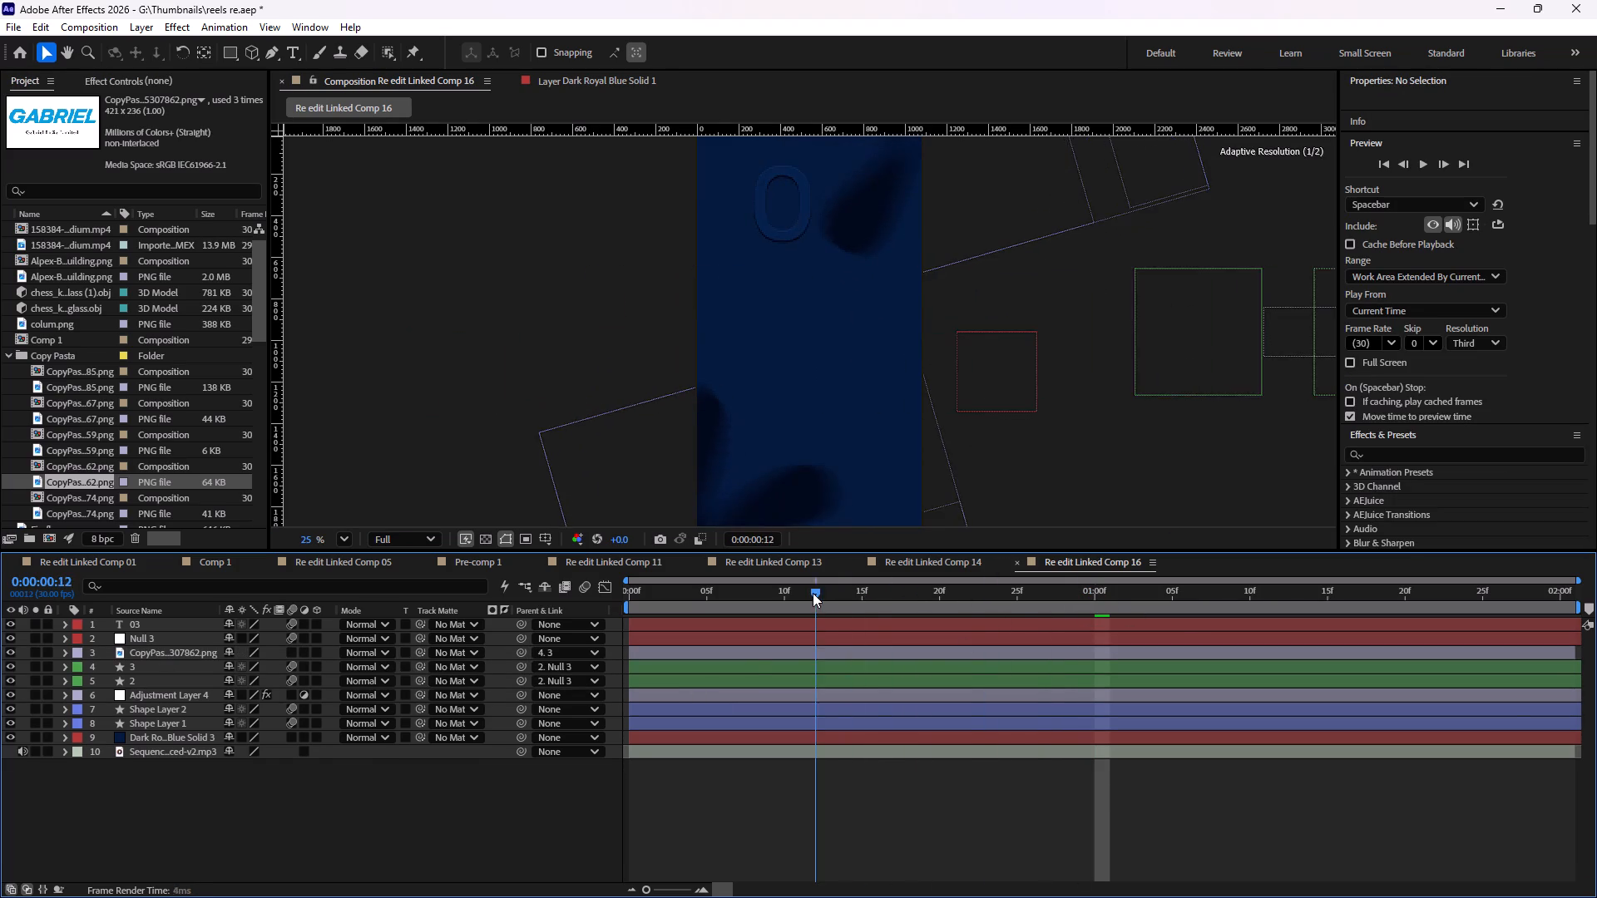
{"action": "left_click_drag", "start_coordinate": [813, 593], "coordinate": [945, 596]}
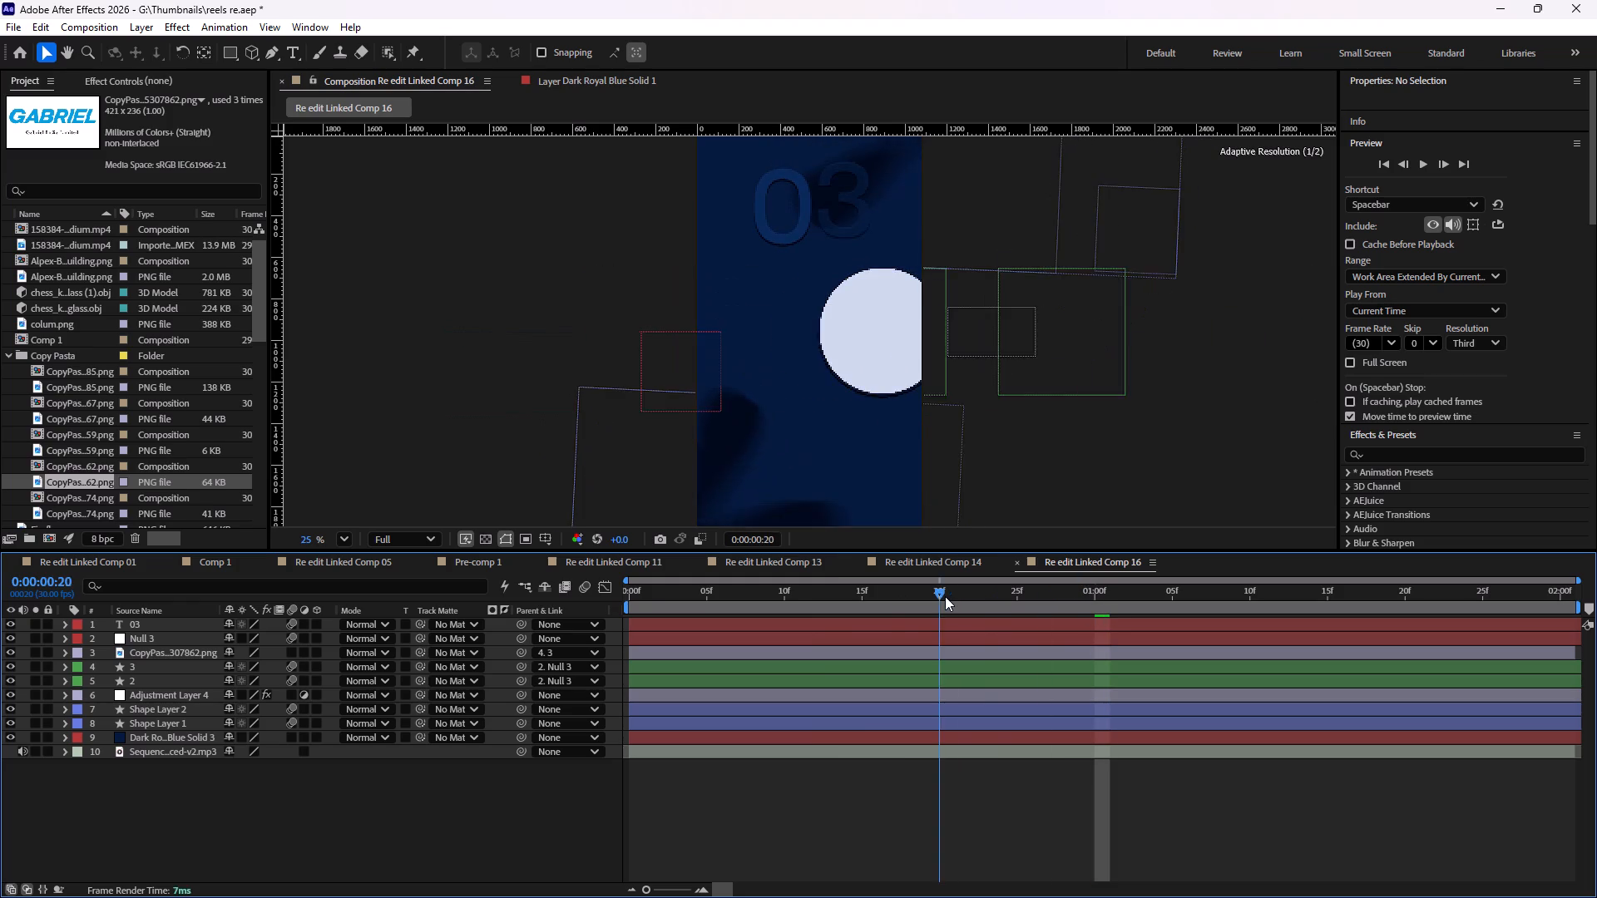
{"action": "left_click_drag", "start_coordinate": [945, 596], "coordinate": [1075, 609]}
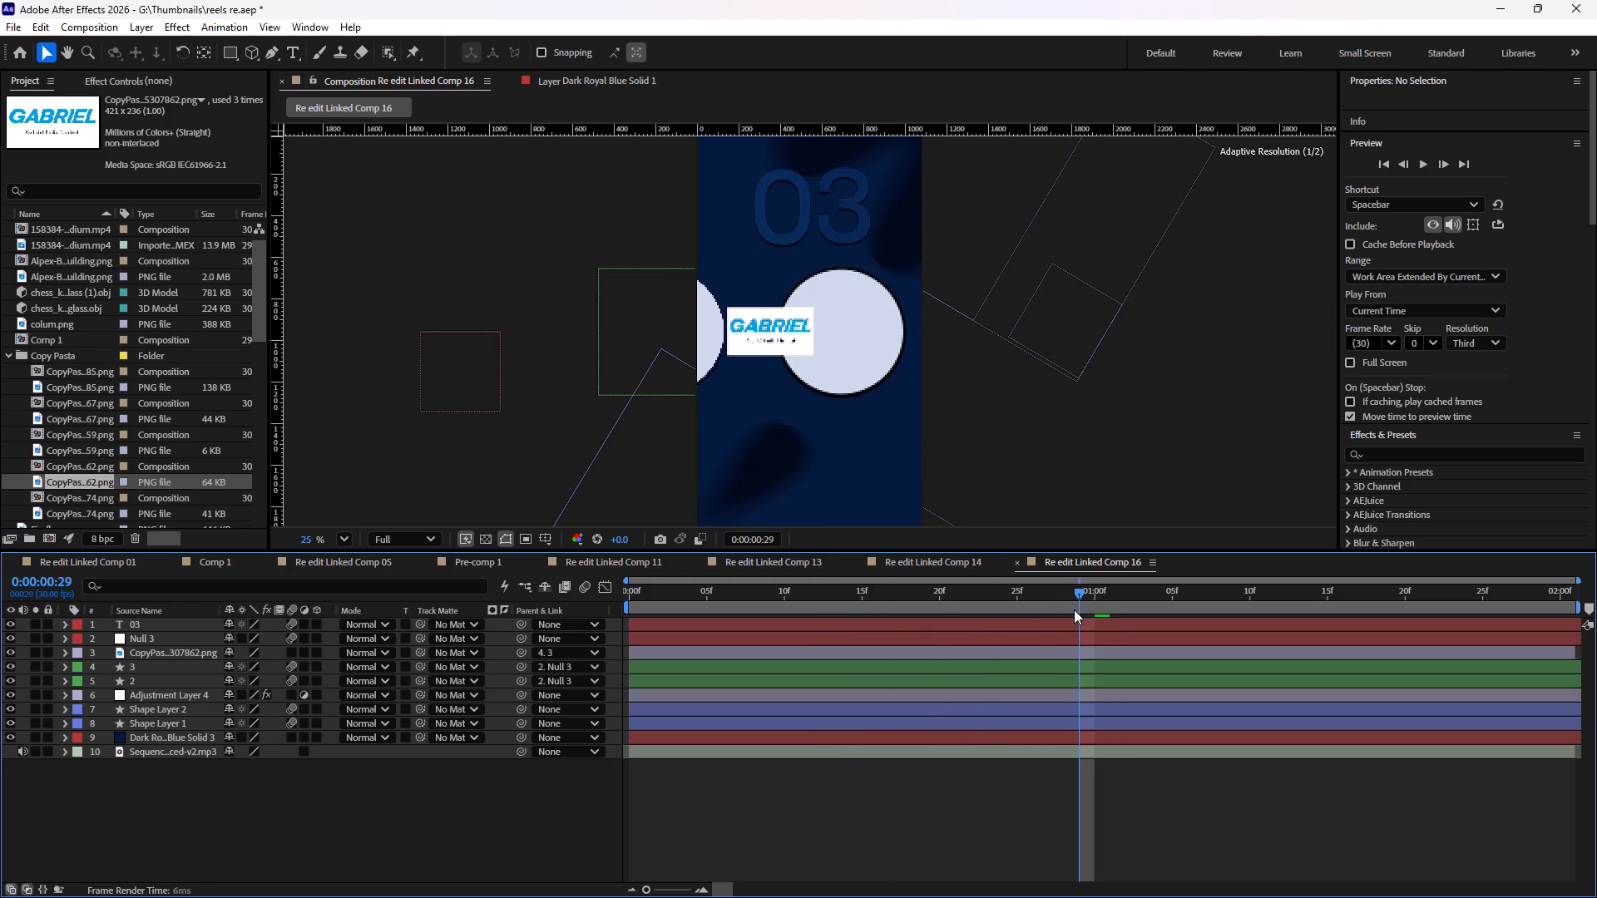
{"action": "left_click", "coordinate": [164, 652]}
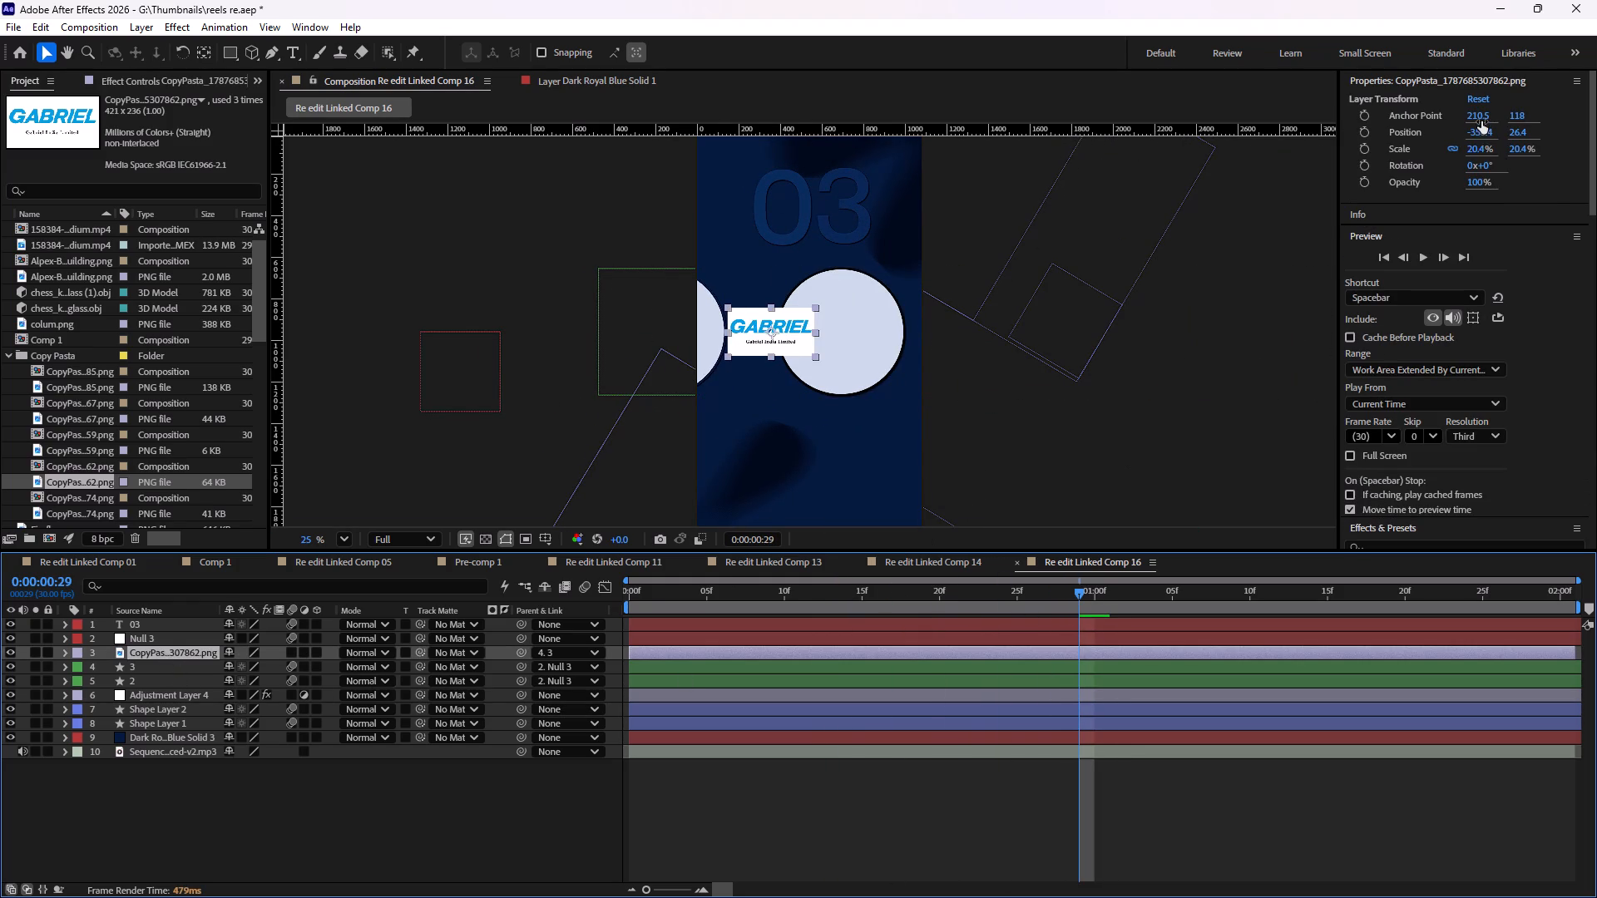
{"action": "left_click_drag", "start_coordinate": [1480, 134], "coordinate": [1544, 140]}
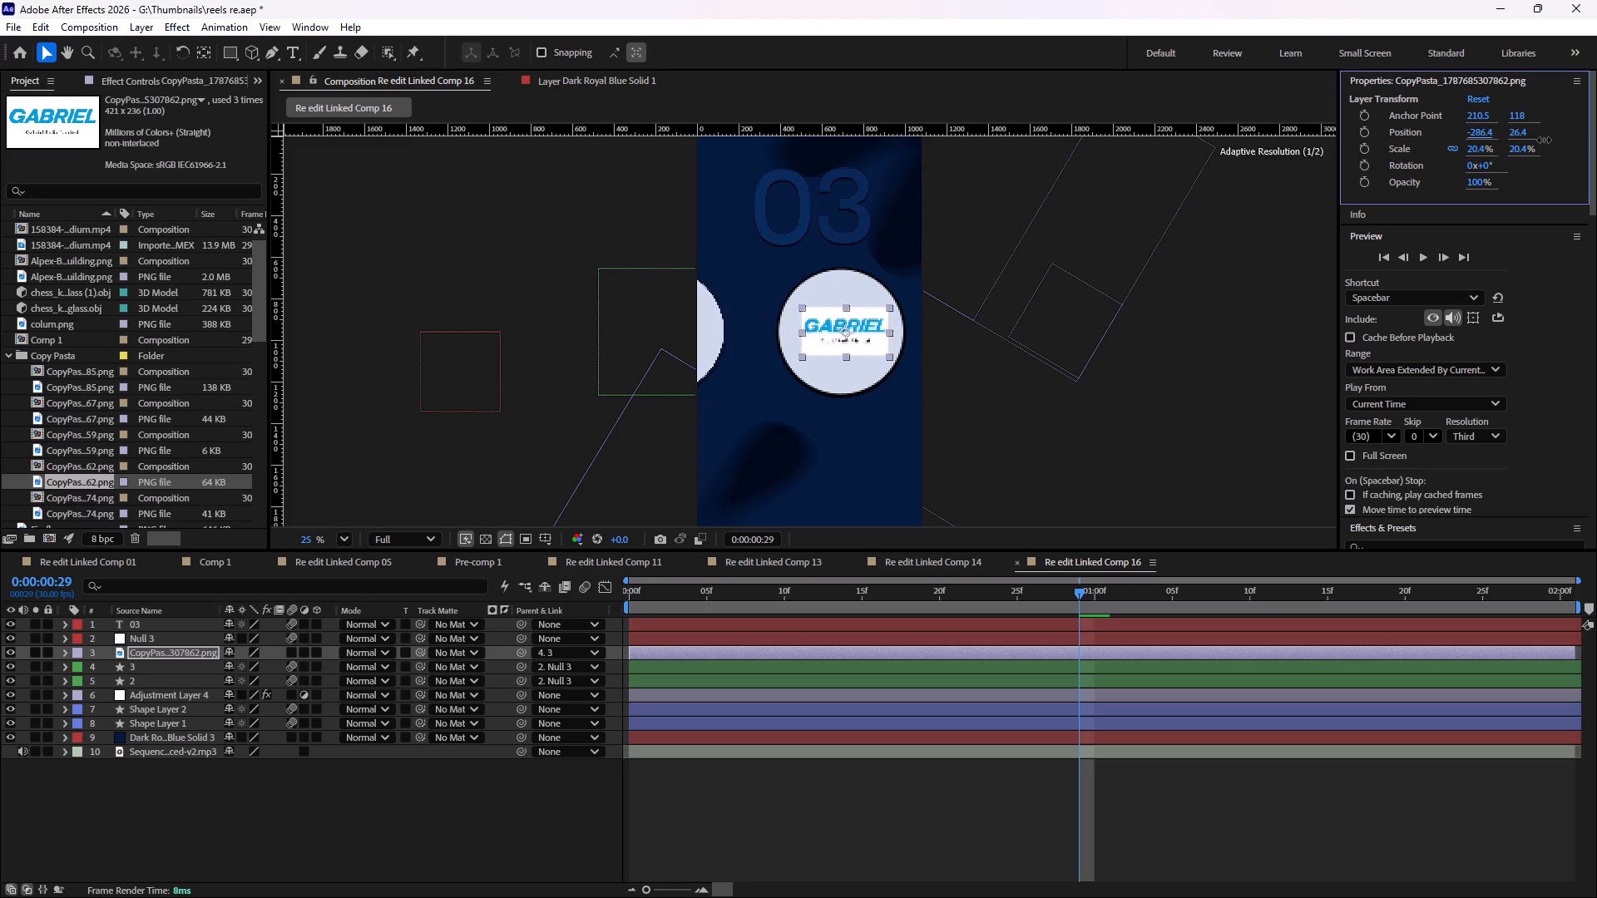
{"action": "left_click_drag", "start_coordinate": [1544, 140], "coordinate": [1548, 140]}
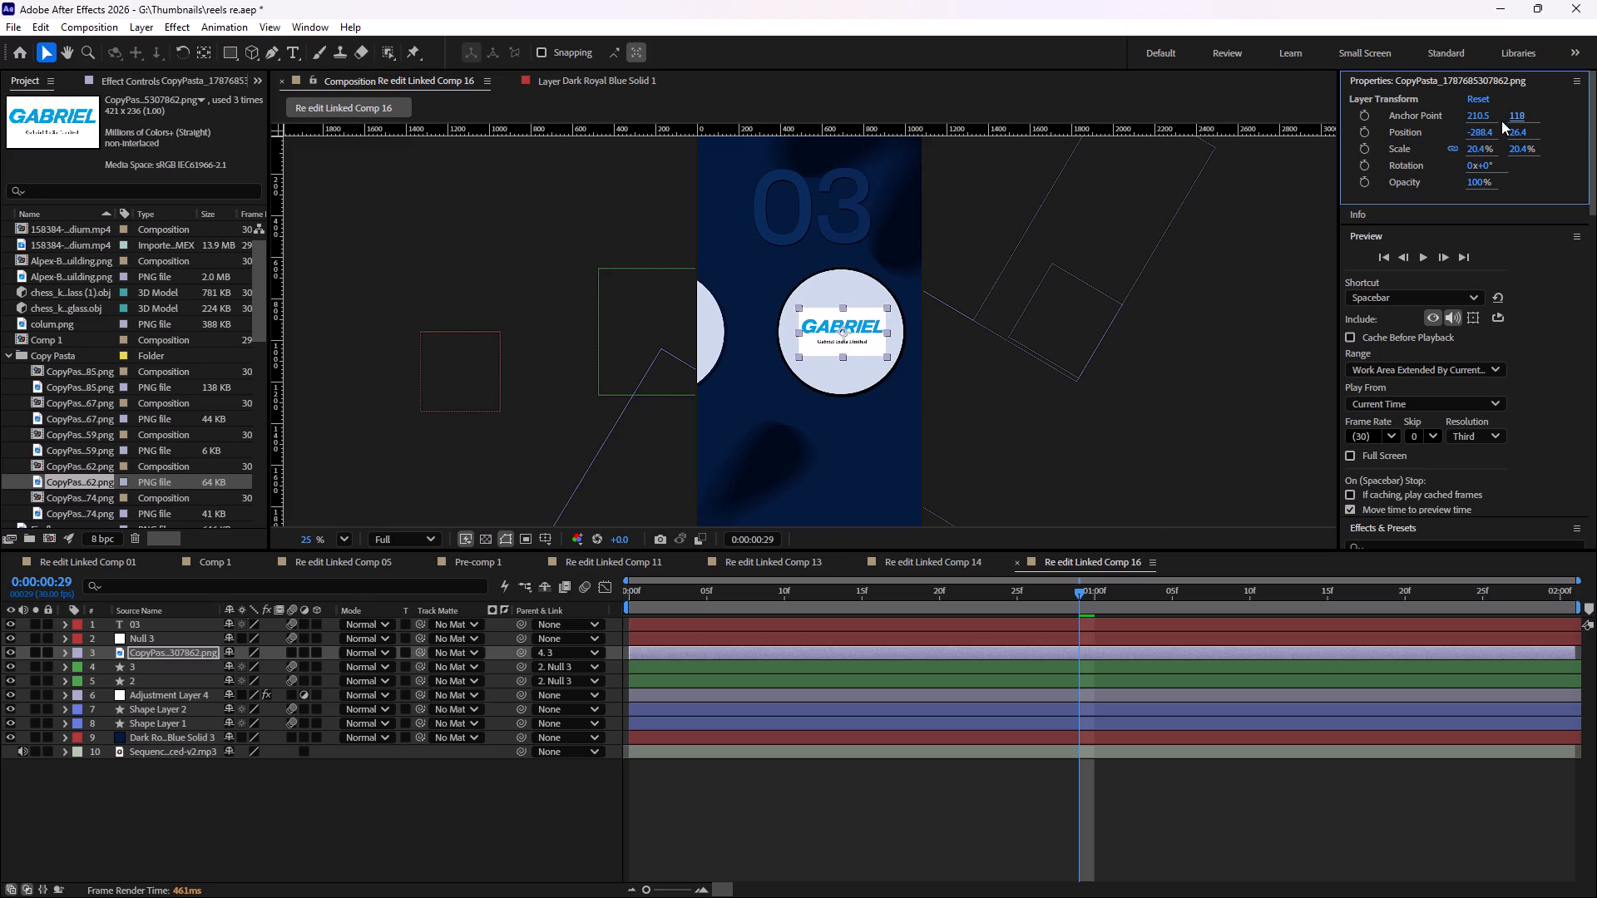
{"action": "left_click", "coordinate": [1477, 118]}
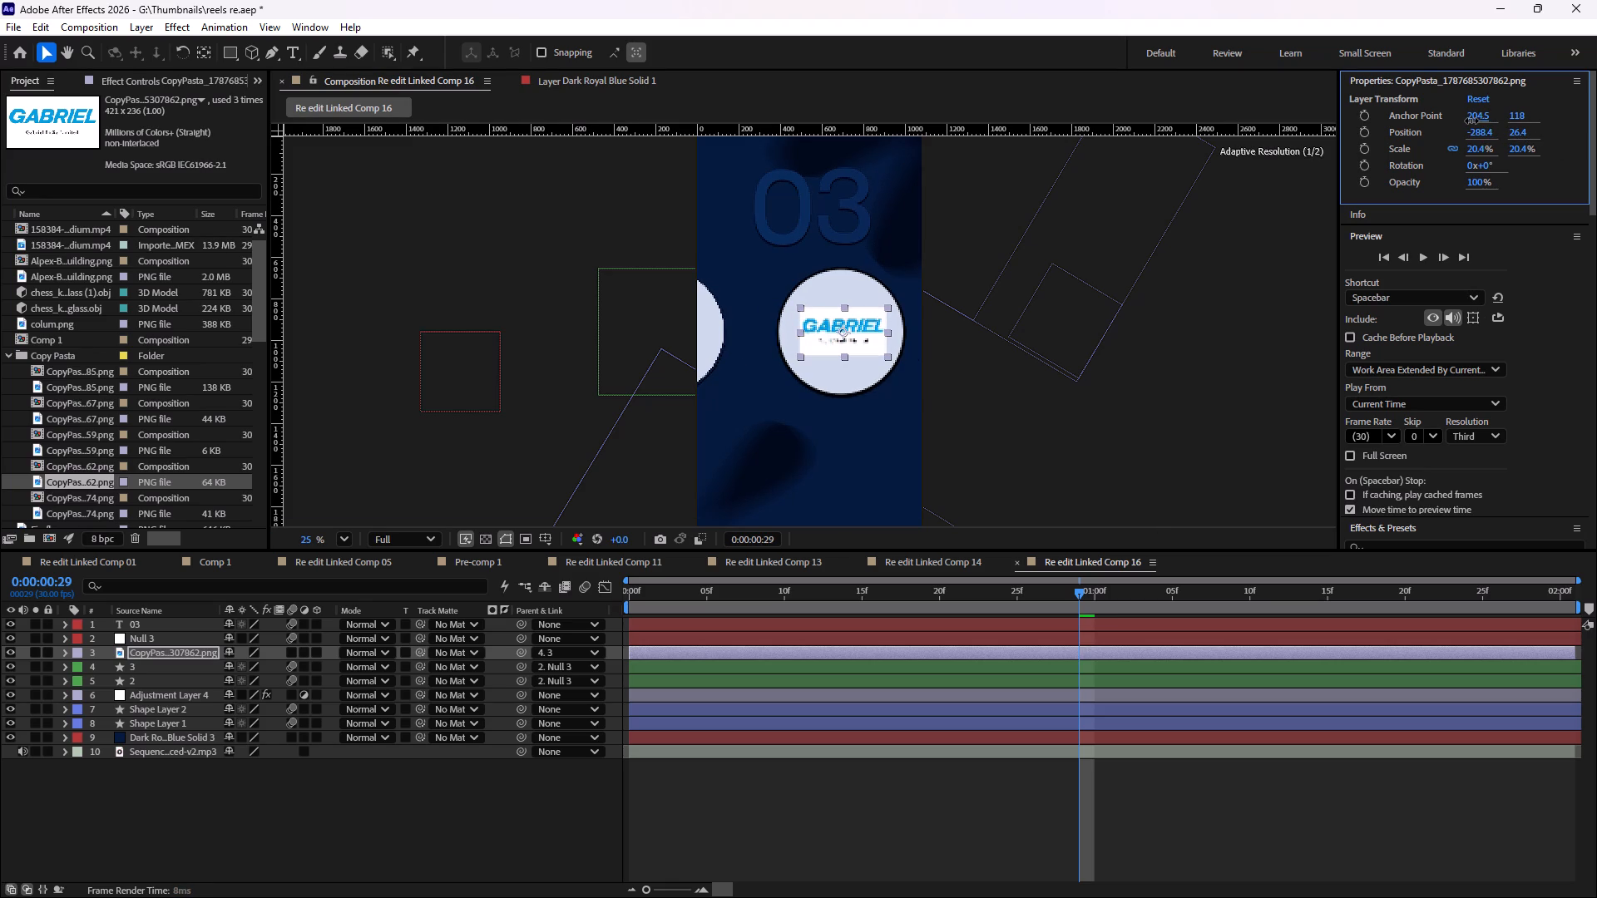
{"action": "key", "text": "ctrl+z"}
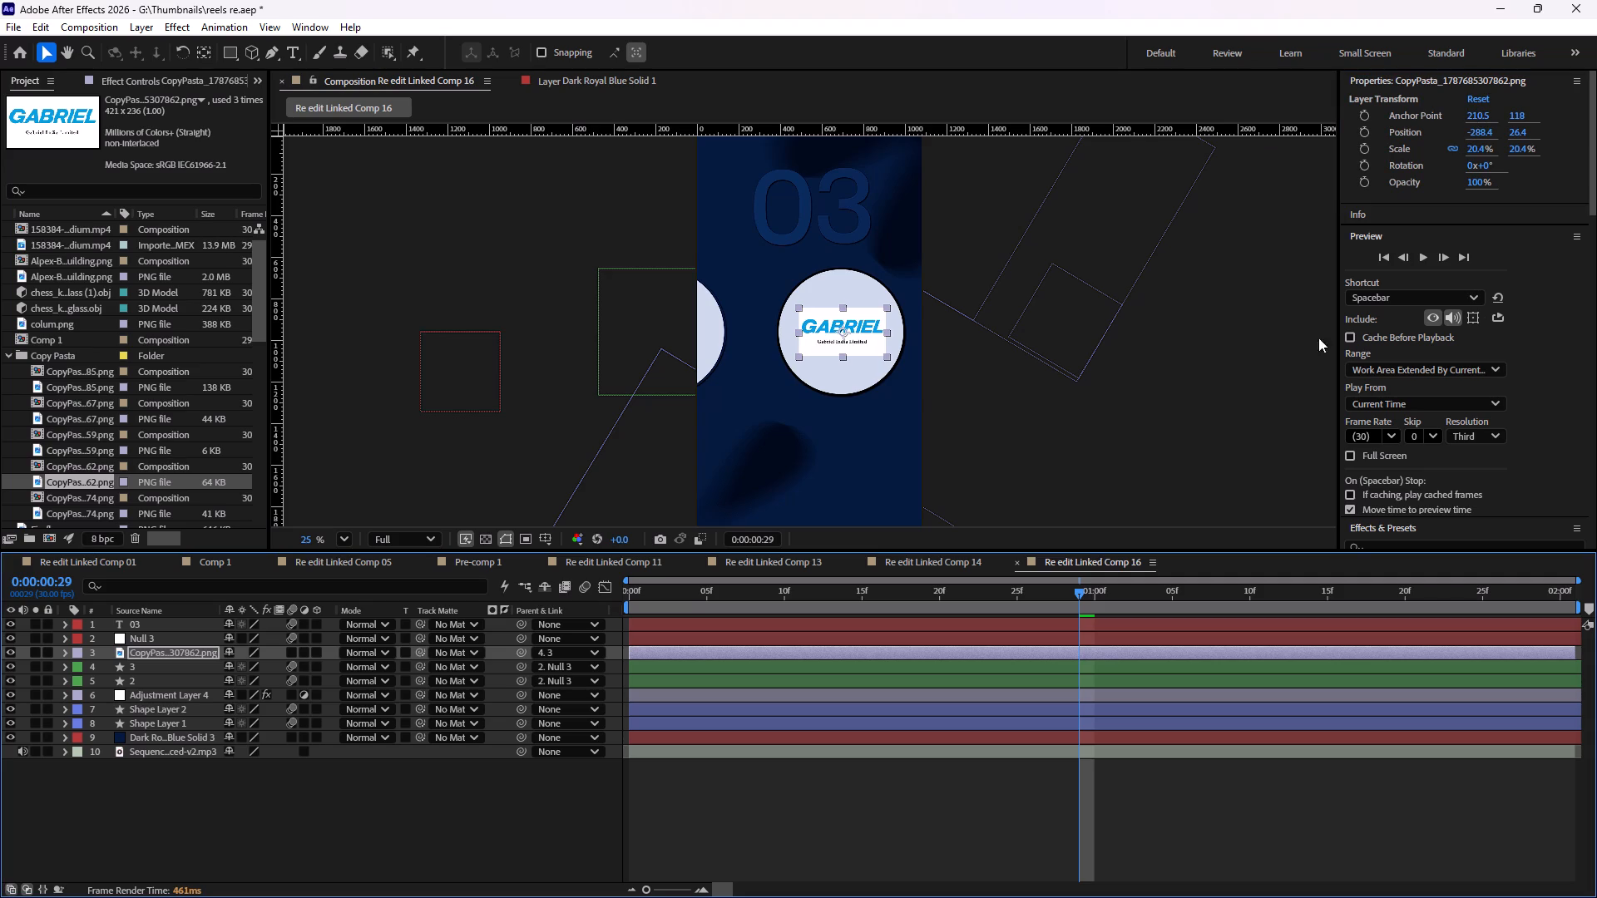
{"action": "left_click", "coordinate": [1104, 801]}
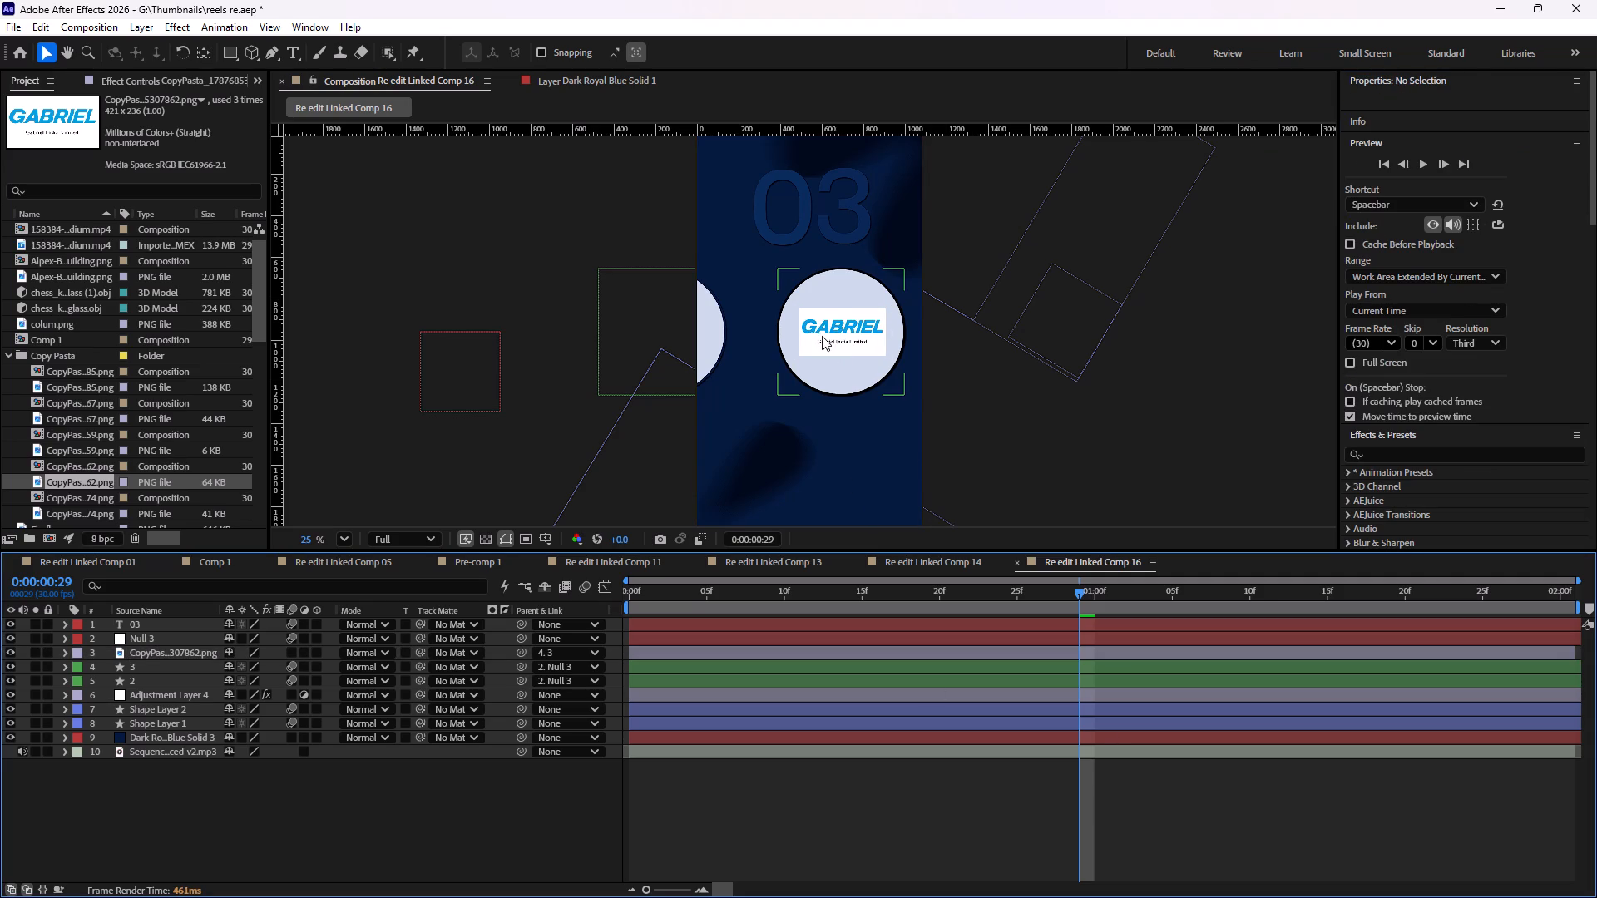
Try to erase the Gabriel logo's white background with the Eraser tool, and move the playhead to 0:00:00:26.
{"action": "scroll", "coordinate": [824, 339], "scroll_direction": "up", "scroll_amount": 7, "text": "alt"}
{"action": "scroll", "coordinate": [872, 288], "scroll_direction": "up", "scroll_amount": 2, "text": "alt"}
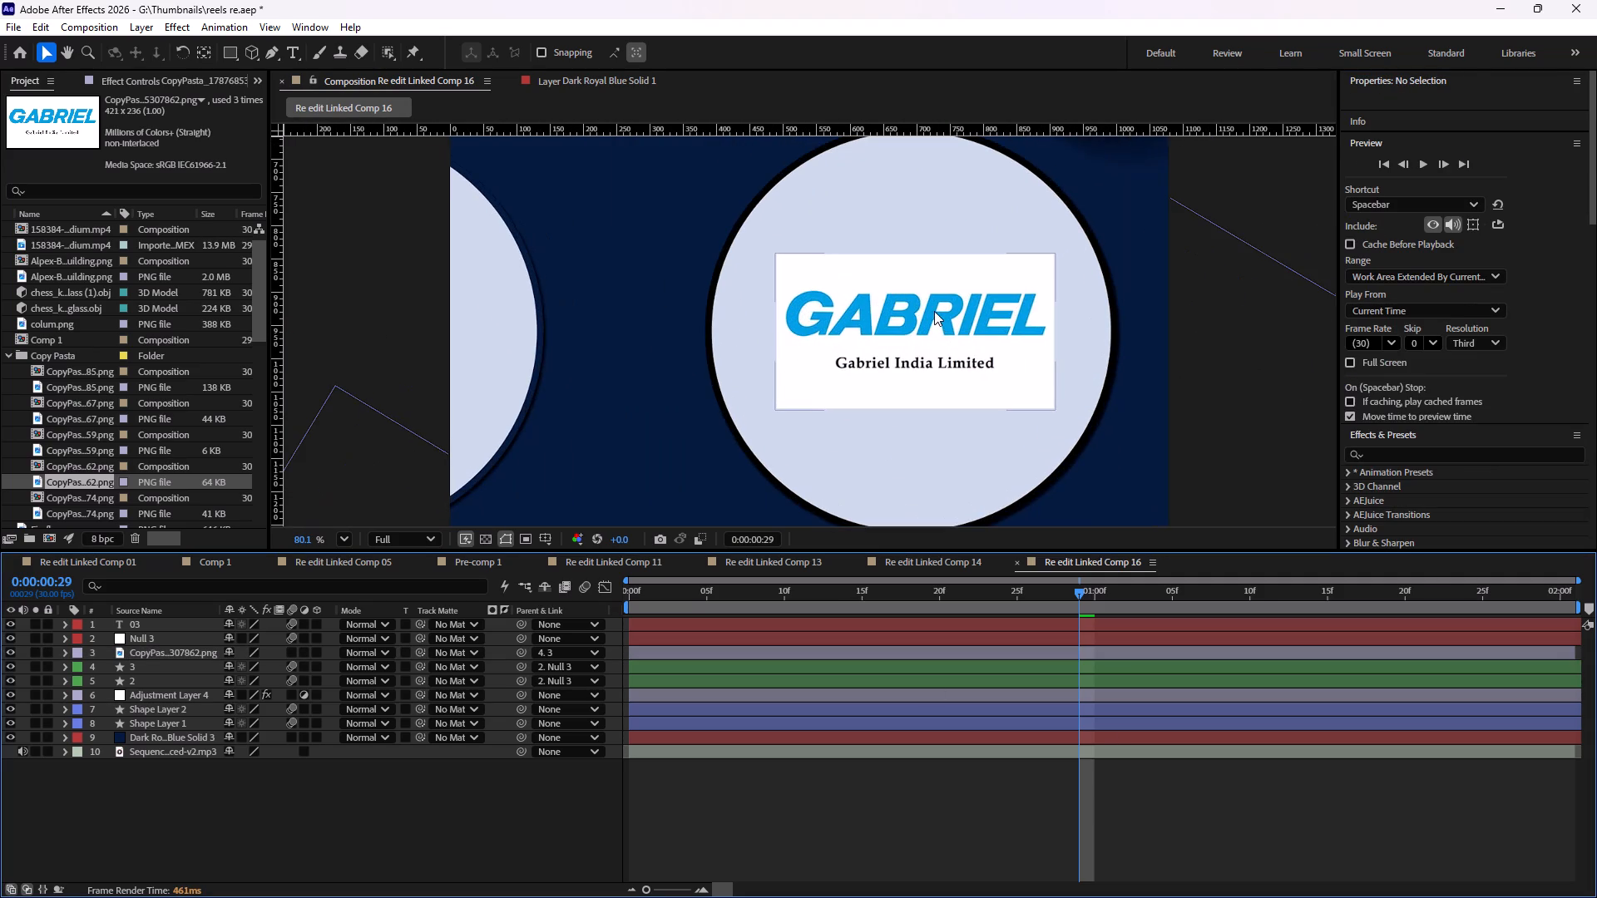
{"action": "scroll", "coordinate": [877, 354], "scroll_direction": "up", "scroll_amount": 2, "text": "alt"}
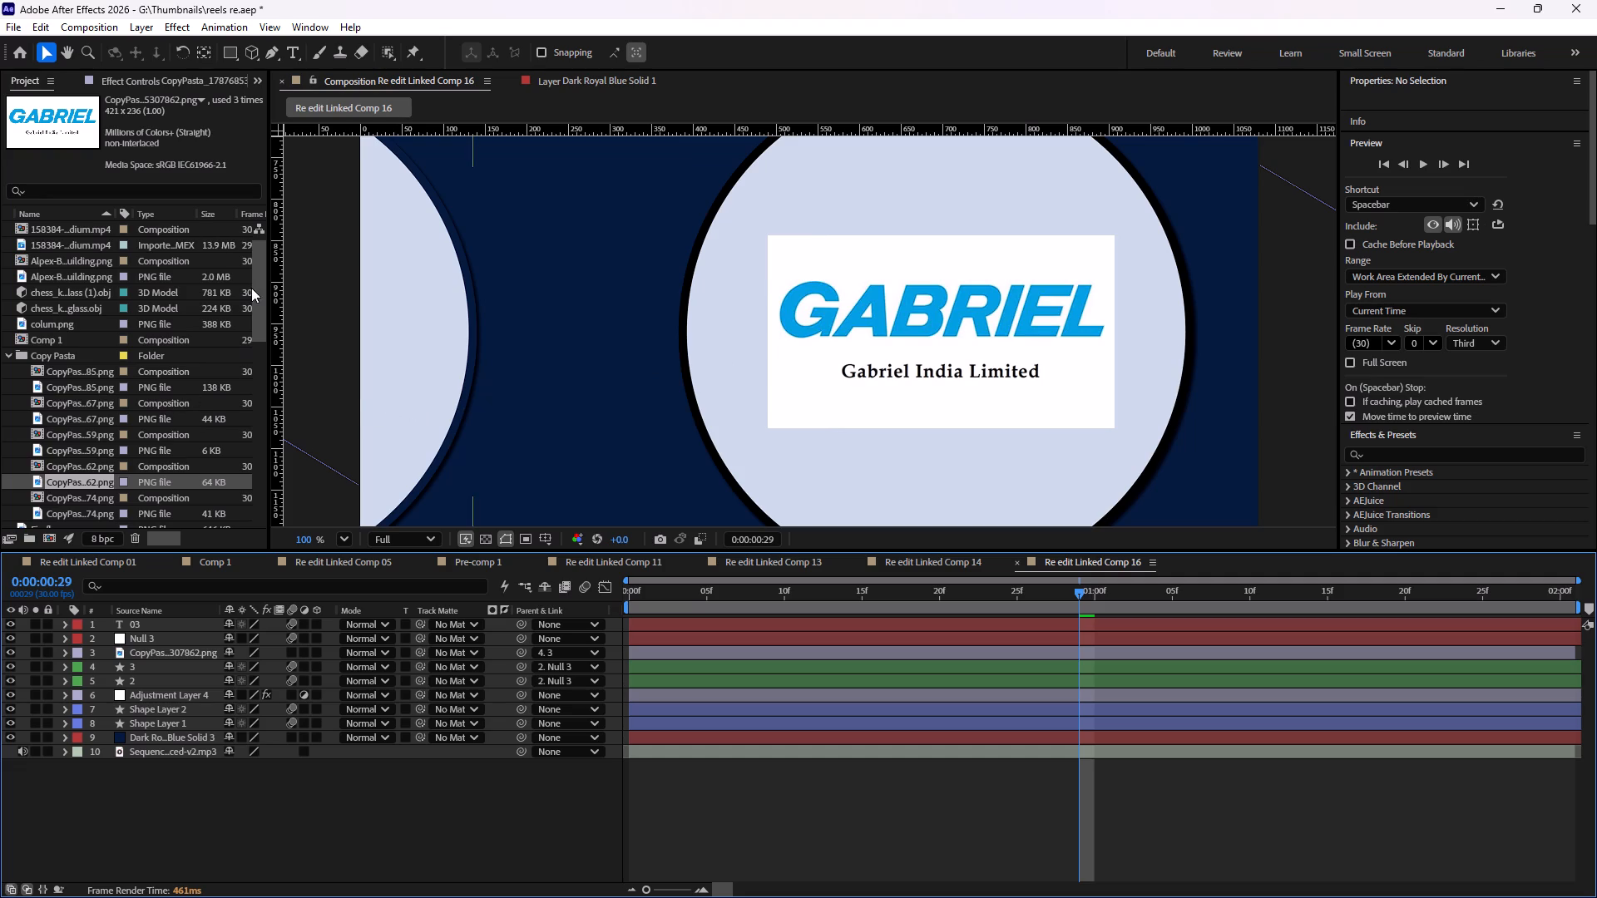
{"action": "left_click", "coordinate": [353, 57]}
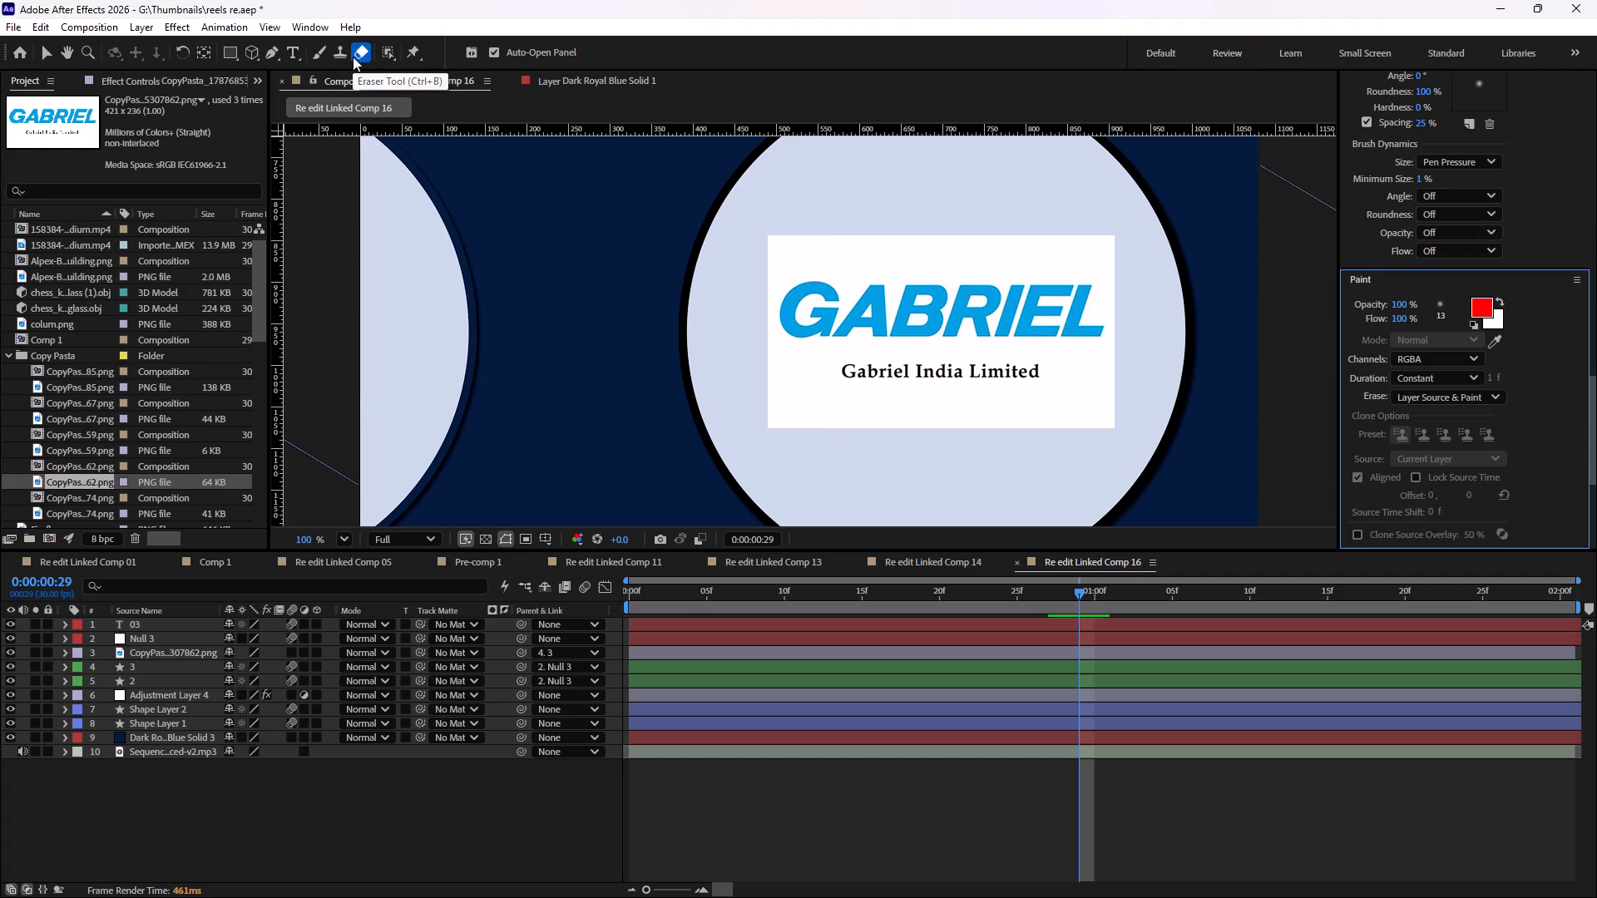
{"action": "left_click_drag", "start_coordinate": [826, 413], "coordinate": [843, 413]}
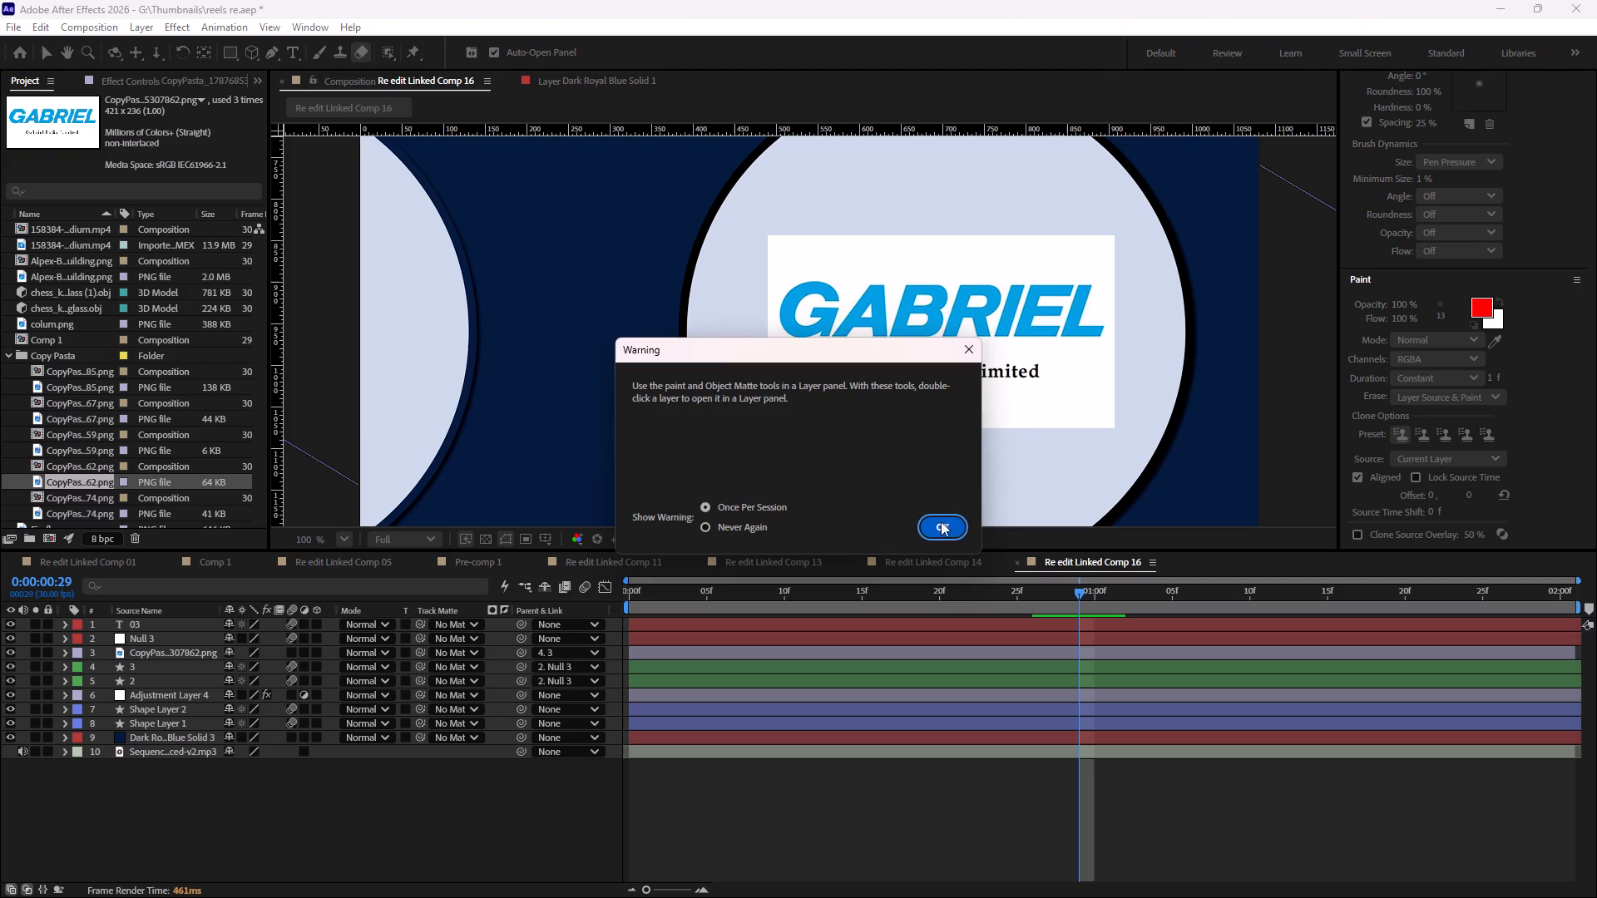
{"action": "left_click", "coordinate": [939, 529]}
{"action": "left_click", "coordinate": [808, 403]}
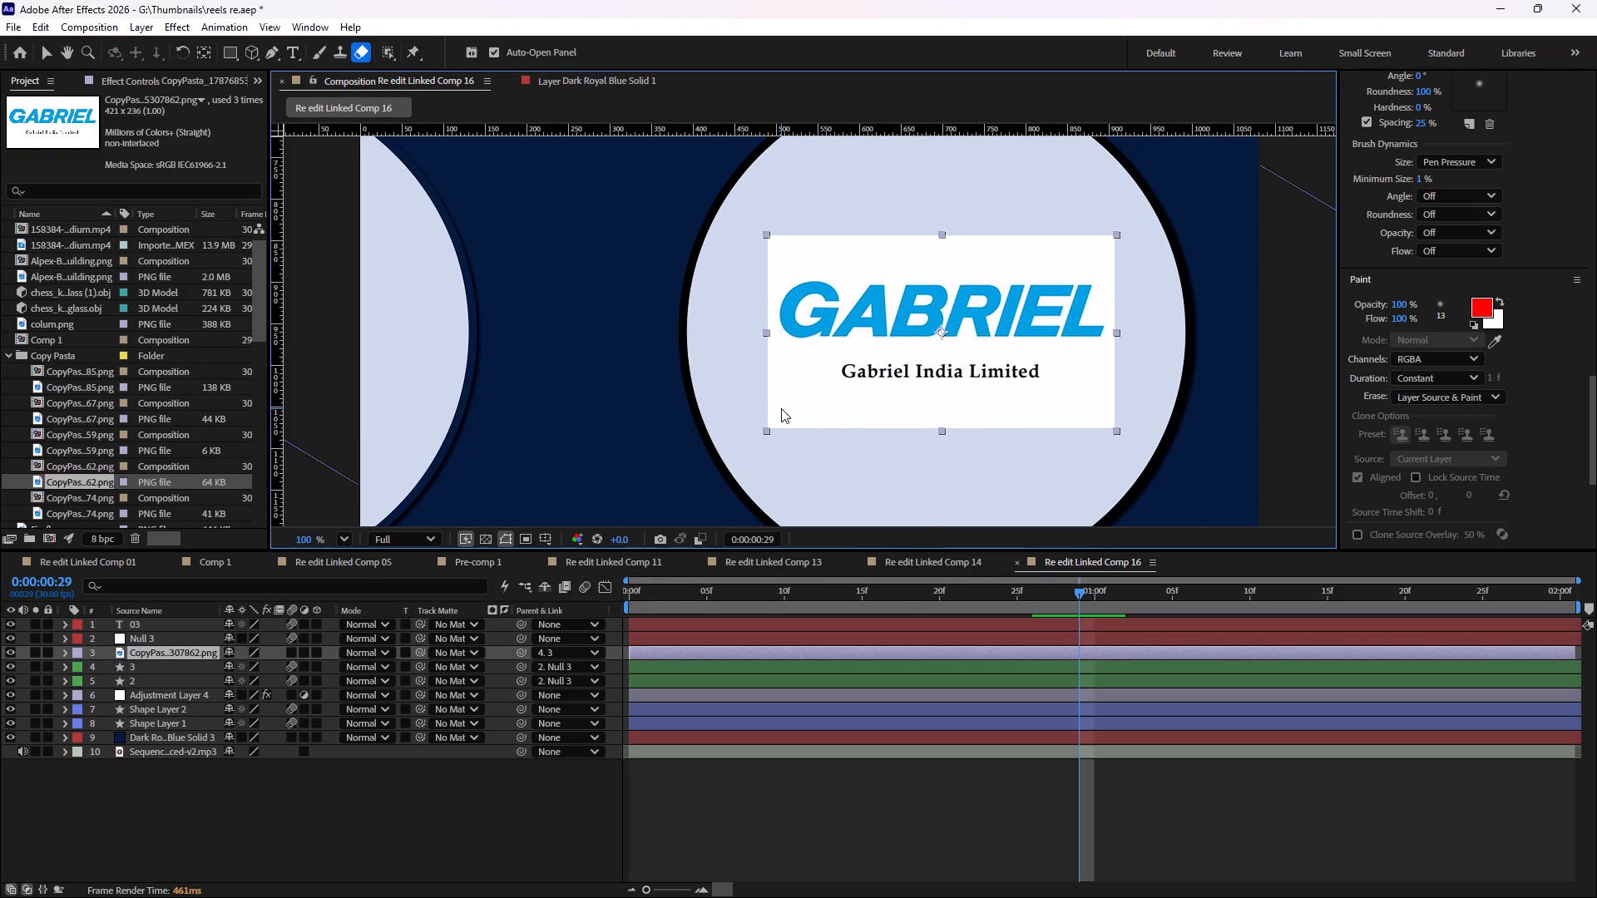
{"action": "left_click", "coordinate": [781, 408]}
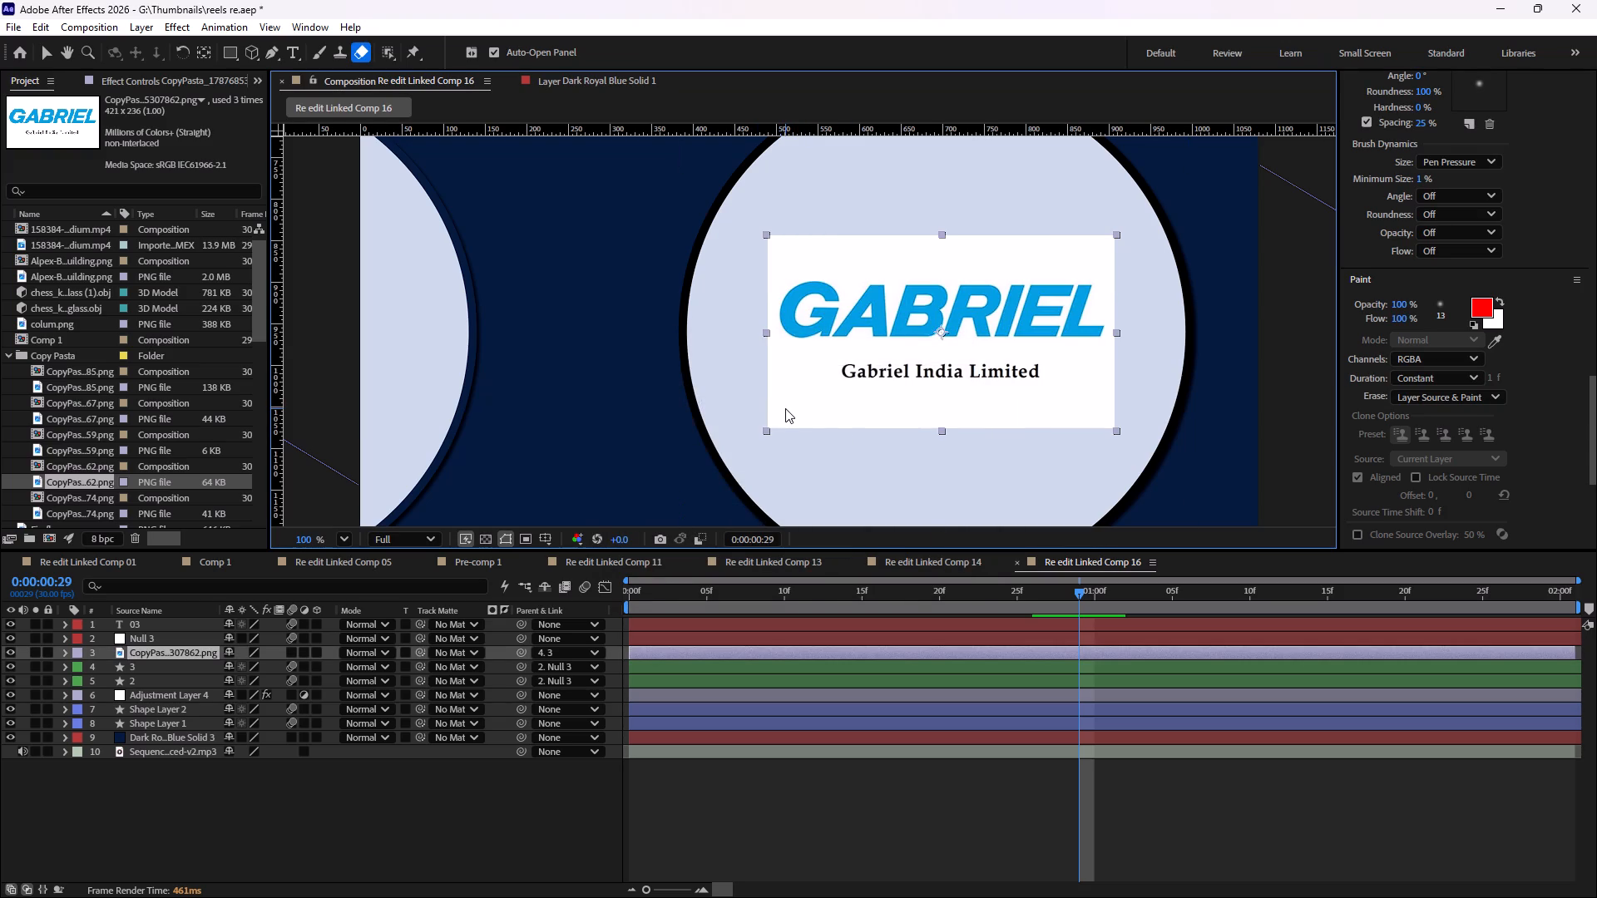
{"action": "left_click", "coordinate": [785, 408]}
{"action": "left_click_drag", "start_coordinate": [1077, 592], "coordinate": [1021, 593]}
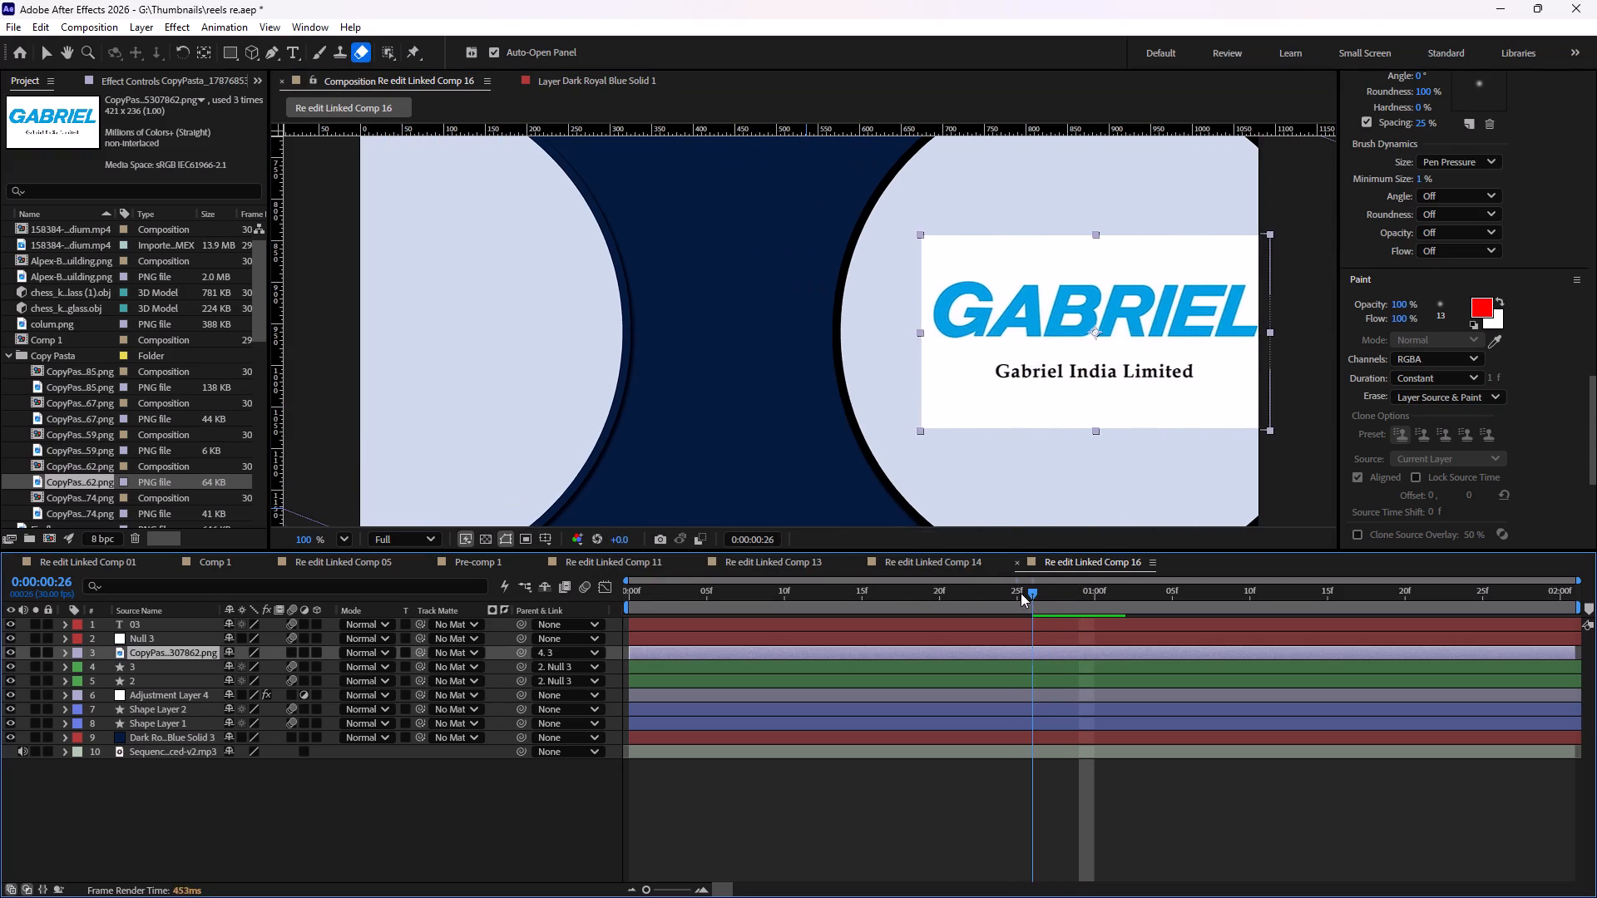
Switch to Microsoft Edge and search the web for "gabriel india logo png".
{"action": "left_click_drag", "start_coordinate": [1021, 593], "coordinate": [1031, 593]}
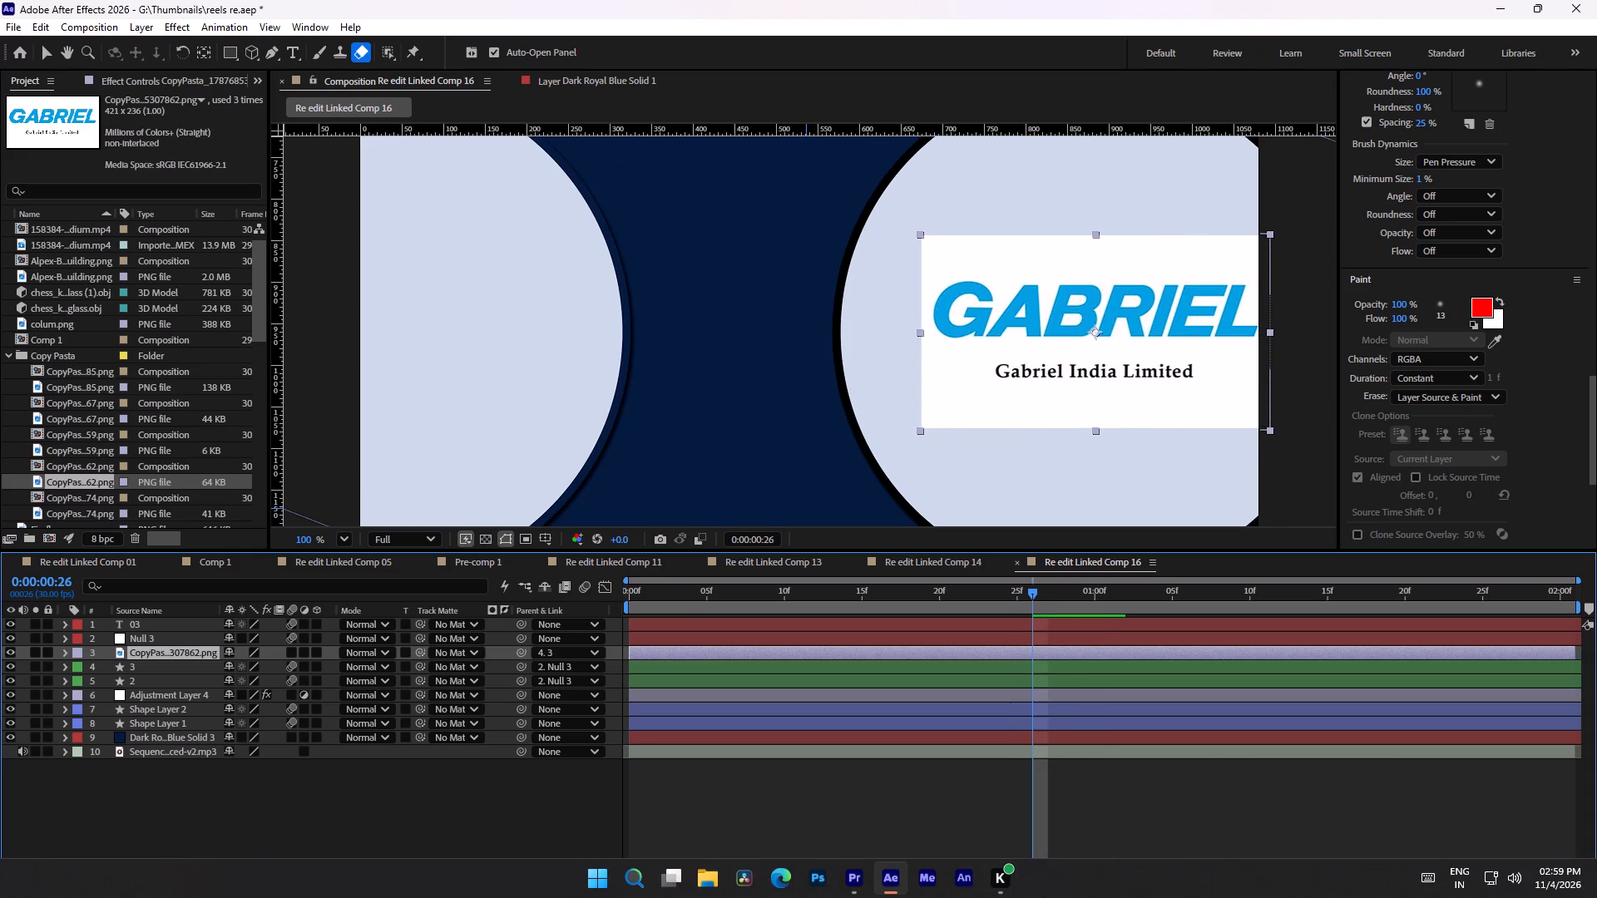
{"action": "left_click", "coordinate": [788, 881]}
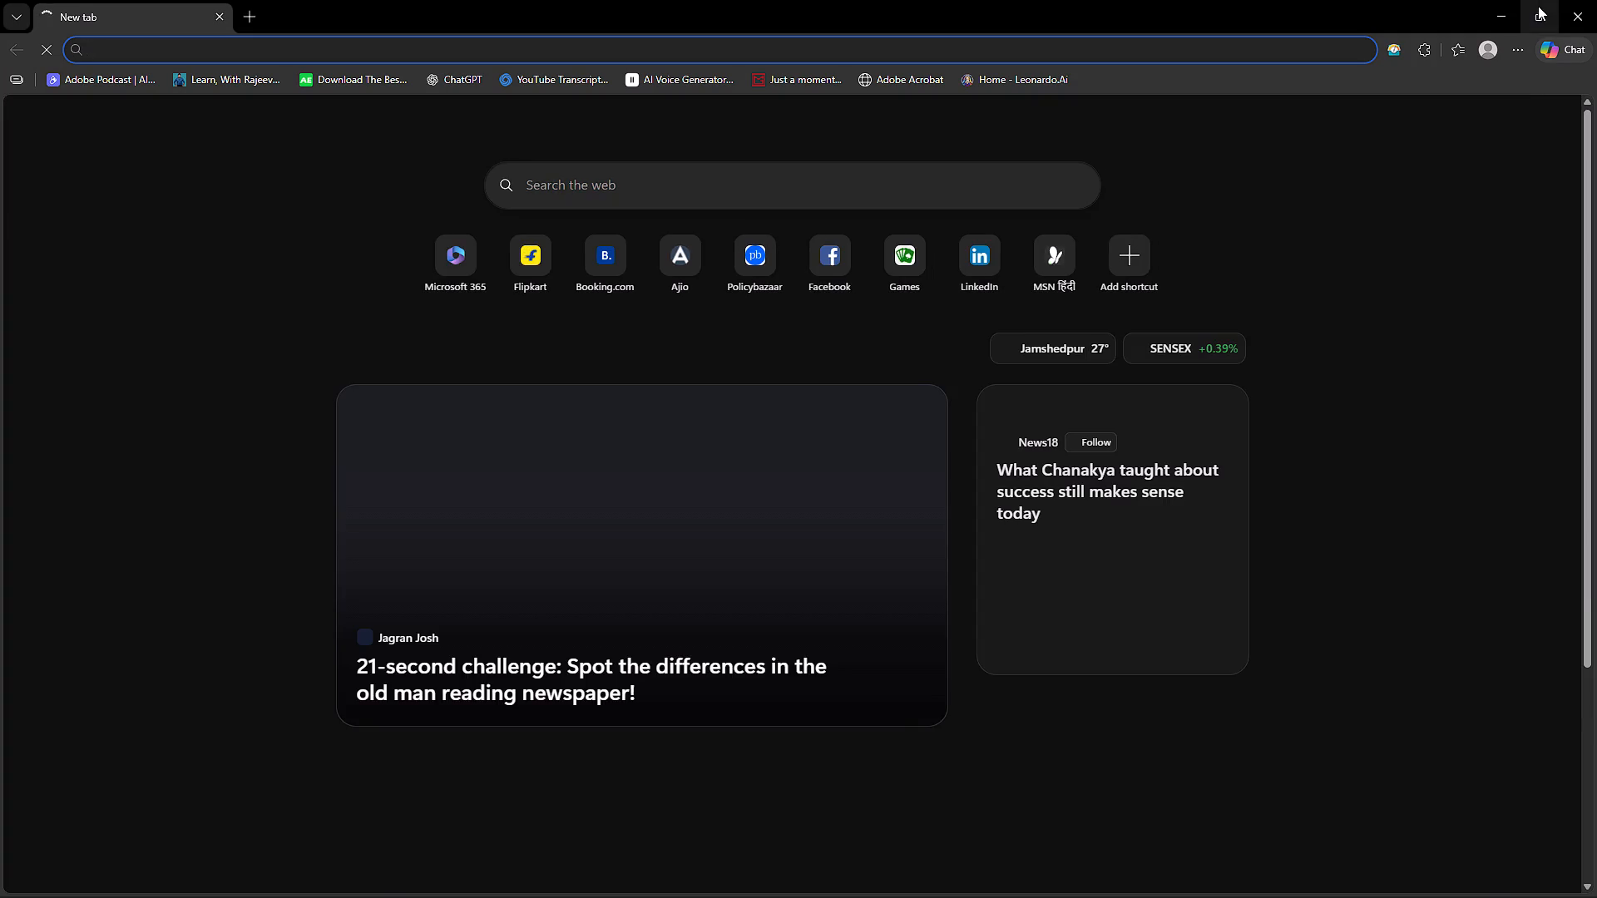
{"action": "left_click", "coordinate": [1538, 6]}
{"action": "left_click", "coordinate": [330, 58]}
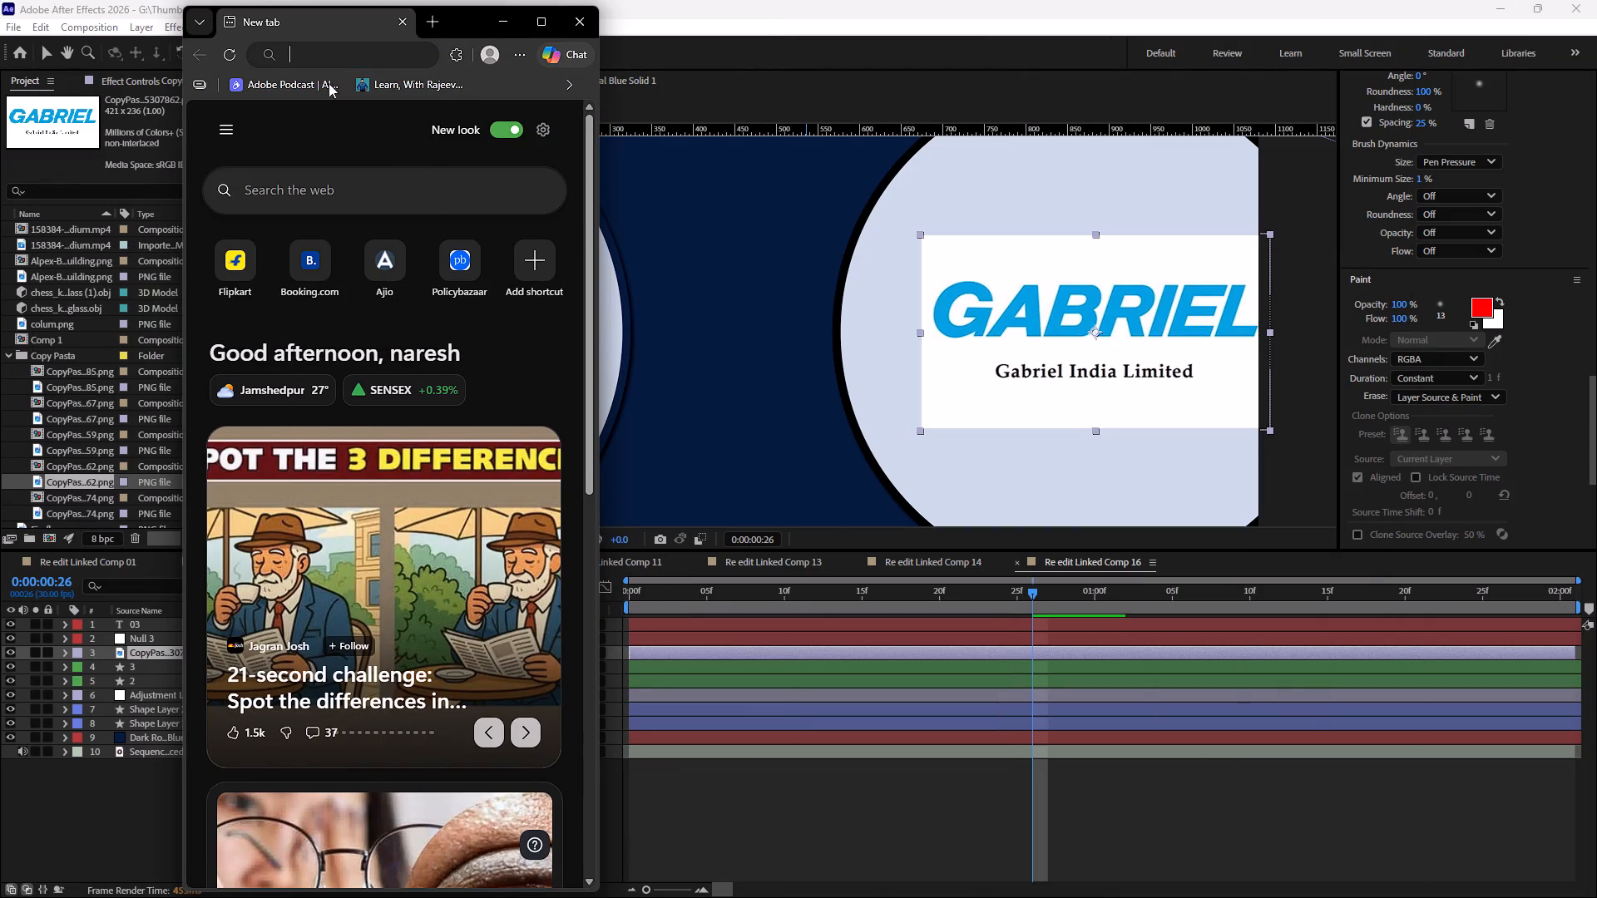
{"action": "left_click", "coordinate": [453, 202]}
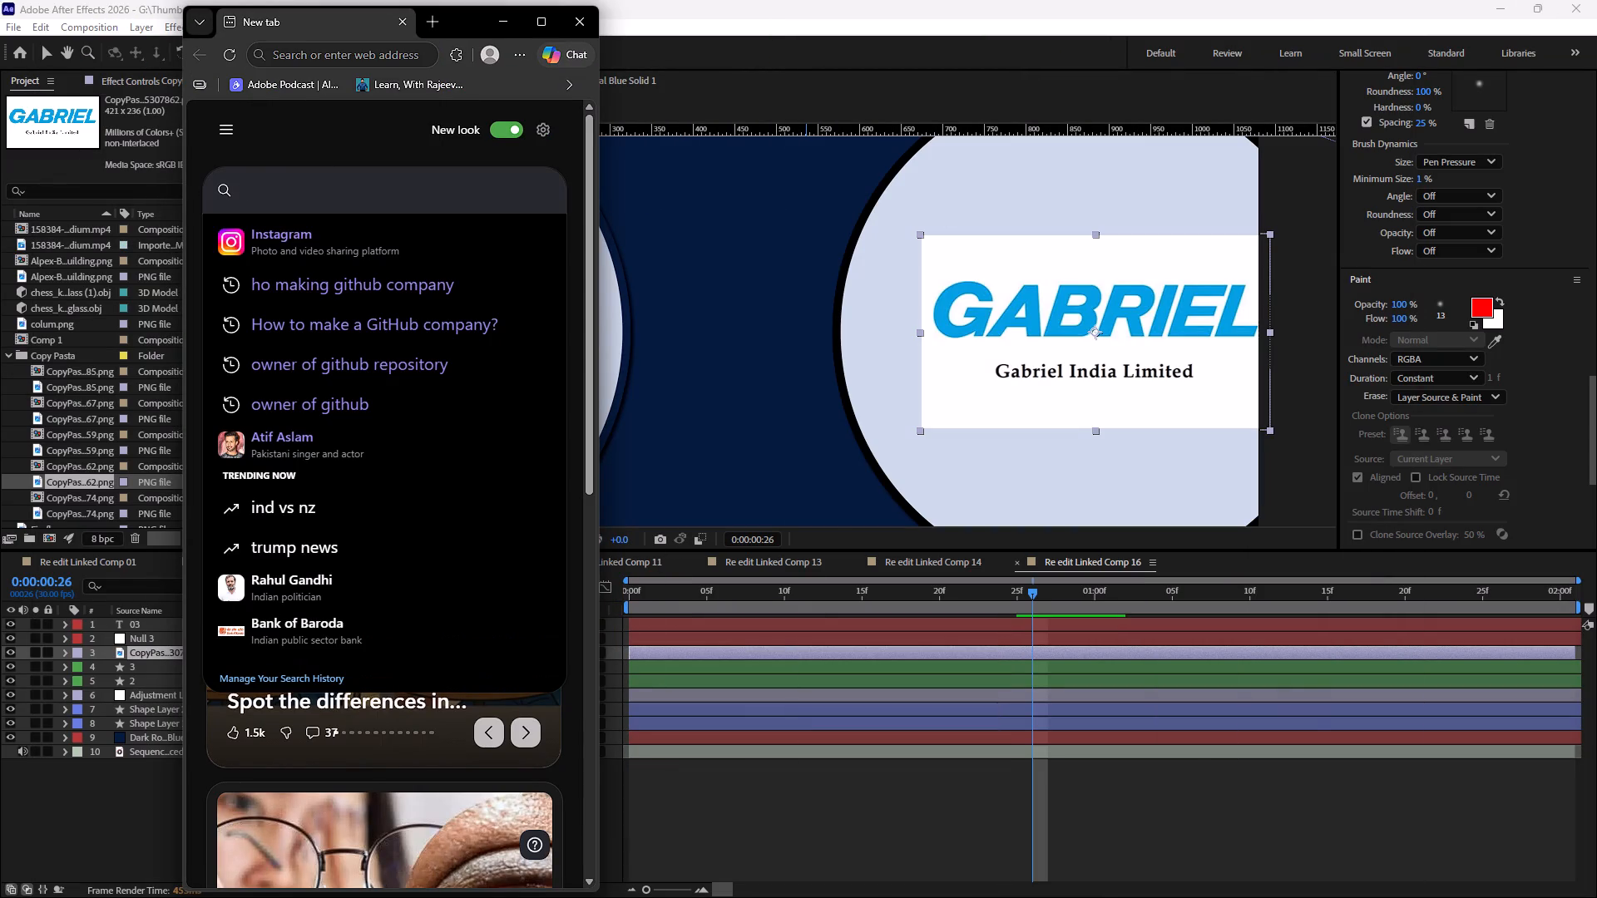
{"action": "type", "text": "ga"}
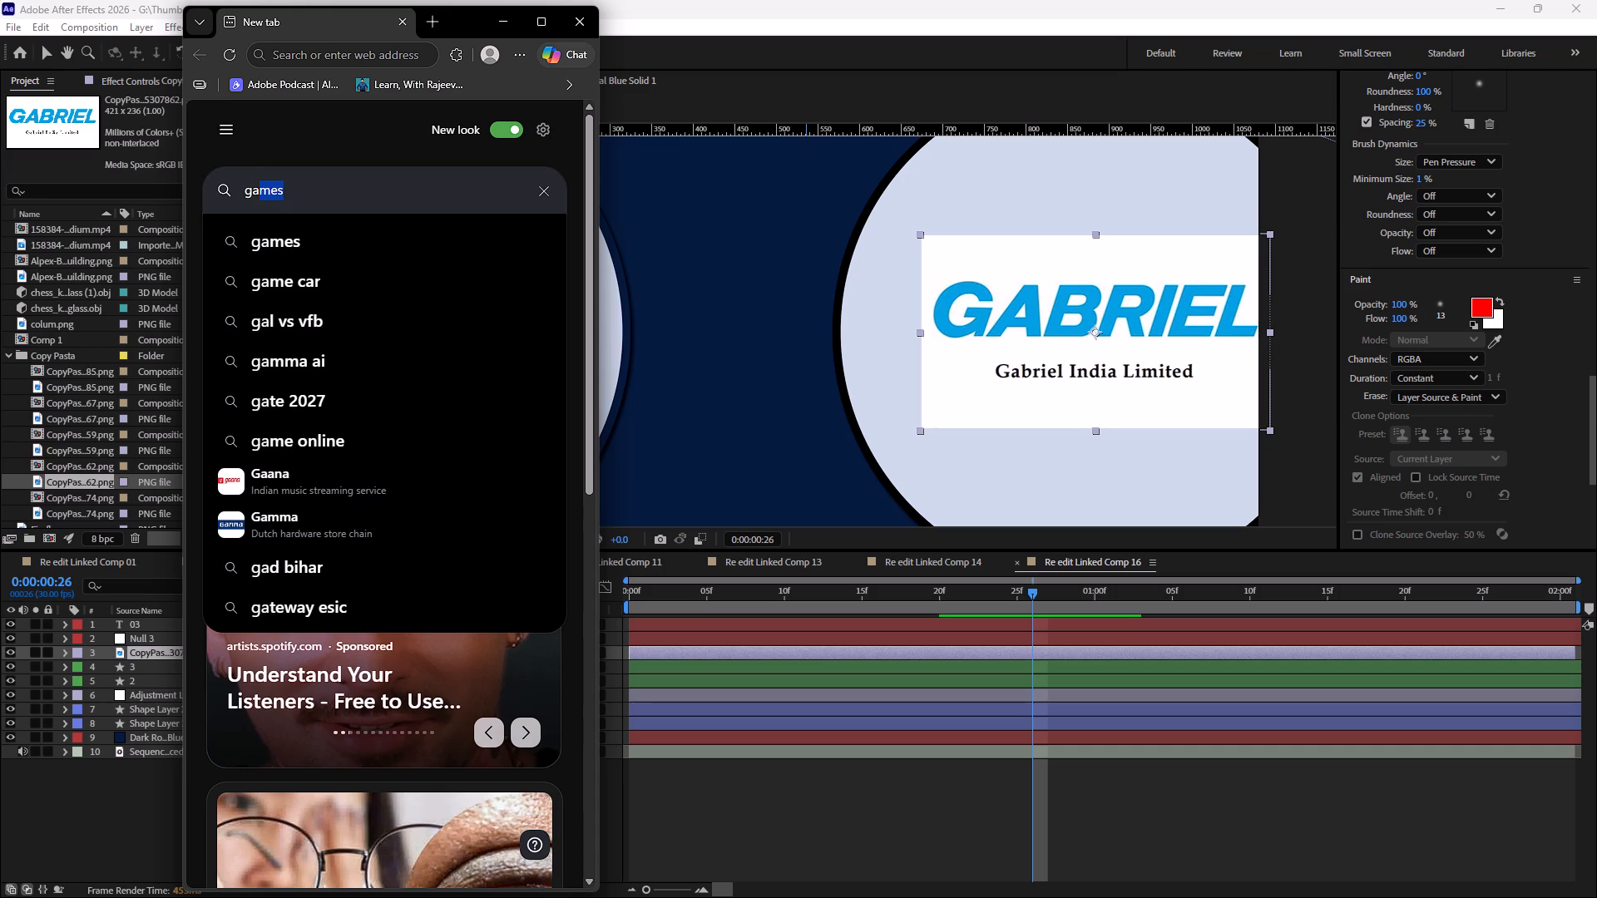
{"action": "key", "text": "b"}
{"action": "key", "text": "r"}
{"action": "key", "text": "i"}
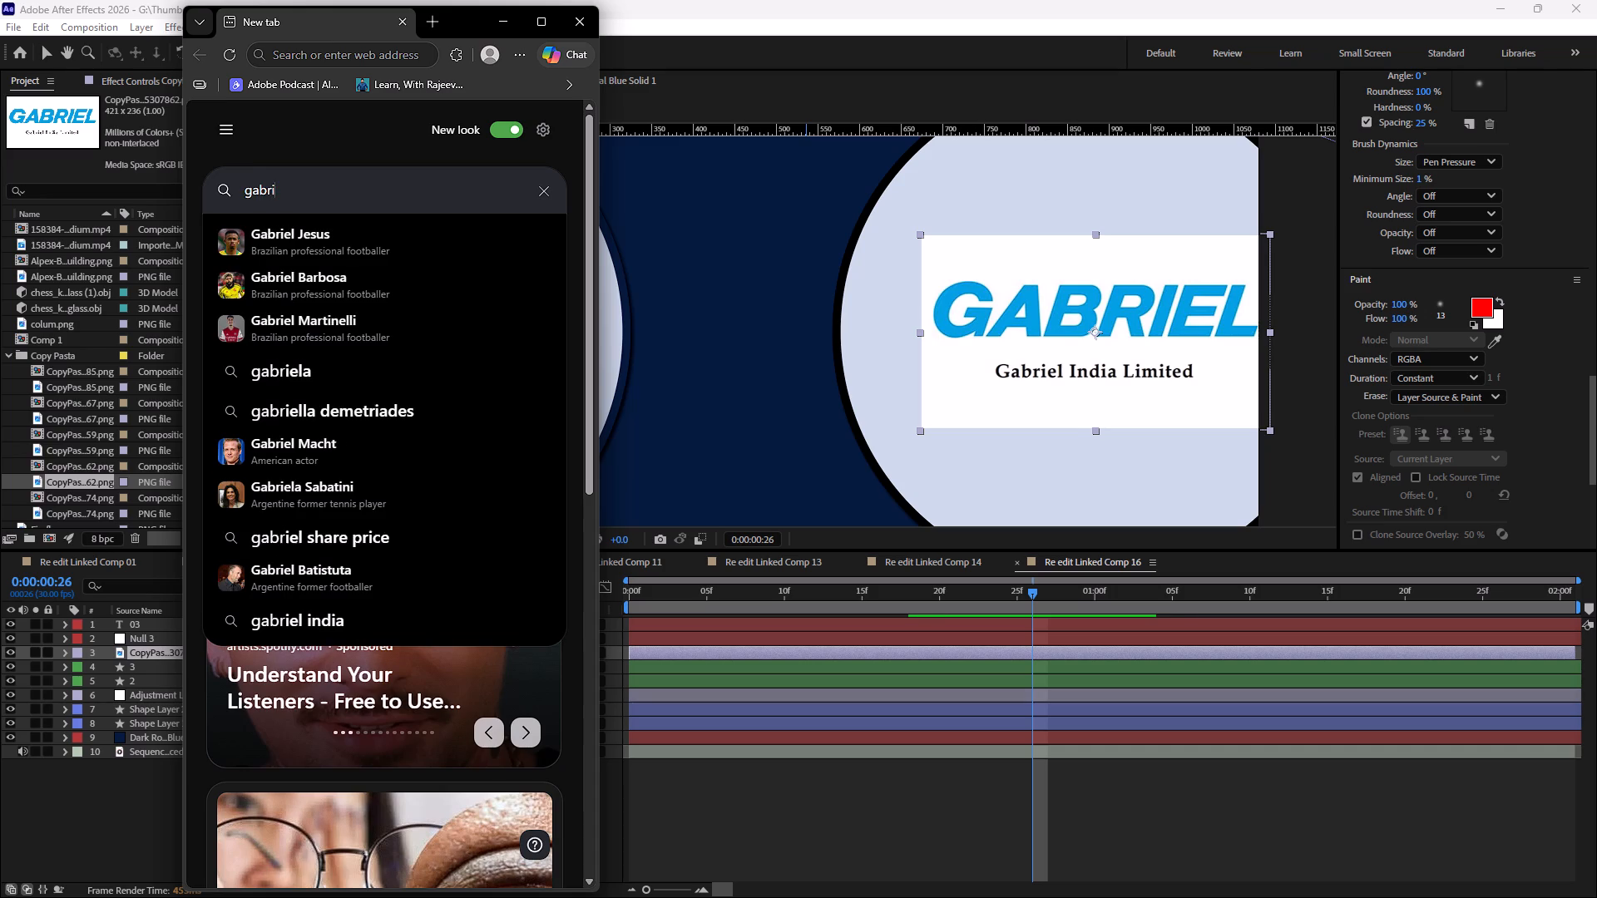
{"action": "type", "text": "el"}
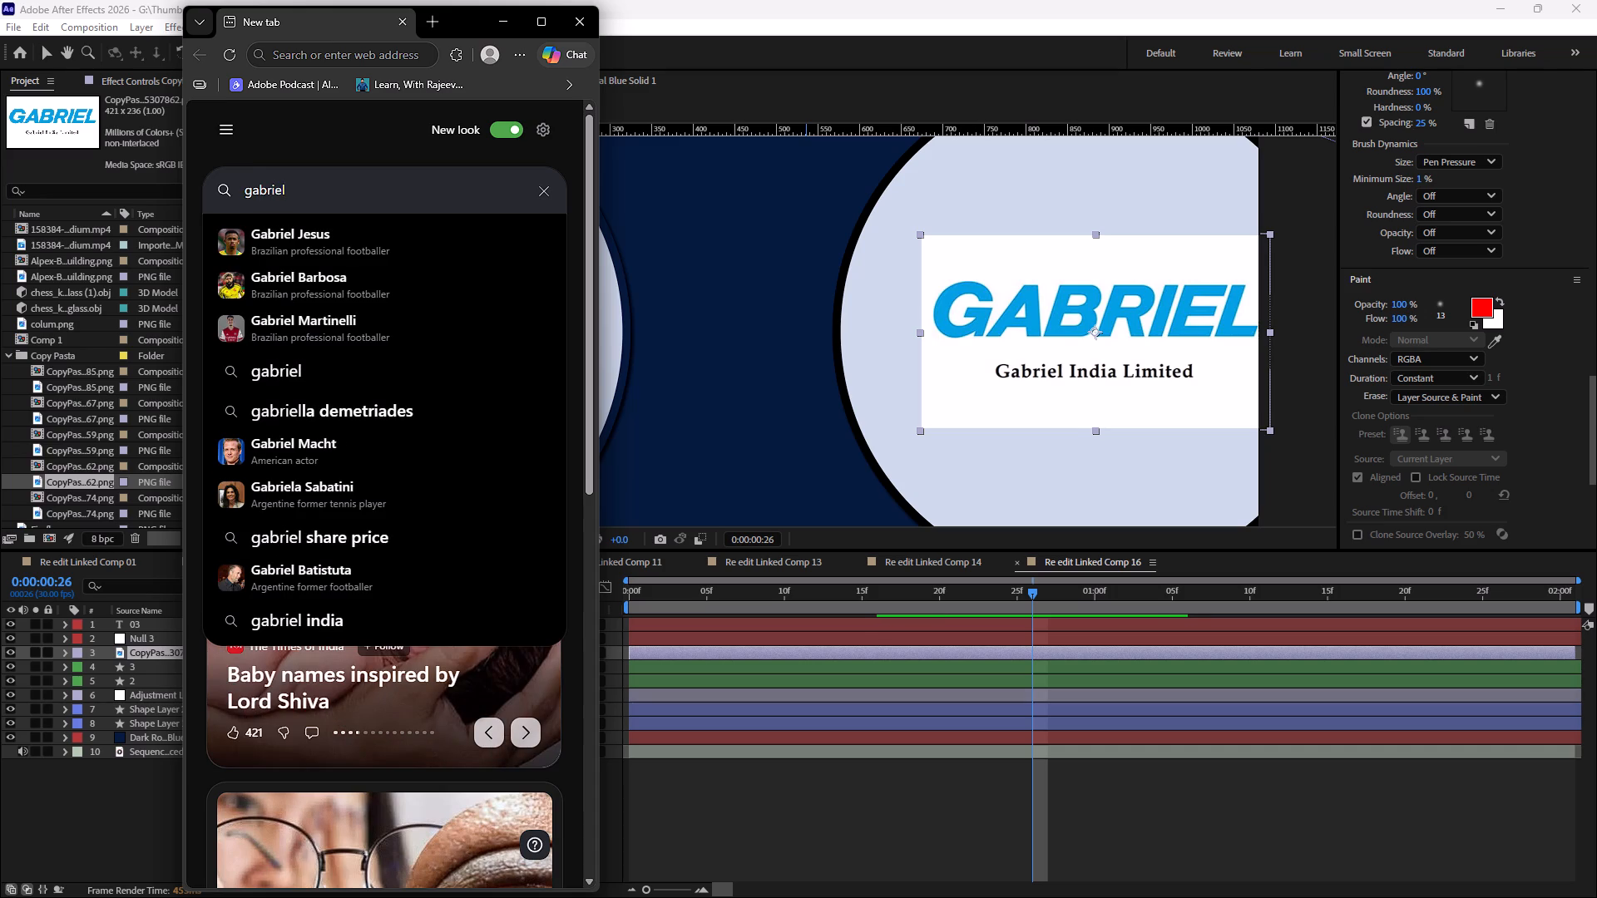
{"action": "key", "text": "space"}
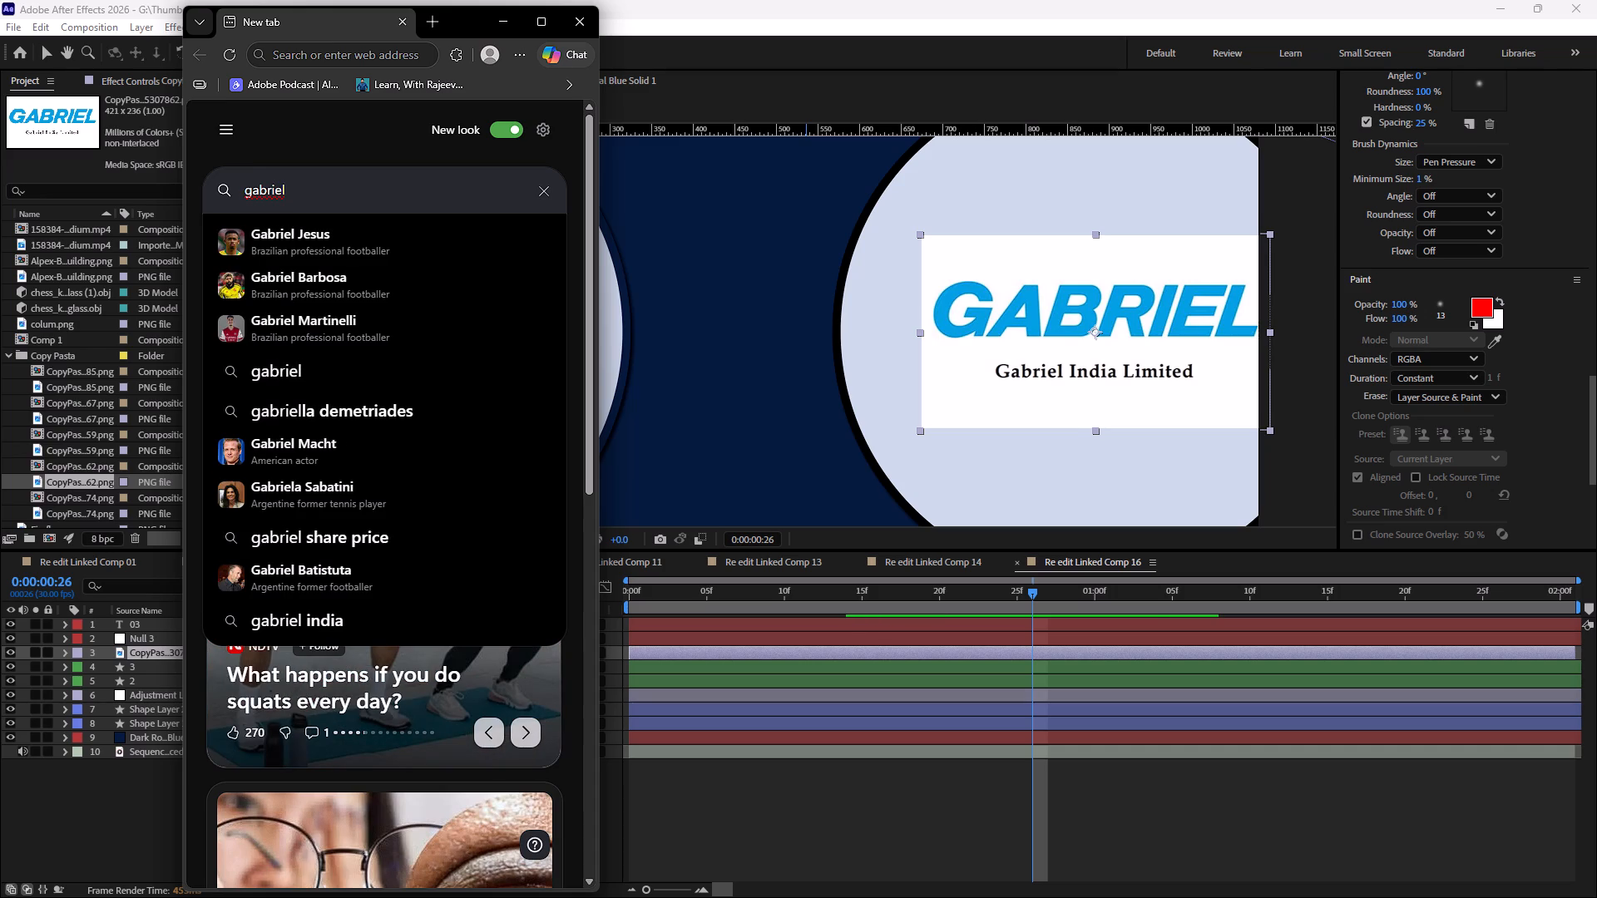
{"action": "type", "text": "indi"}
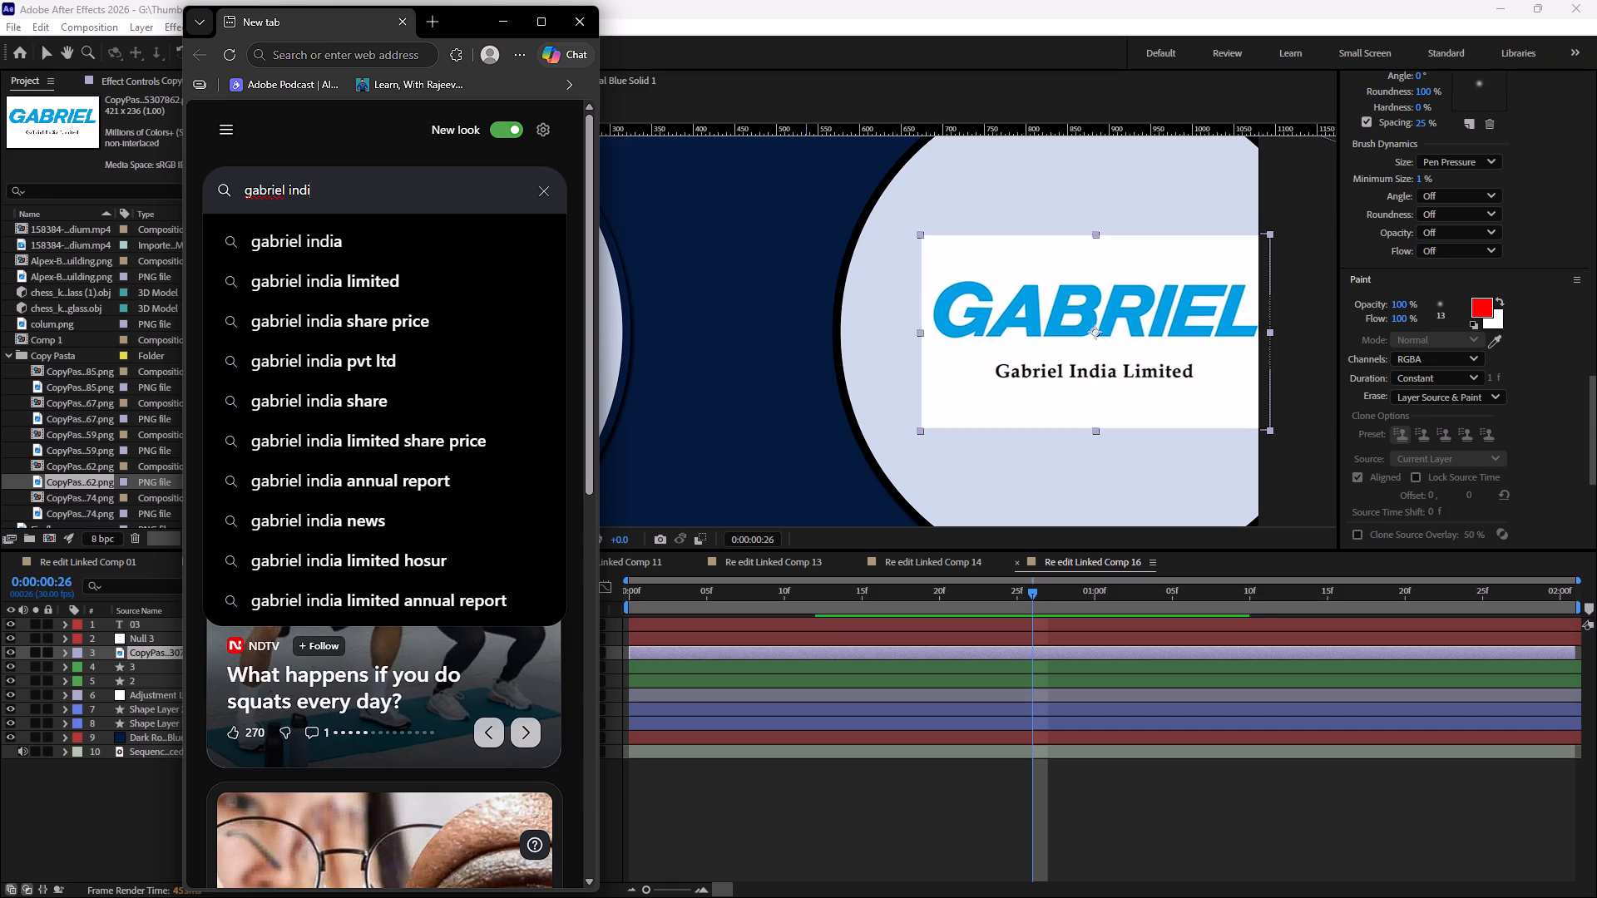
{"action": "key", "text": "a"}
{"action": "key", "text": "space"}
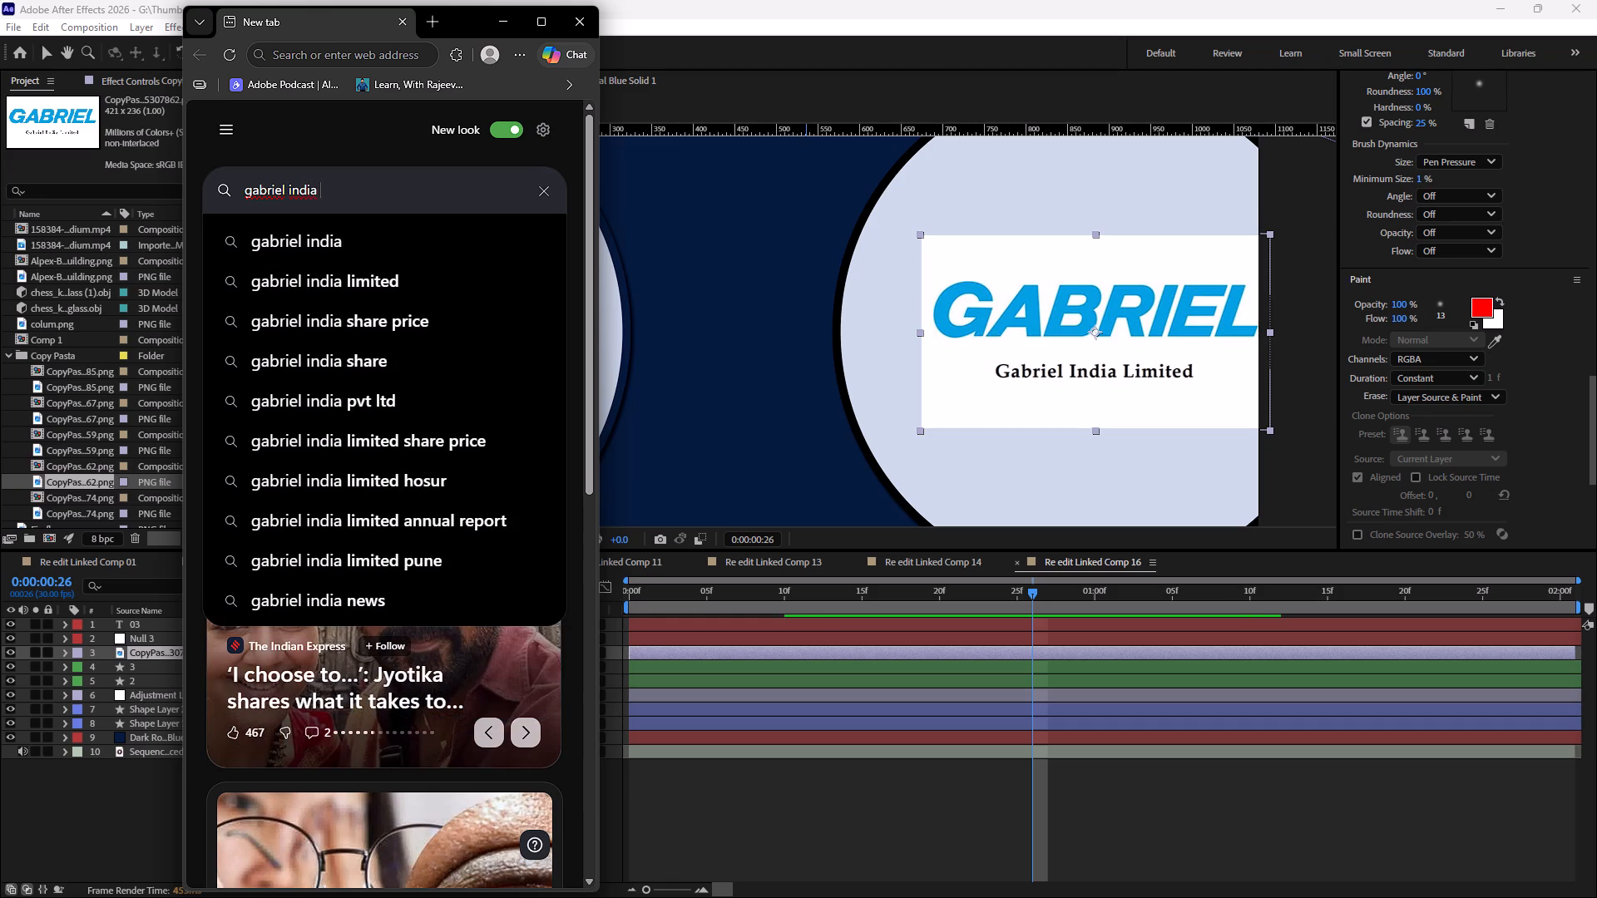
{"action": "type", "text": "lo"}
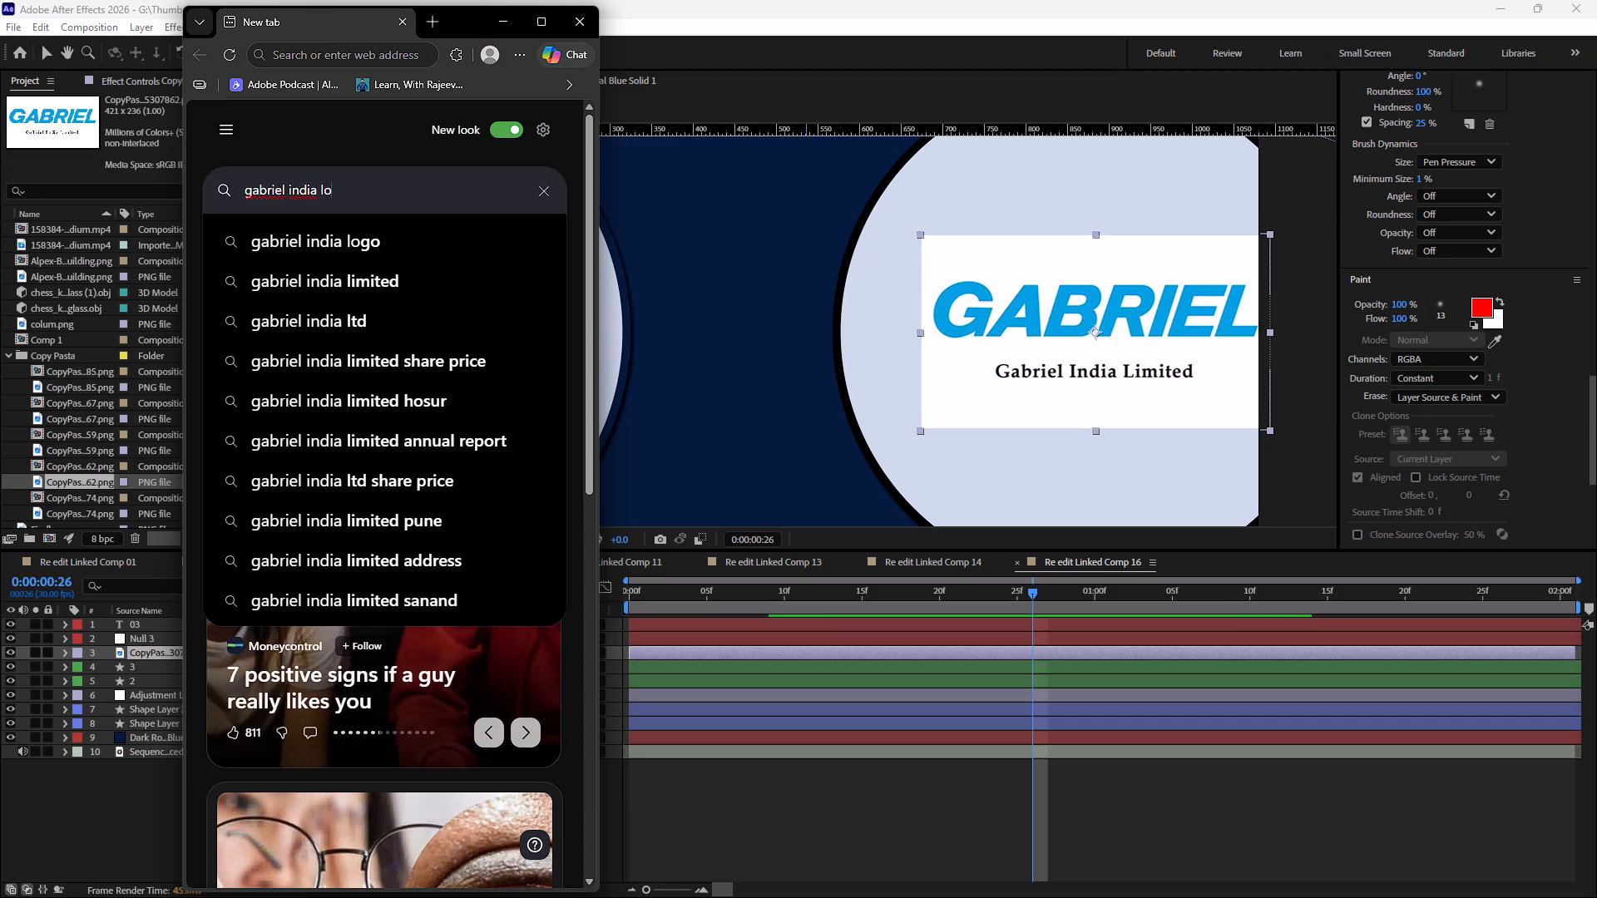
{"action": "type", "text": "go"}
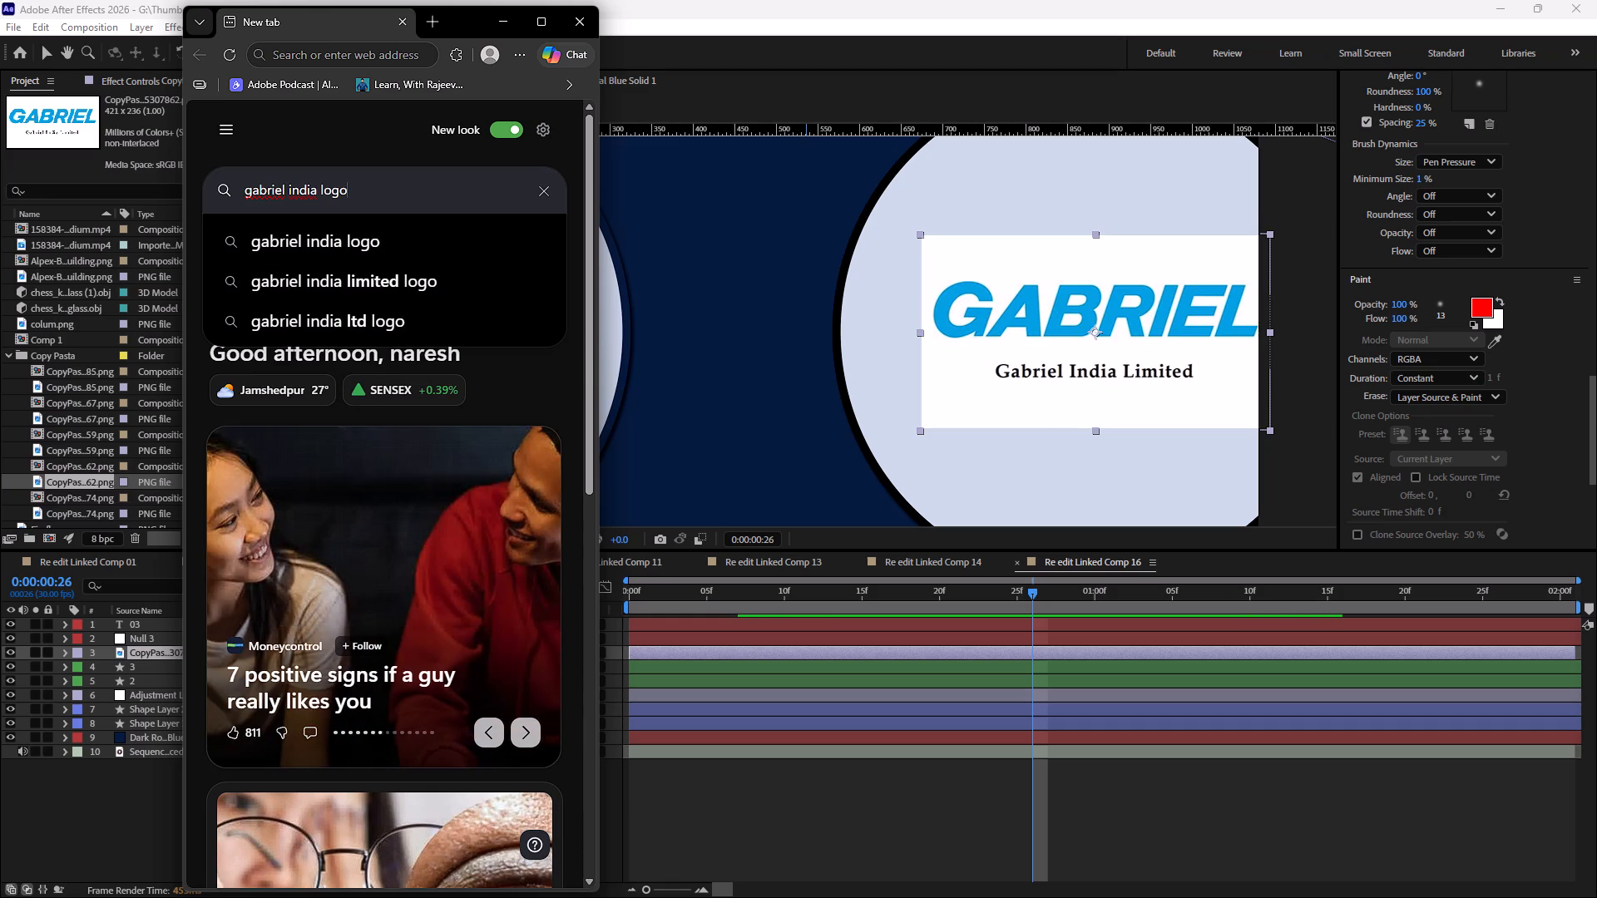
{"action": "key", "text": "space"}
{"action": "type", "text": "png"}
{"action": "key", "text": "Return"}
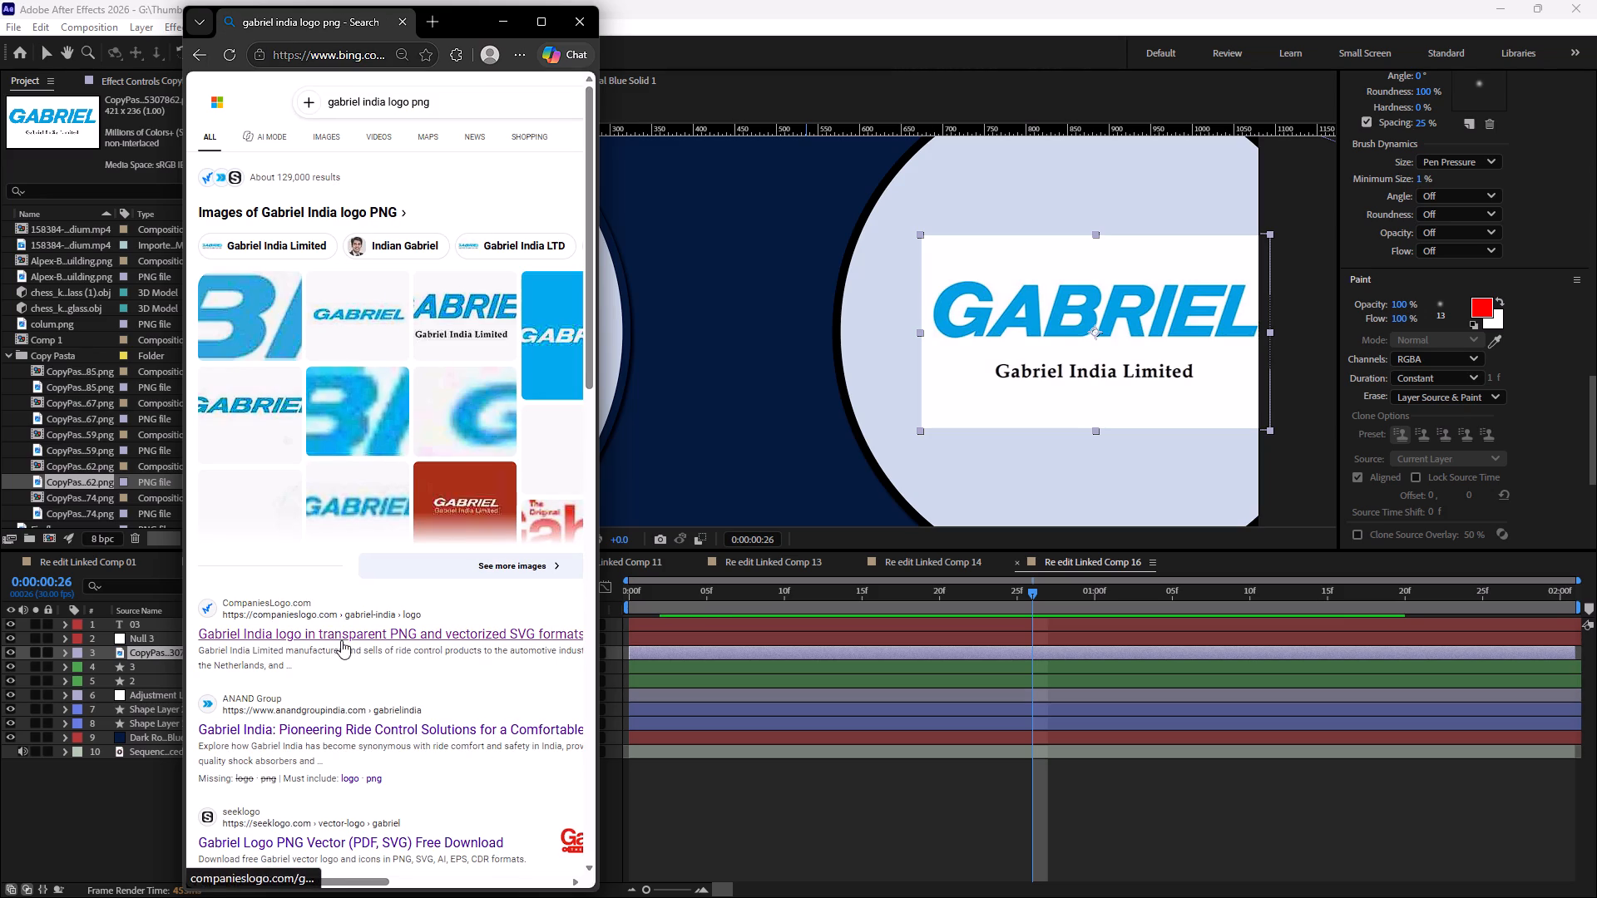
Open the CompaniesLogo result for Gabriel India and download the full-size logo as a transparent PNG.
{"action": "left_click", "coordinate": [368, 633]}
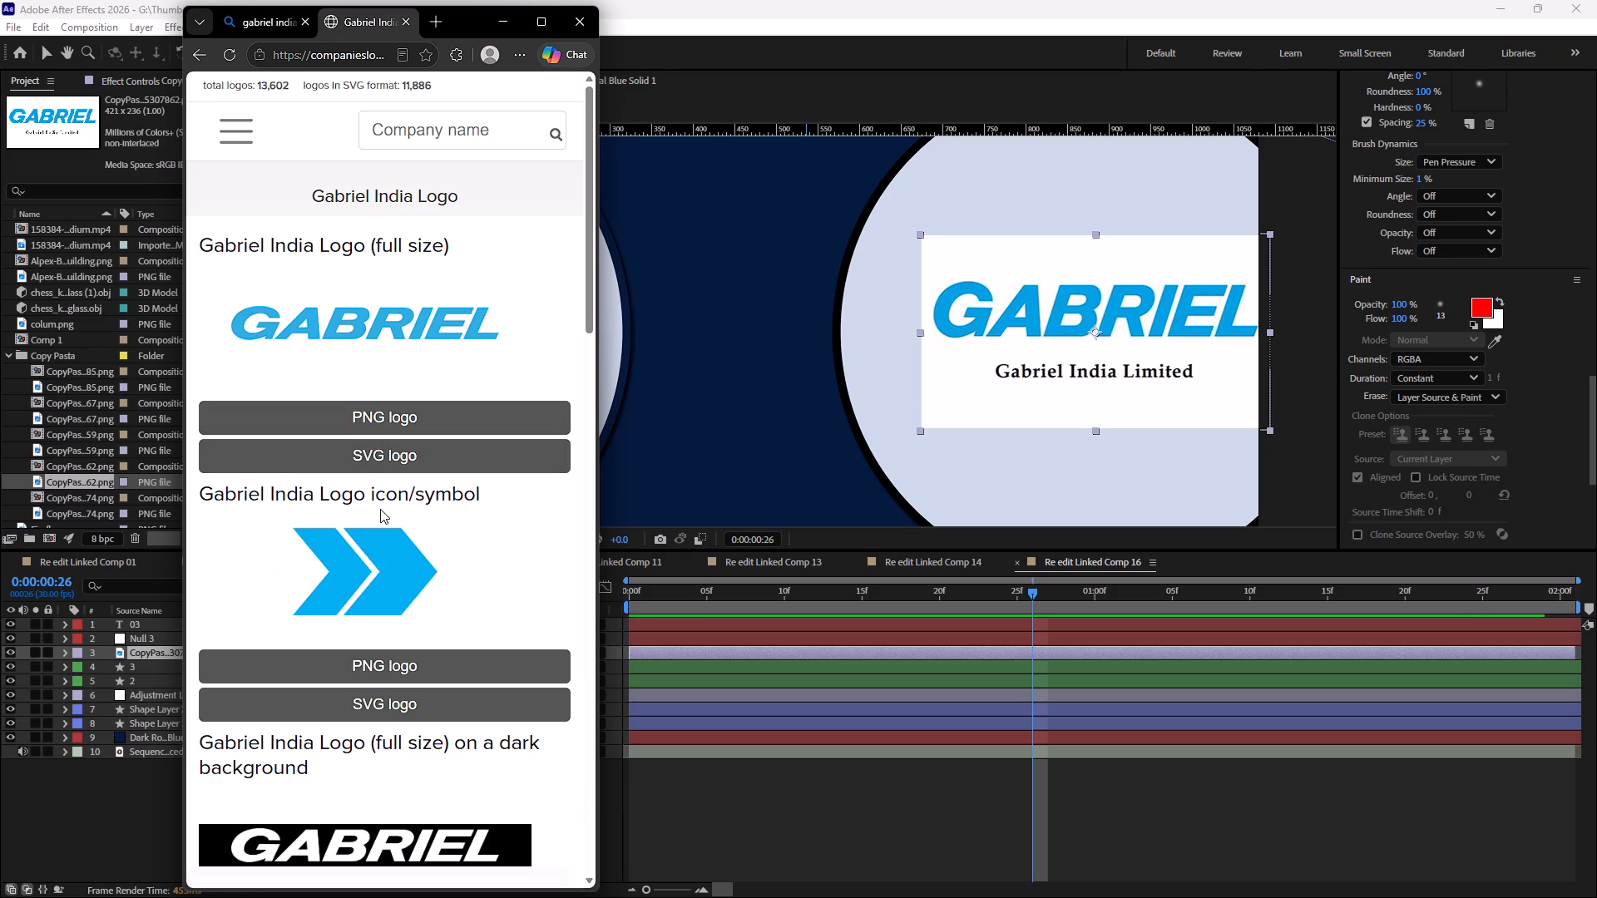
{"action": "scroll", "coordinate": [353, 506], "scroll_direction": "down", "scroll_amount": 6}
{"action": "scroll", "coordinate": [353, 506], "scroll_direction": "up", "scroll_amount": 6}
{"action": "left_click", "coordinate": [378, 423]}
{"action": "left_click", "coordinate": [421, 319]}
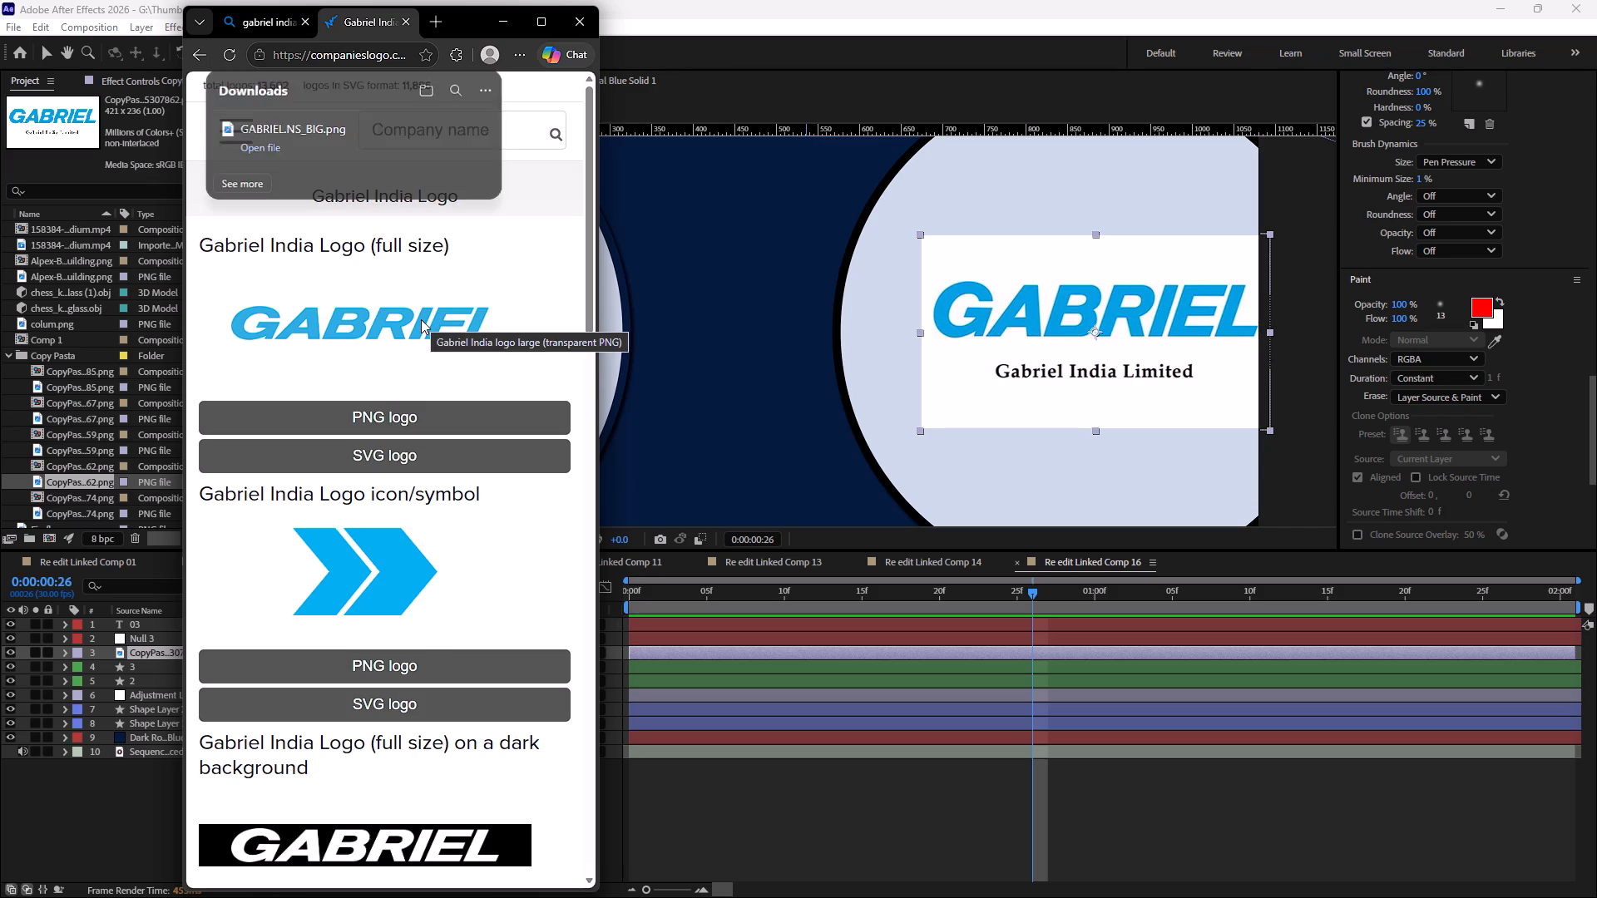
Locate the downloaded GABRIEL.NS_BIG.png in its folder and add it to the Re edit Linked Comp 16 timeline in After Effects.
{"action": "left_click", "coordinate": [523, 53]}
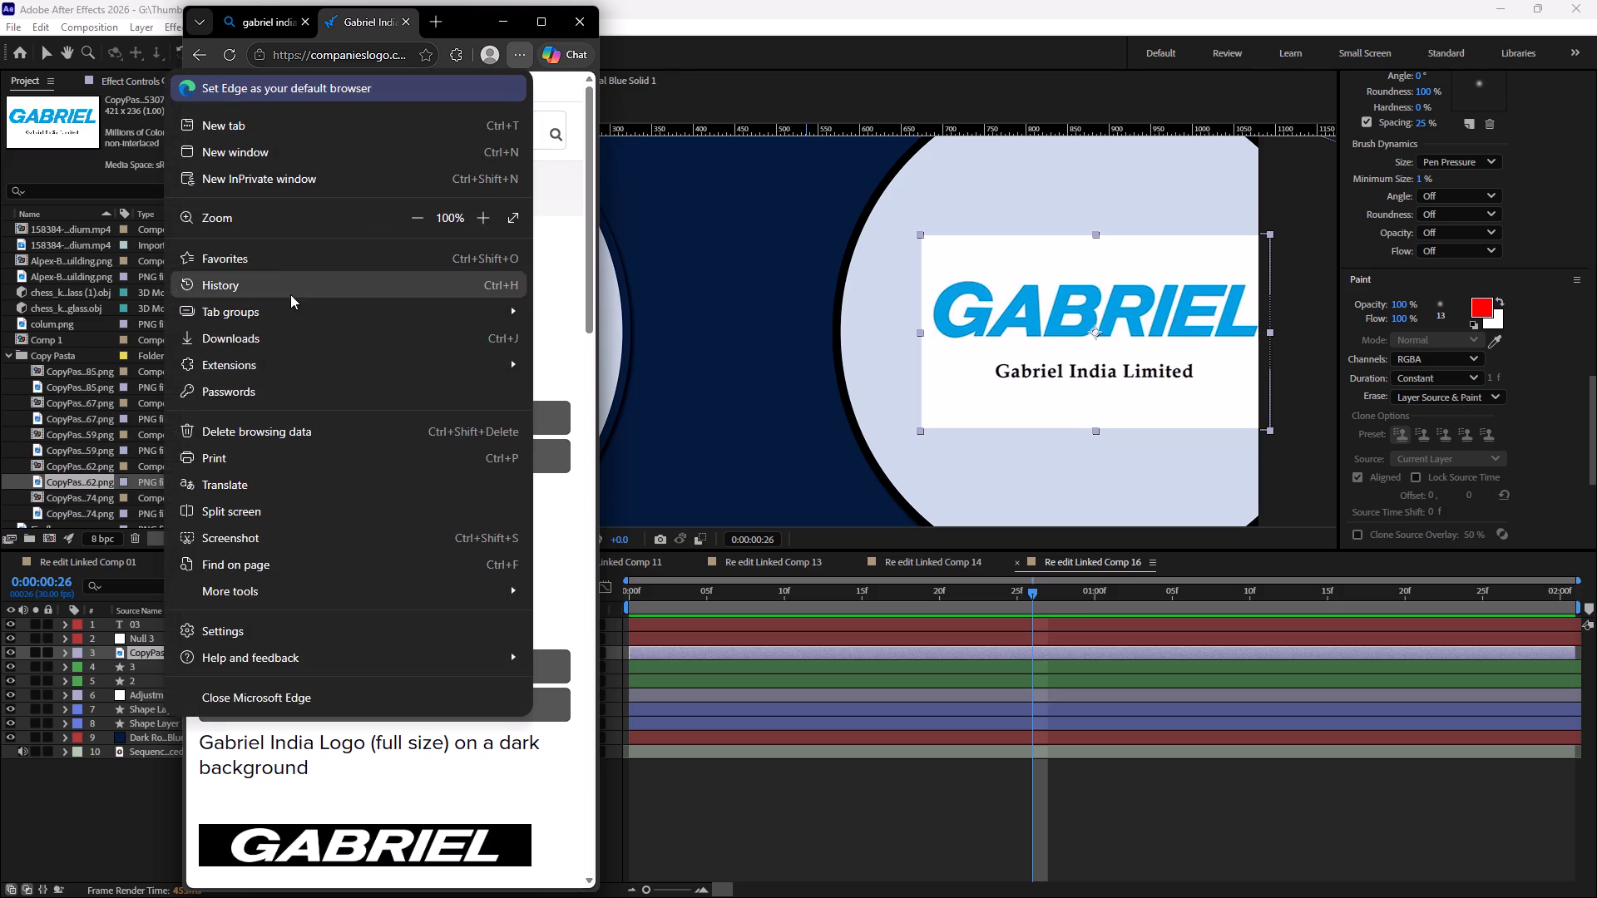
{"action": "left_click", "coordinate": [281, 335]}
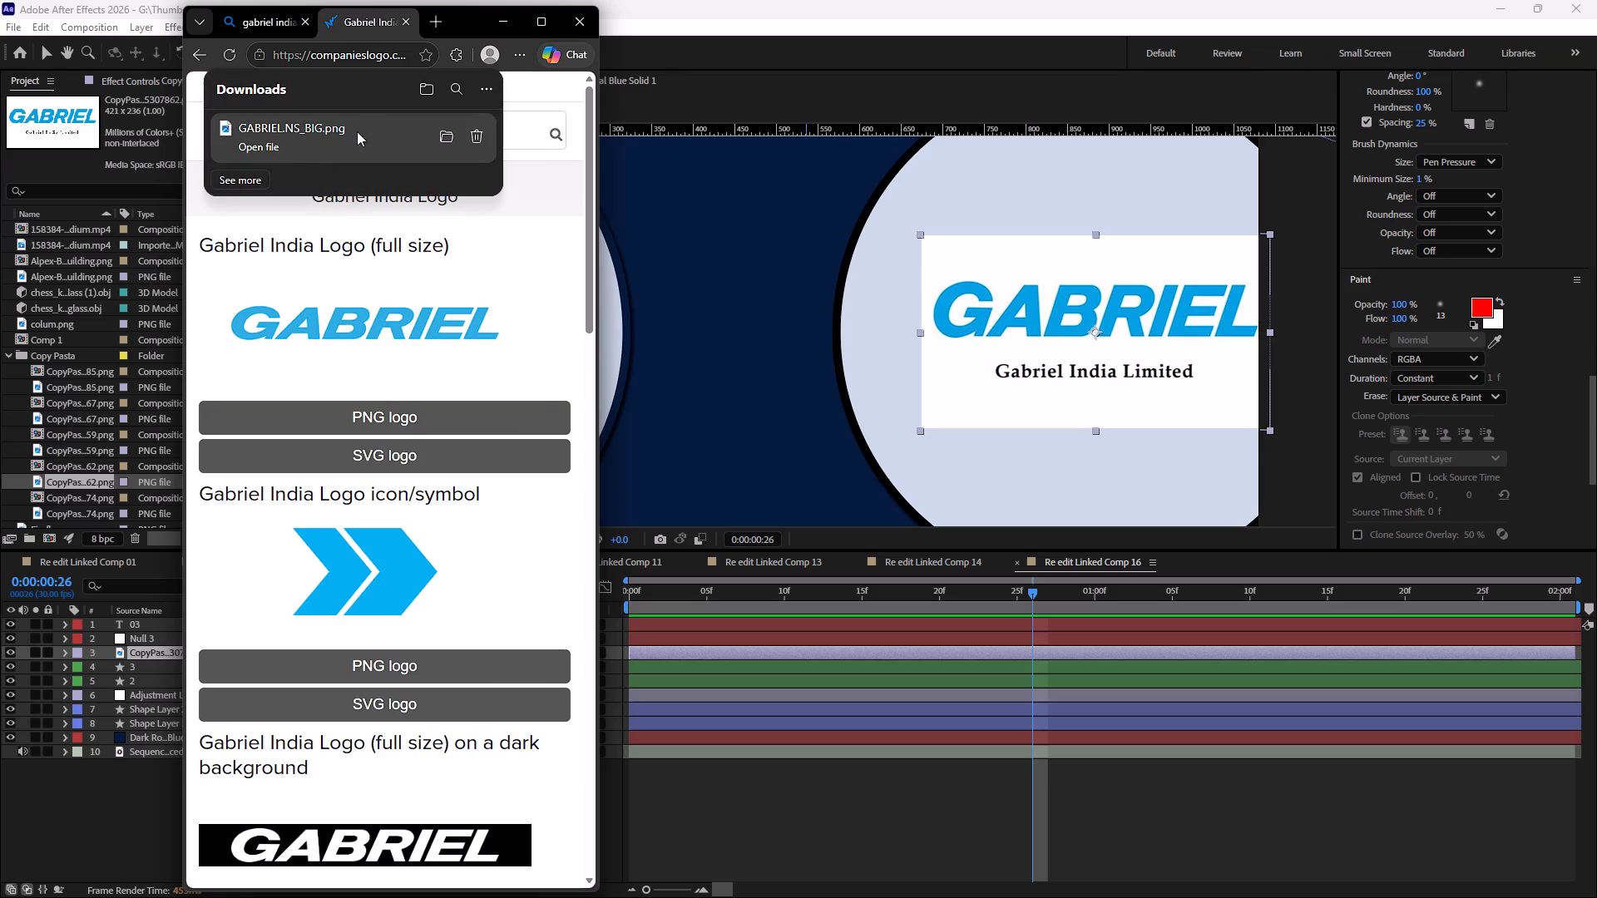
{"action": "left_click", "coordinate": [439, 133]}
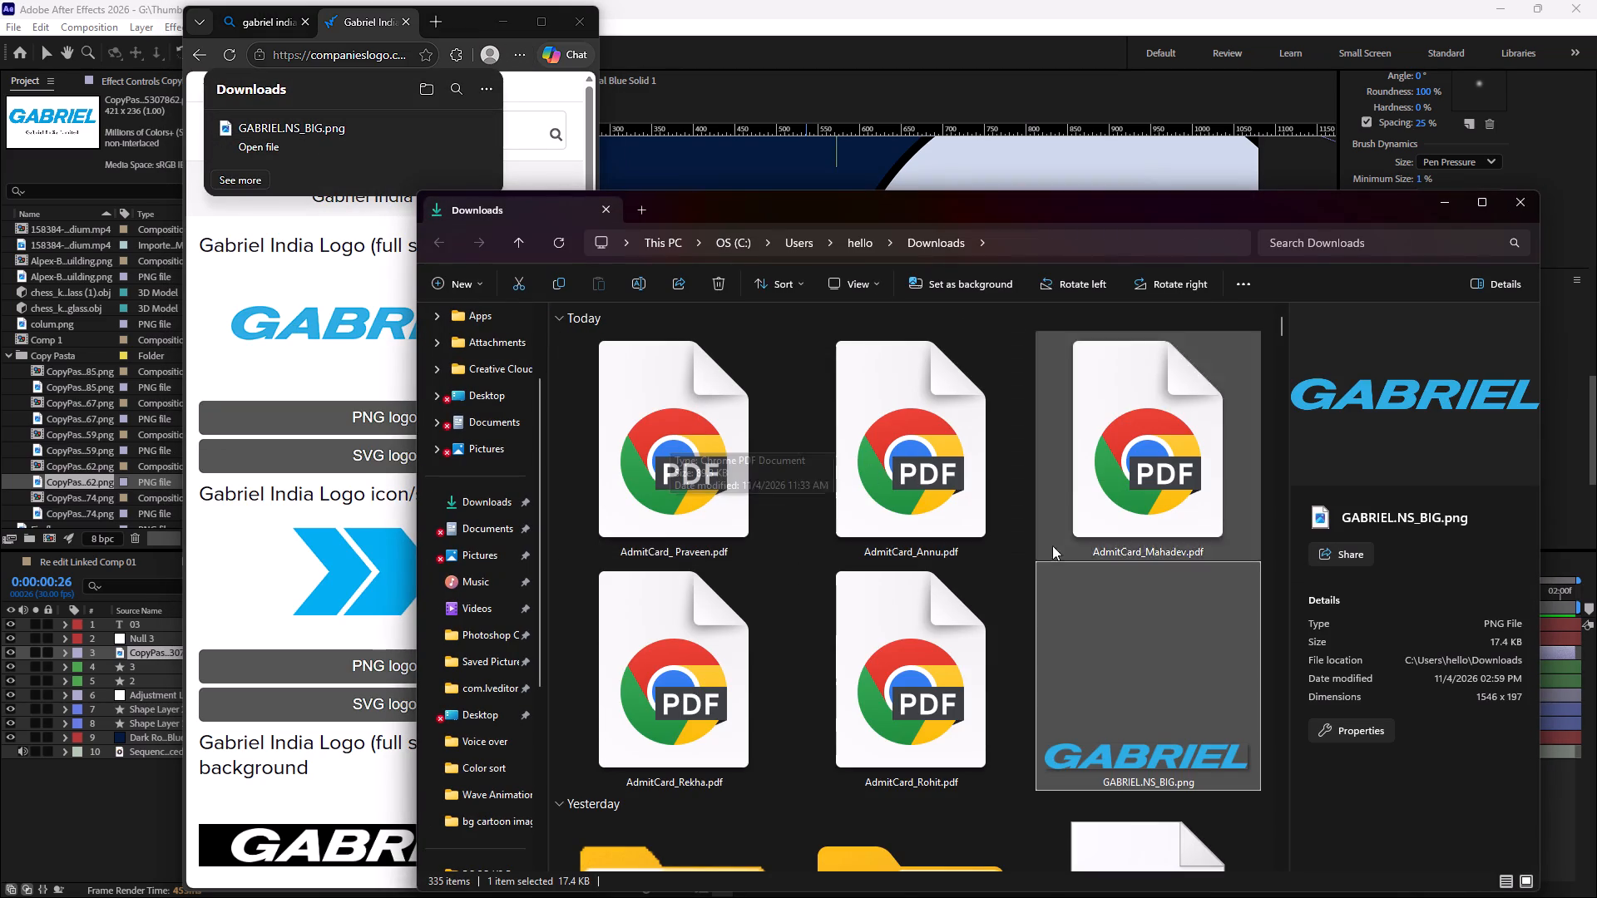
{"action": "left_click_drag", "start_coordinate": [1159, 736], "coordinate": [109, 659]}
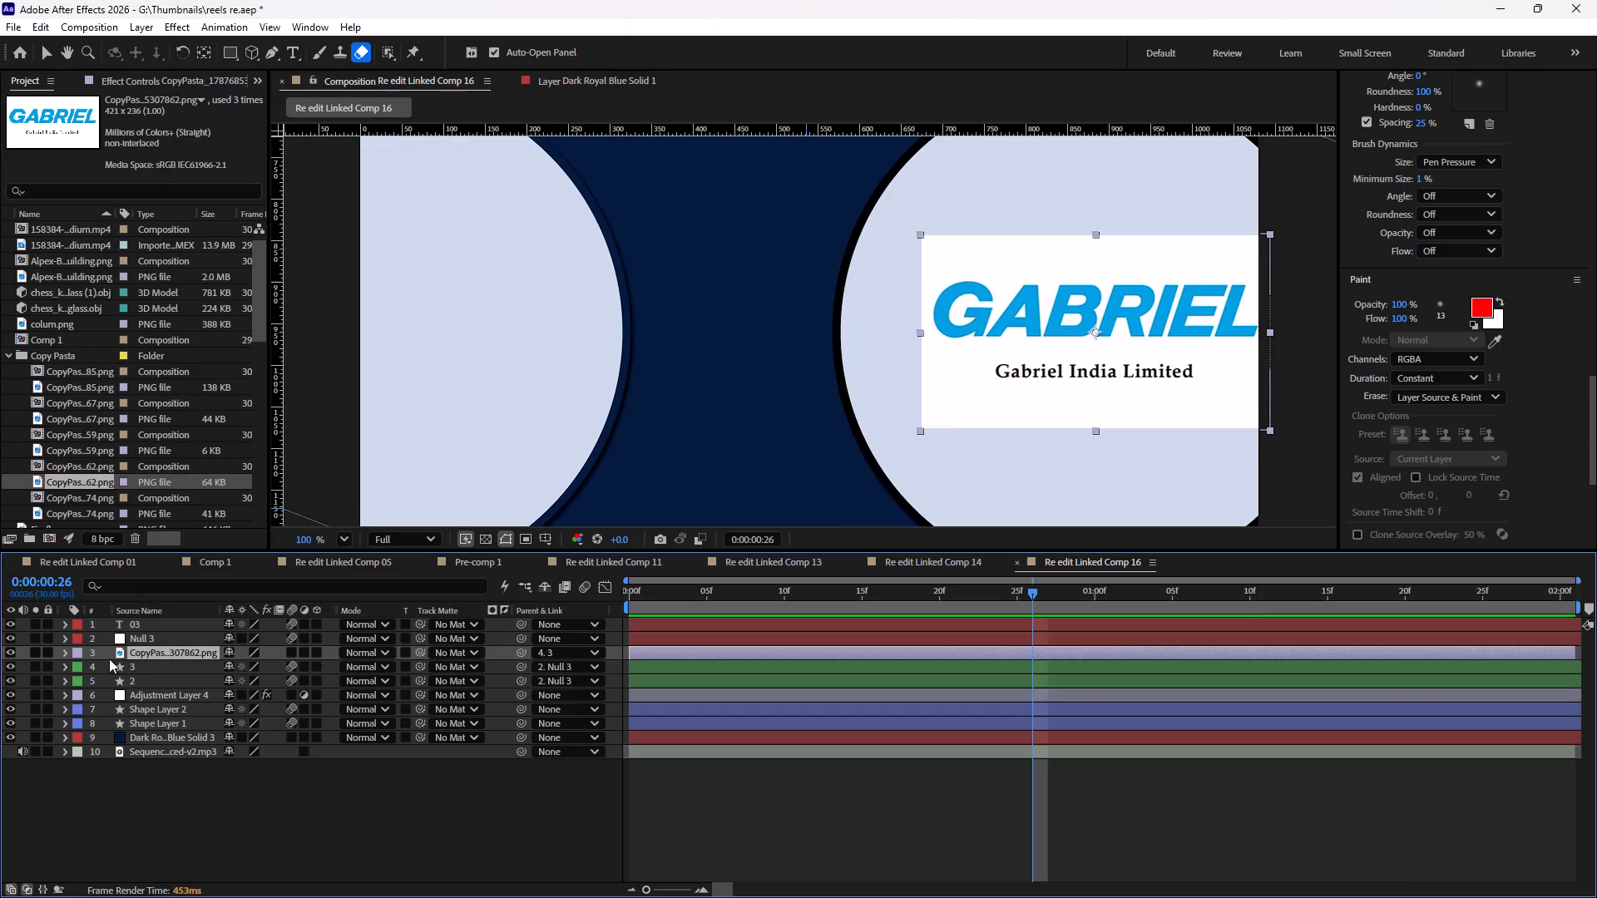
Move the GABRIEL.NS_BIG.png layer directly below Null 3 and parent it to circle layer 3.
{"action": "left_click_drag", "start_coordinate": [147, 624], "coordinate": [147, 638]}
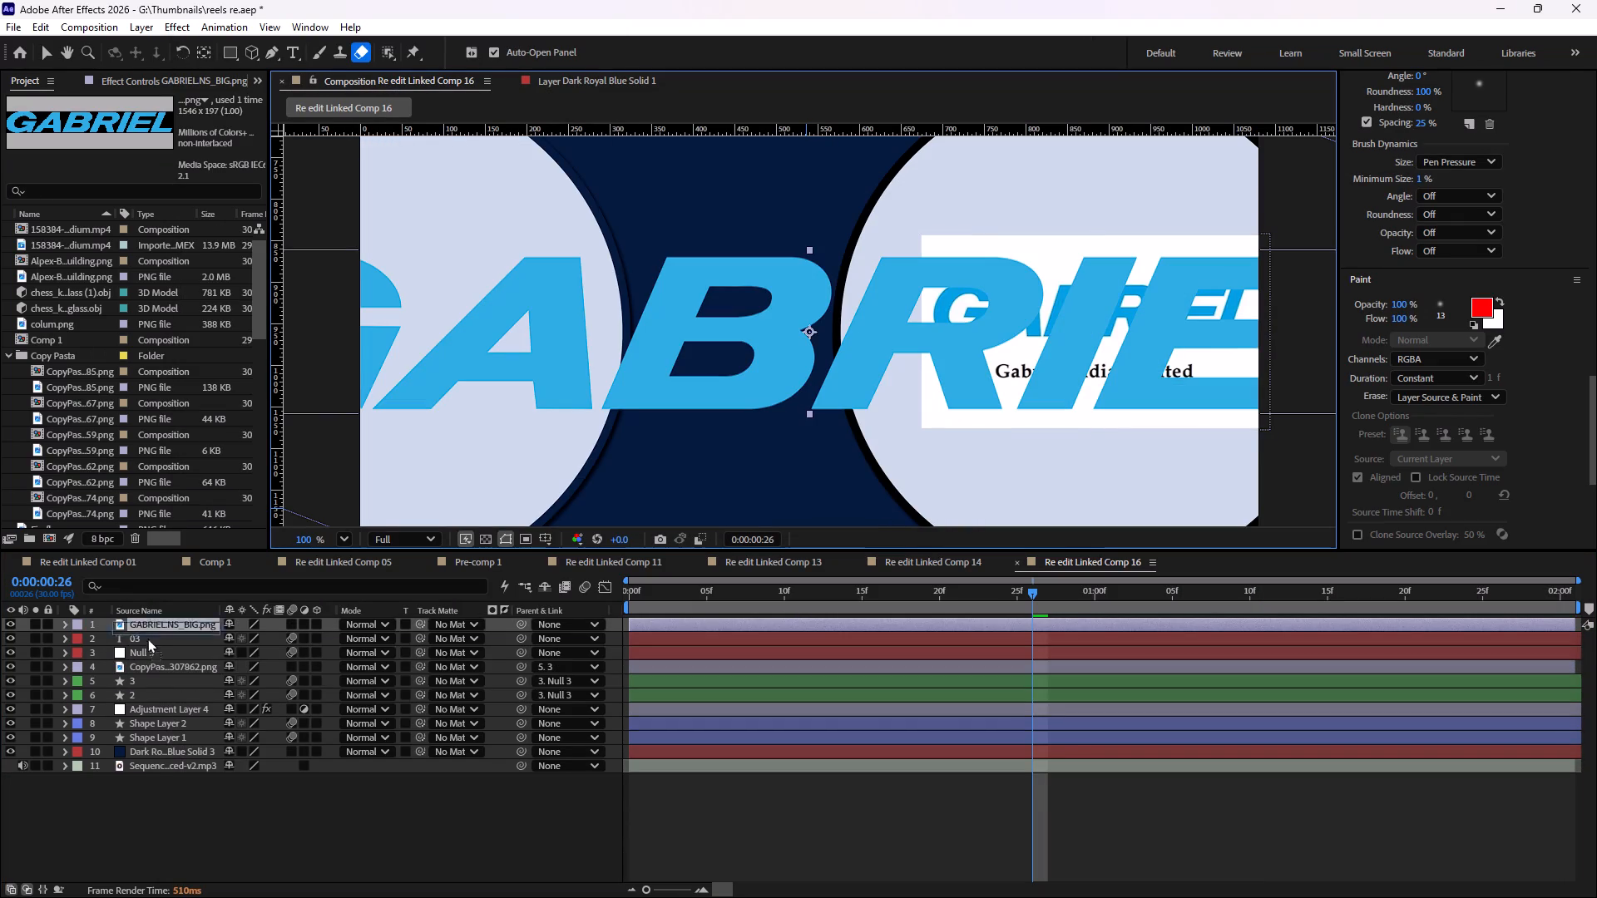
{"action": "left_click_drag", "start_coordinate": [147, 638], "coordinate": [146, 664]}
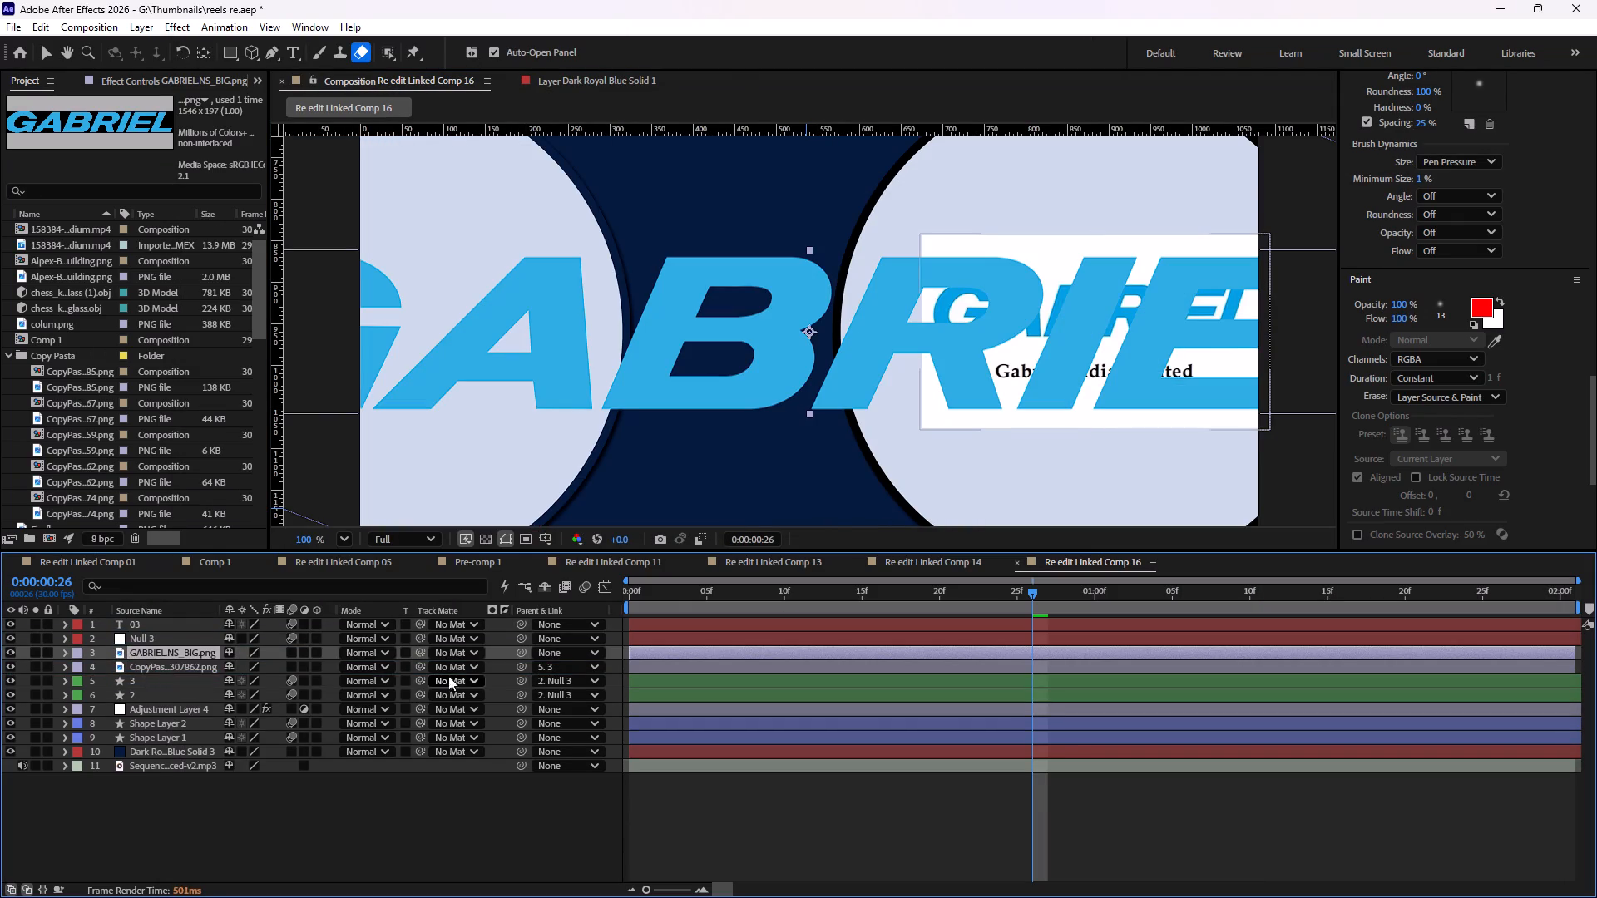
{"action": "left_click_drag", "start_coordinate": [520, 655], "coordinate": [183, 686]}
Delete the old pasted Gabriel logo layer that has the white background.
{"action": "left_click", "coordinate": [176, 671]}
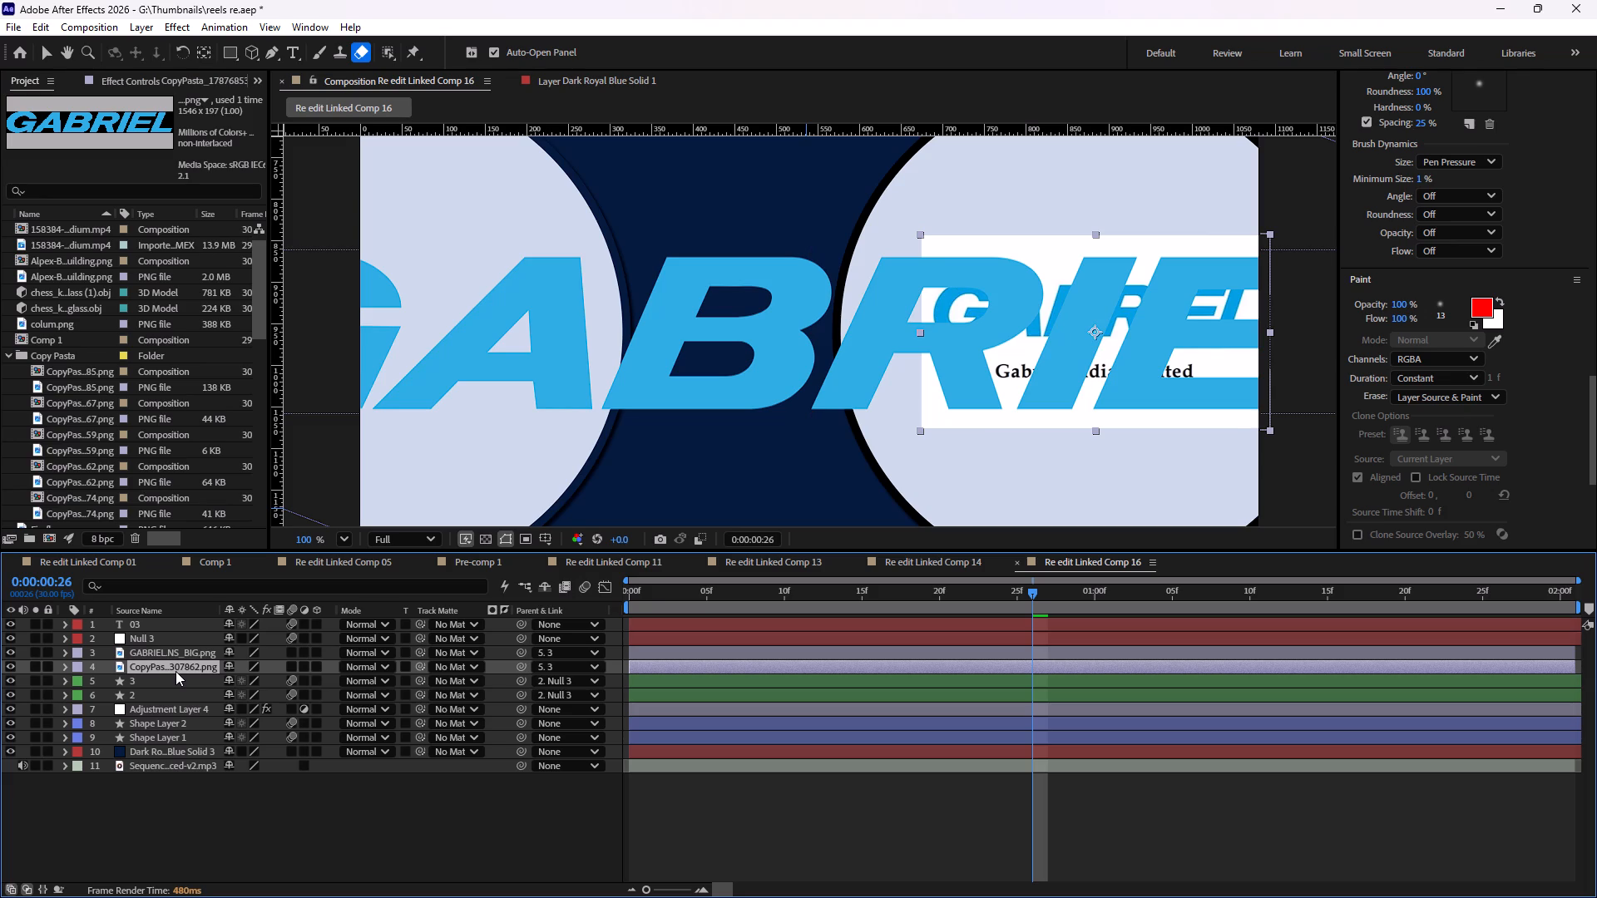
{"action": "key", "text": "BackSpace"}
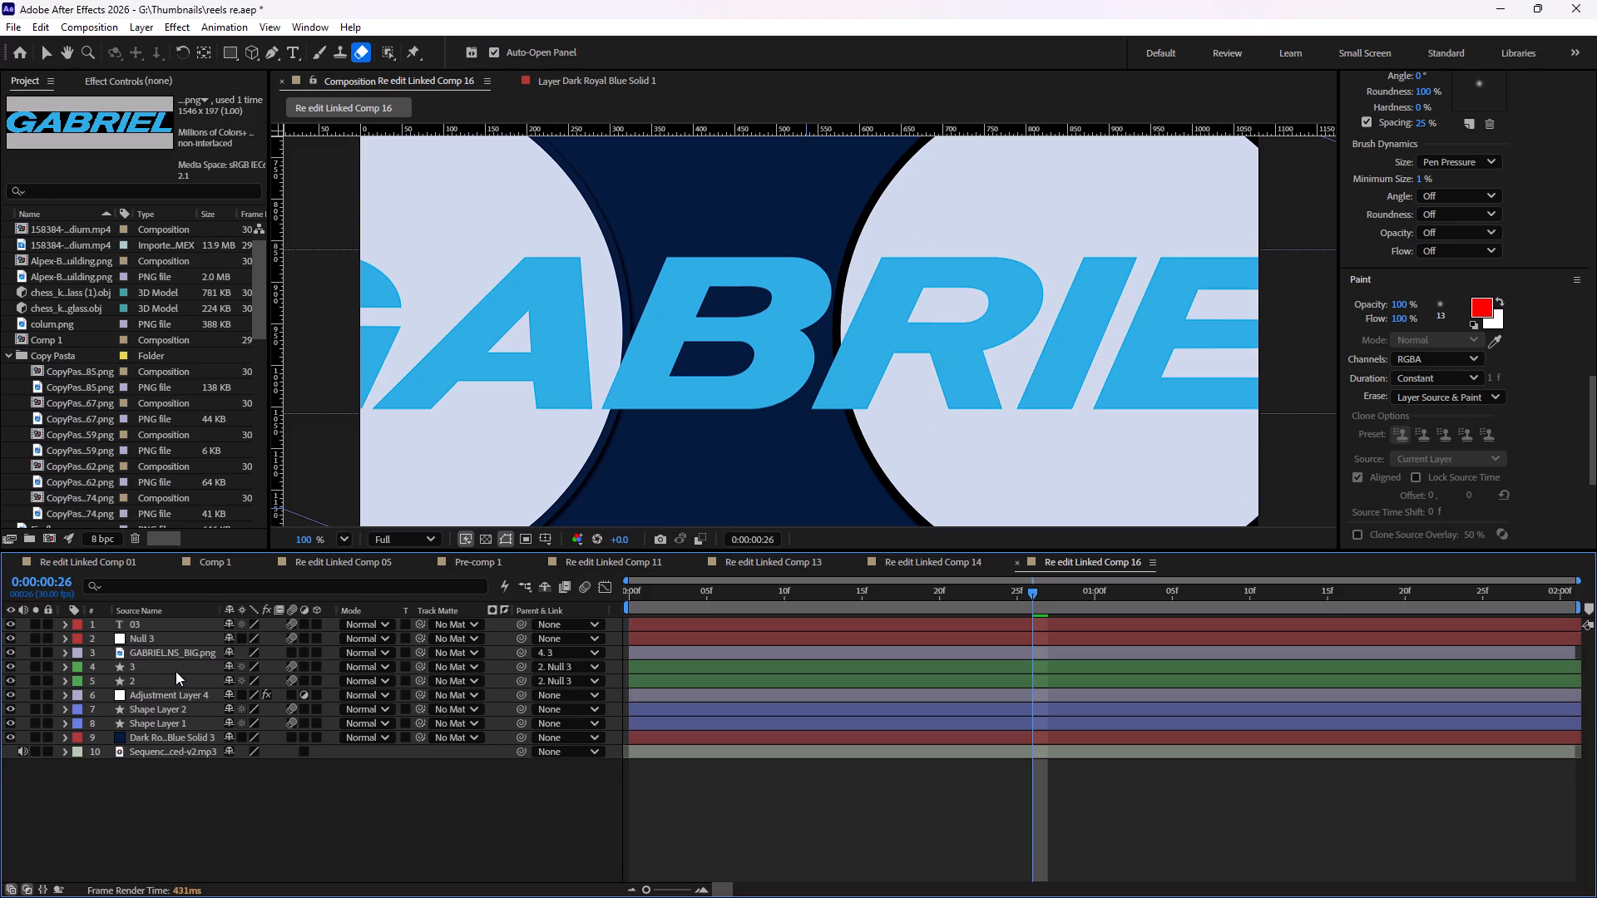
Rename circle layer 3 as 2 and the circle layer below it as 1.
{"action": "left_click", "coordinate": [171, 670]}
{"action": "right_click", "coordinate": [171, 670]}
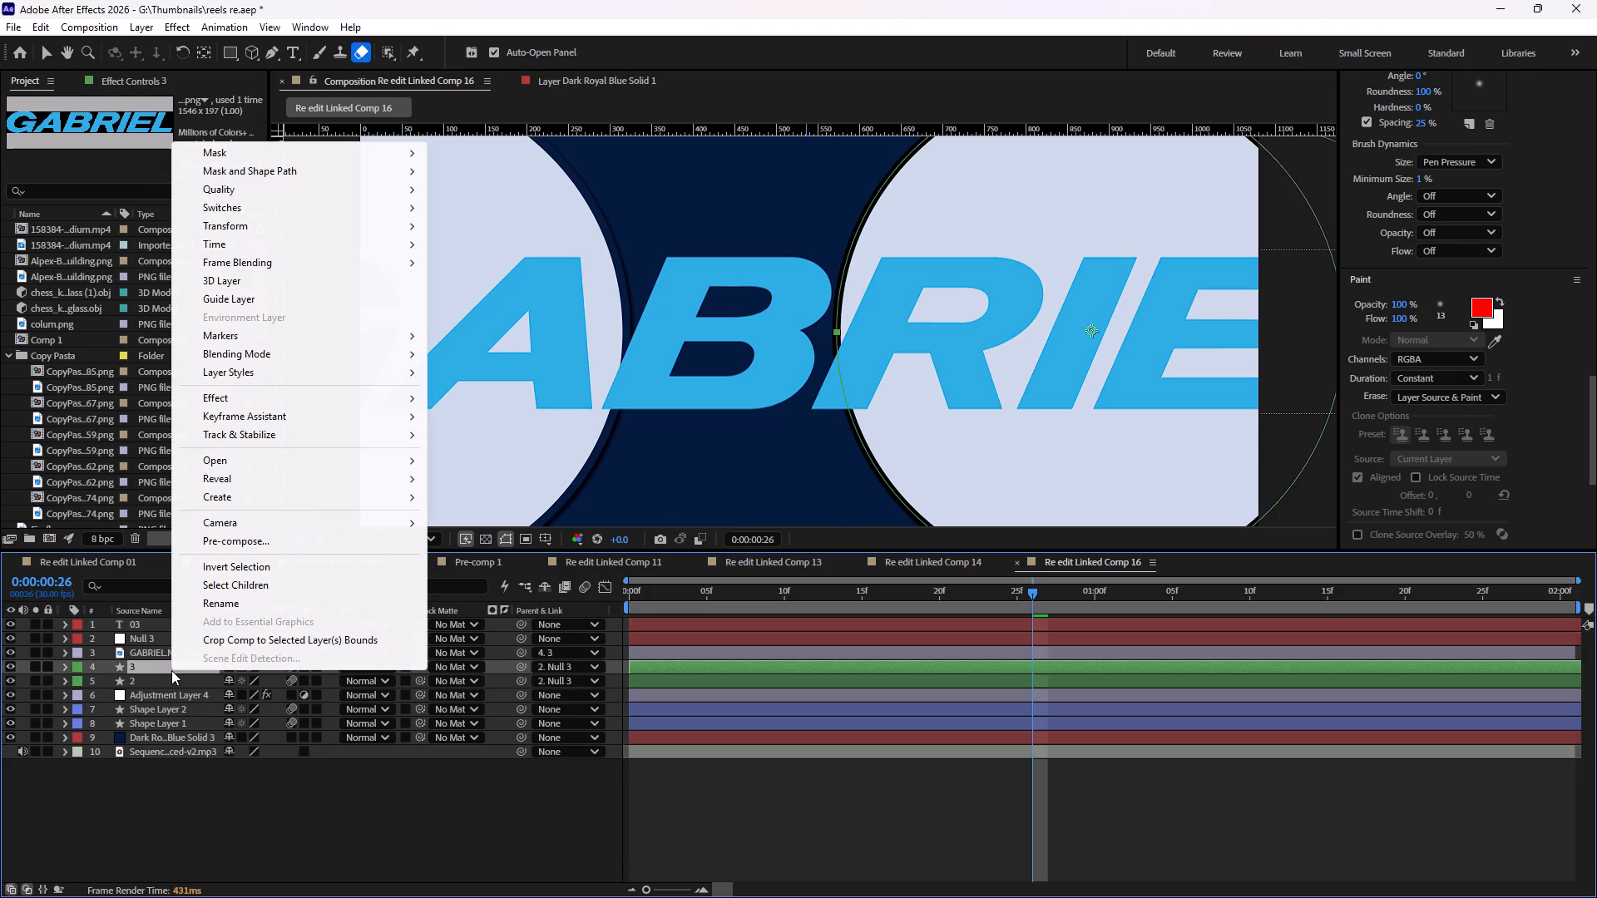
{"action": "left_click", "coordinate": [240, 603]}
{"action": "key", "text": "BackSpace"}
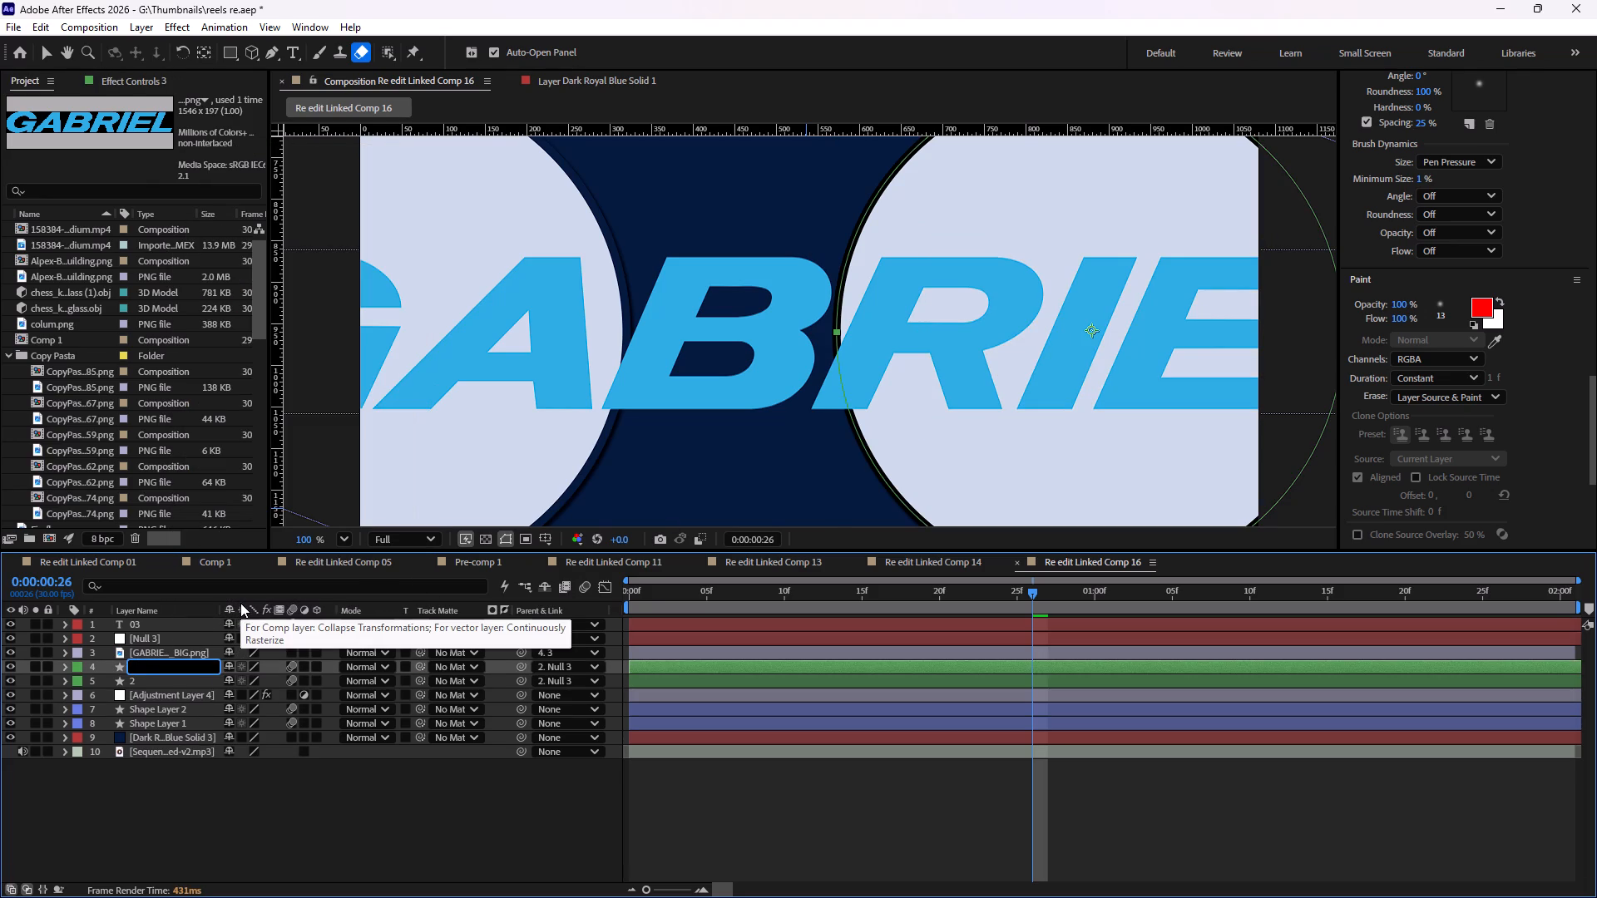
{"action": "key", "text": "2"}
{"action": "left_click", "coordinate": [172, 684]}
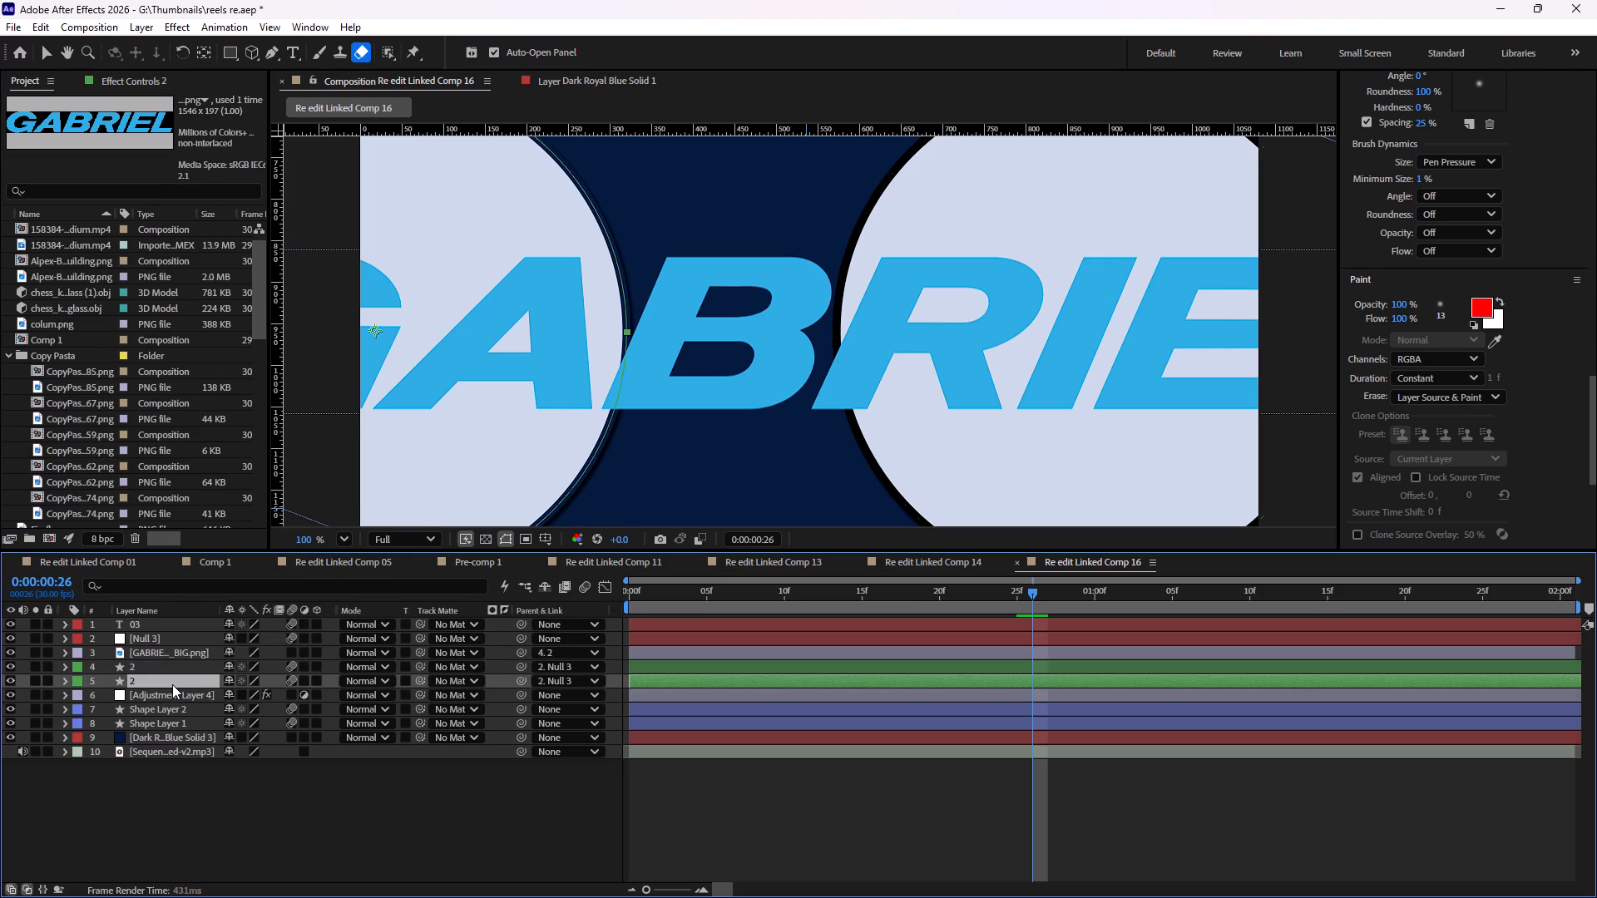
{"action": "right_click", "coordinate": [172, 684]}
{"action": "left_click", "coordinate": [230, 624]}
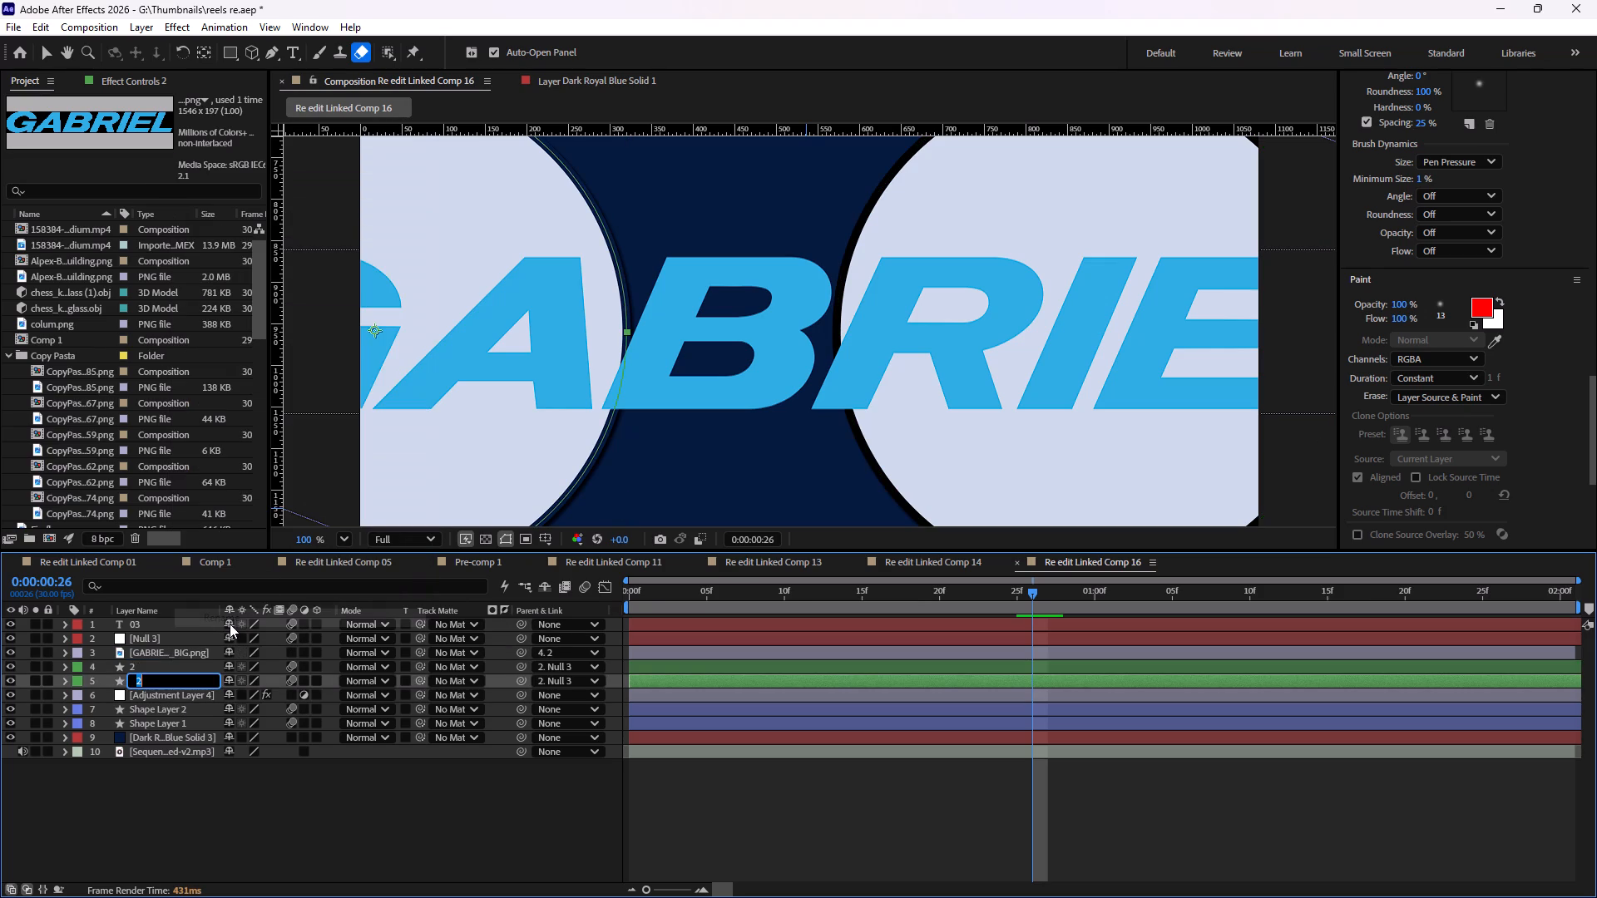
{"action": "key", "text": "BackSpace"}
{"action": "key", "text": "1"}
{"action": "left_click", "coordinate": [250, 797]}
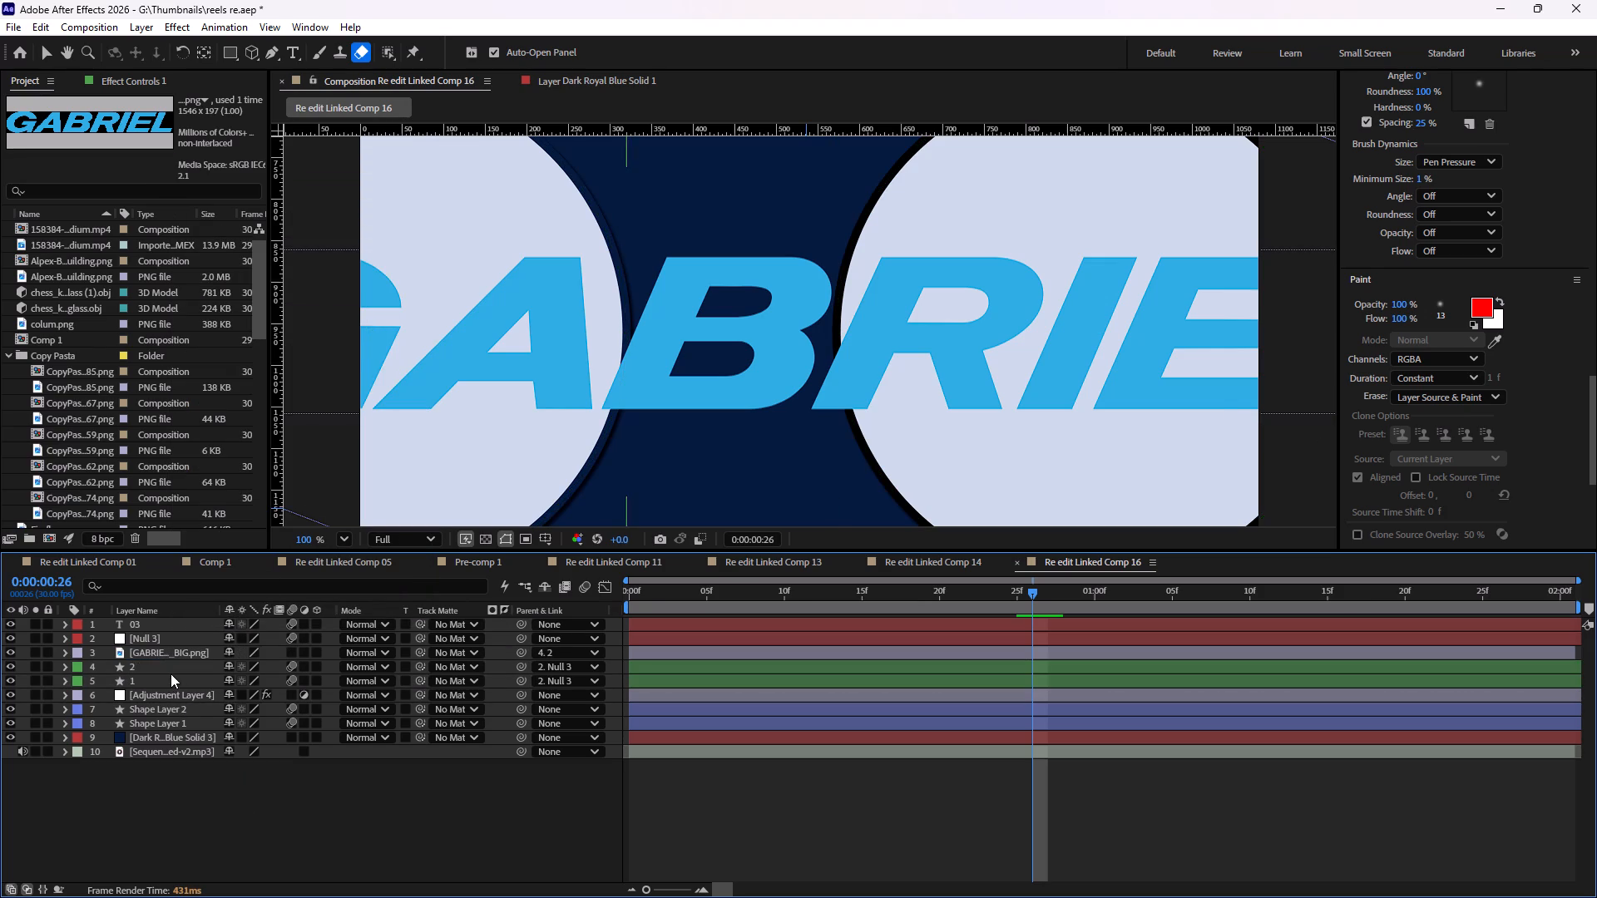
Scale the GABRIEL.NS_BIG.png layer down to 12.4% and shift its X position to -273.4, over the second circle.
{"action": "left_click", "coordinate": [174, 671]}
{"action": "left_click", "coordinate": [180, 652]}
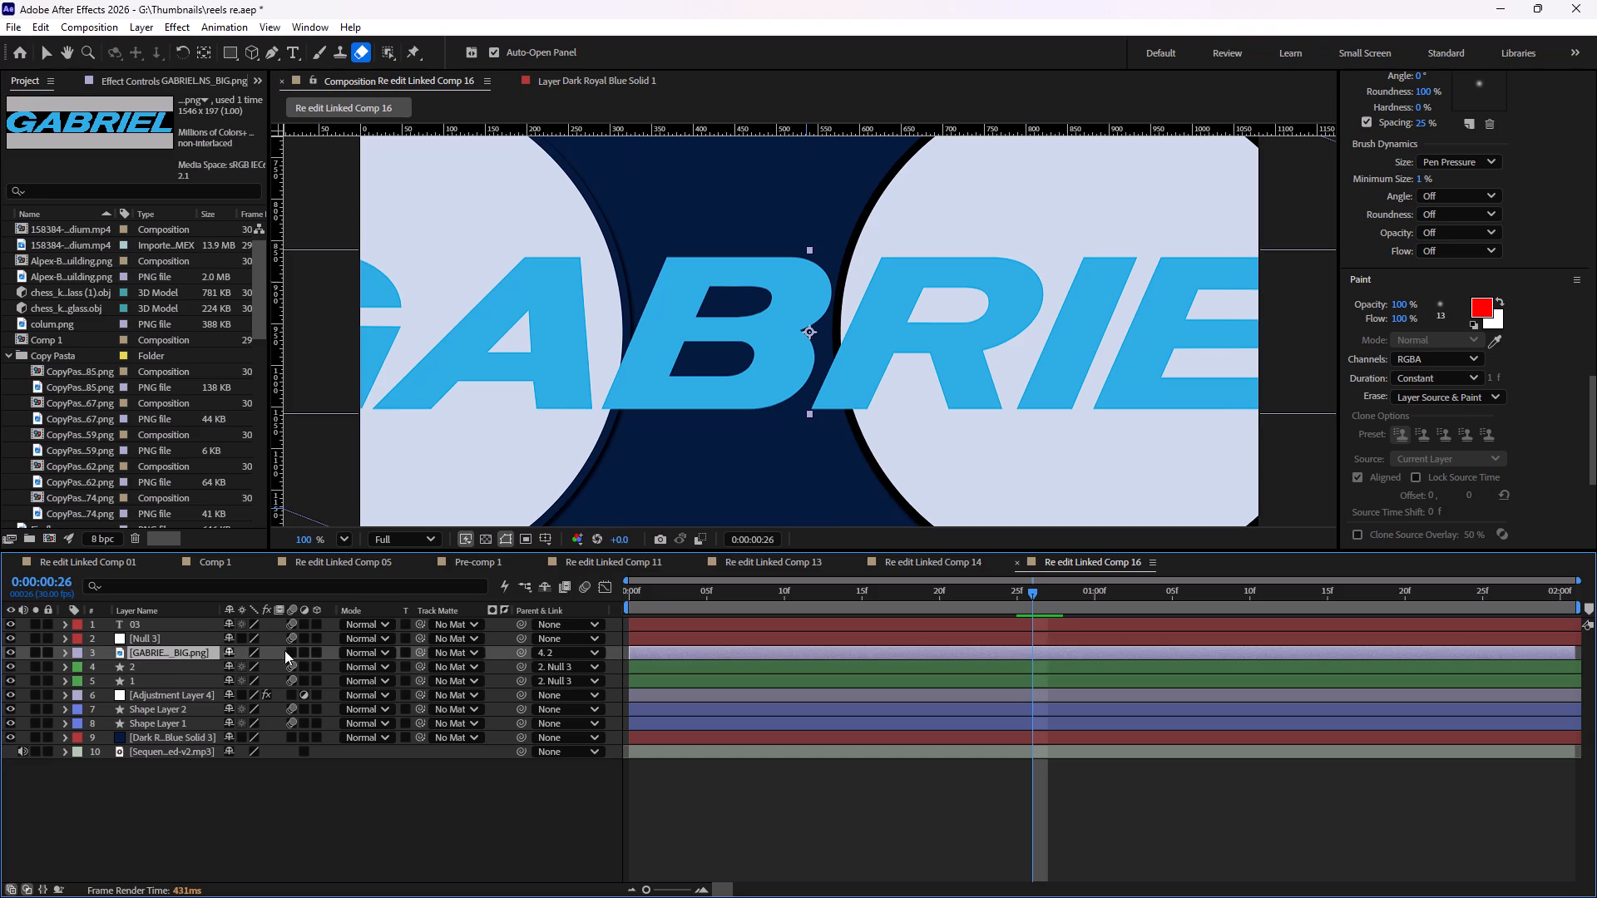
{"action": "left_click", "coordinate": [350, 540]}
{"action": "left_click", "coordinate": [356, 567]}
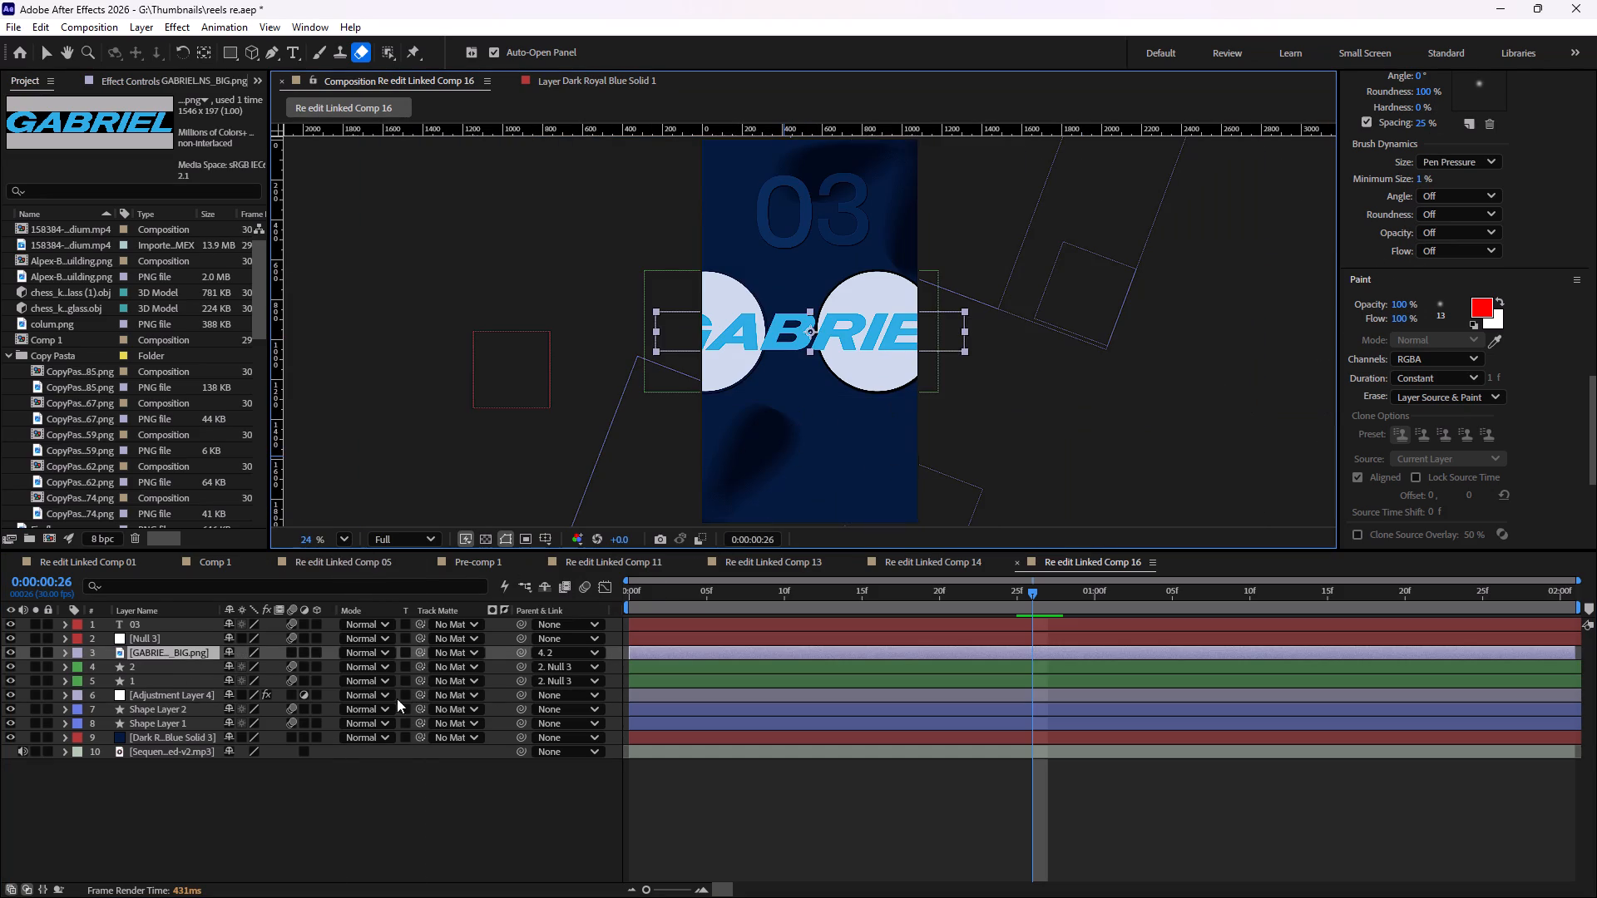
{"action": "left_click", "coordinate": [176, 645]}
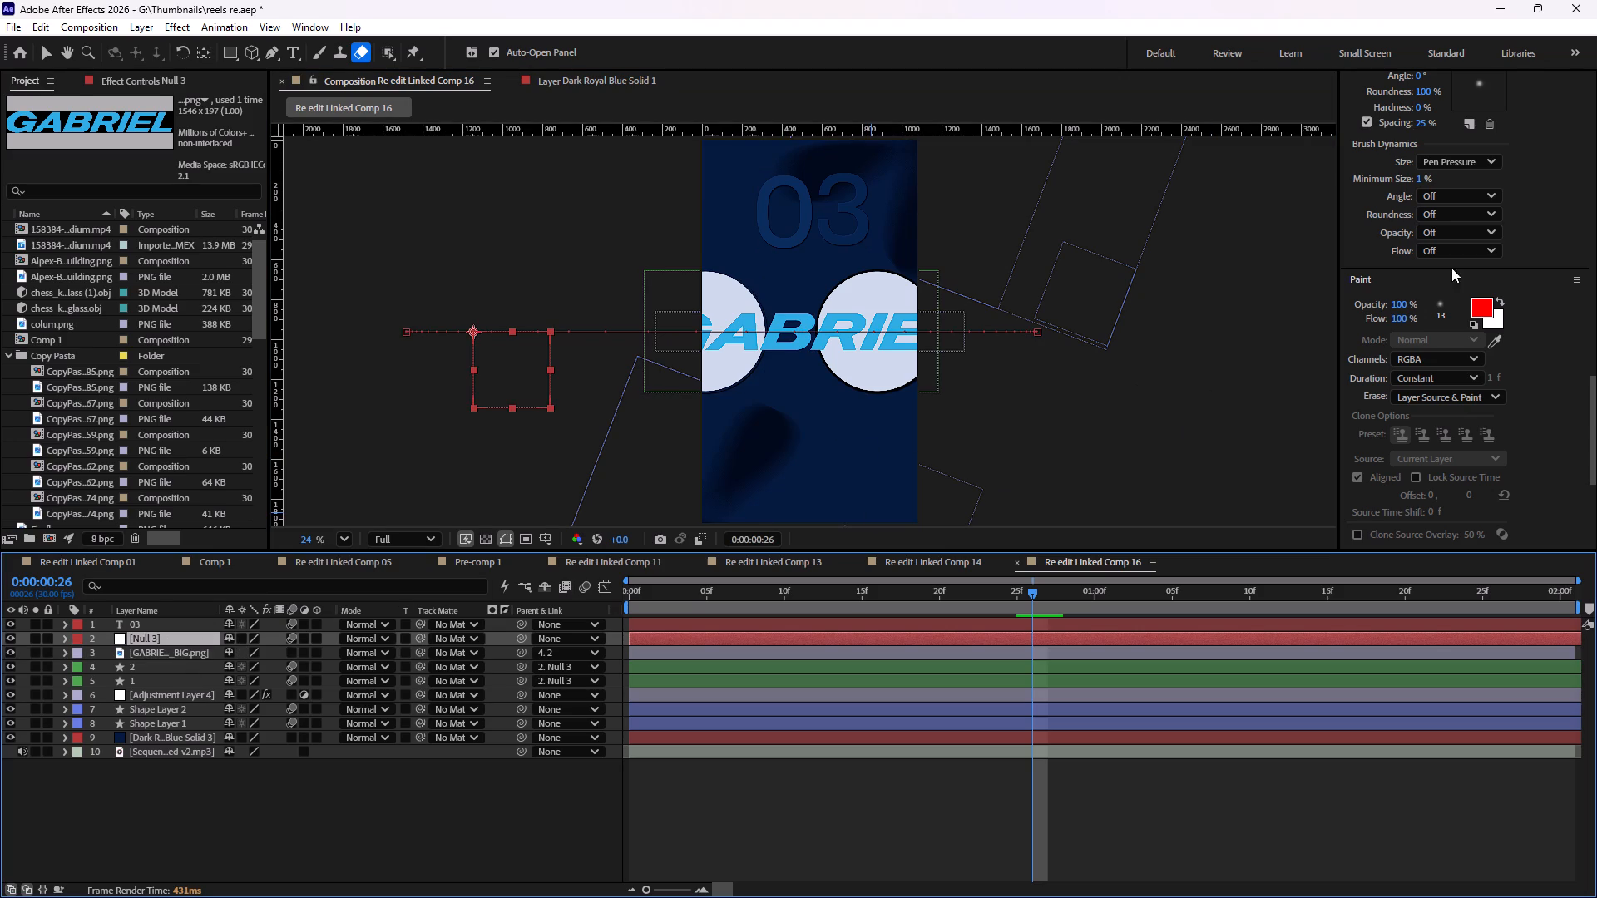
{"action": "scroll", "coordinate": [1478, 228], "scroll_direction": "up", "scroll_amount": 6}
{"action": "scroll", "coordinate": [1529, 173], "scroll_direction": "up", "scroll_amount": 15}
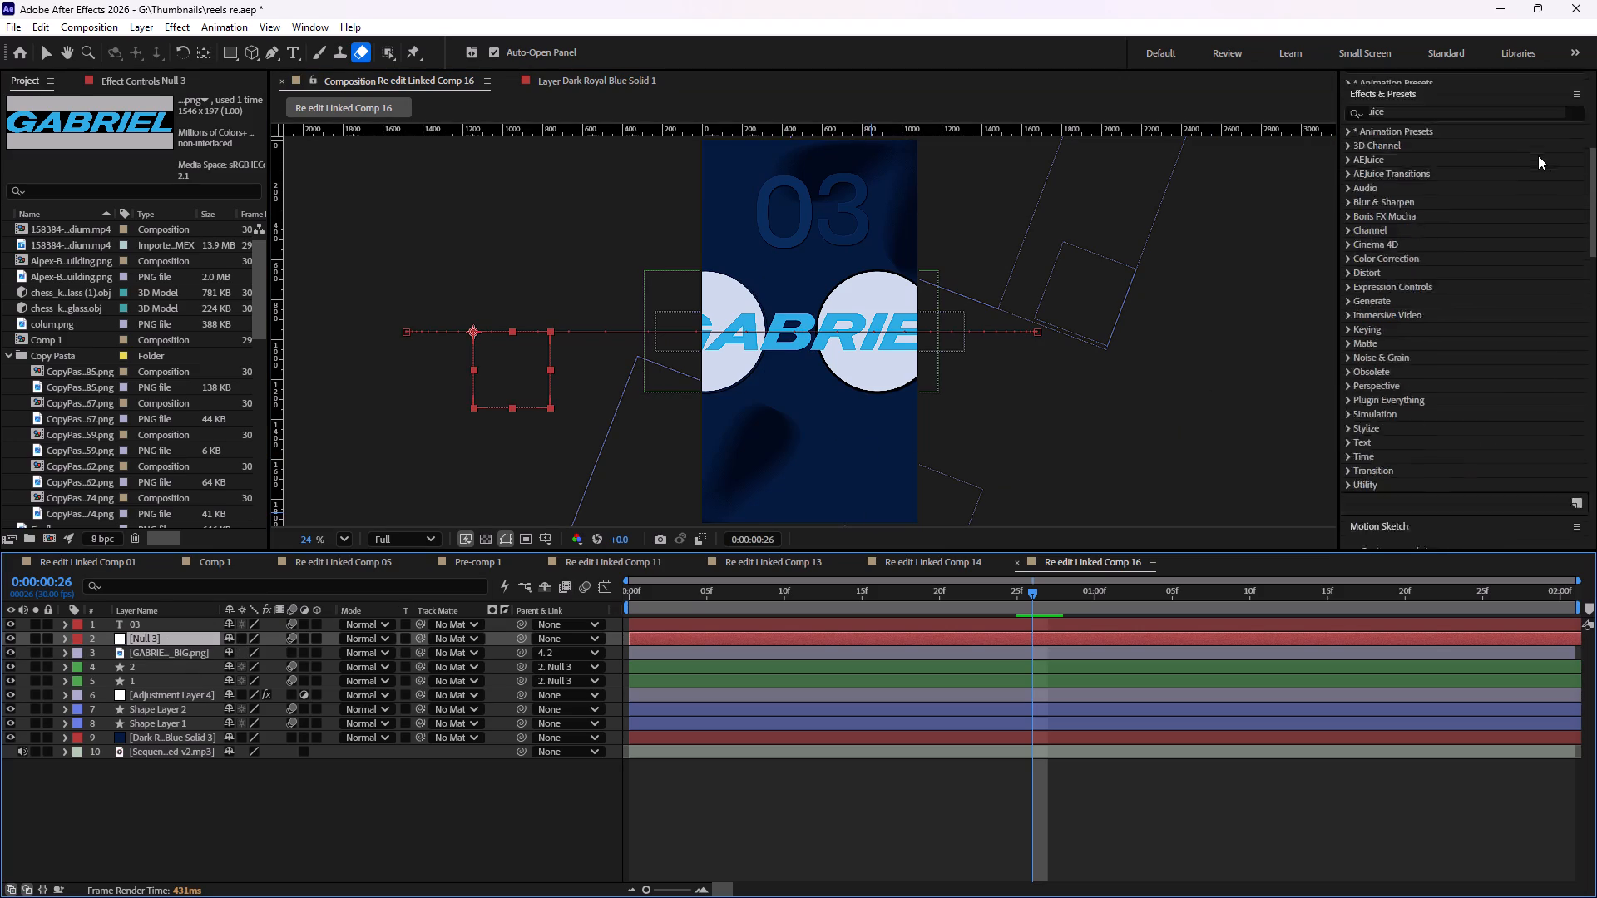
{"action": "scroll", "coordinate": [1538, 155], "scroll_direction": "up", "scroll_amount": 15}
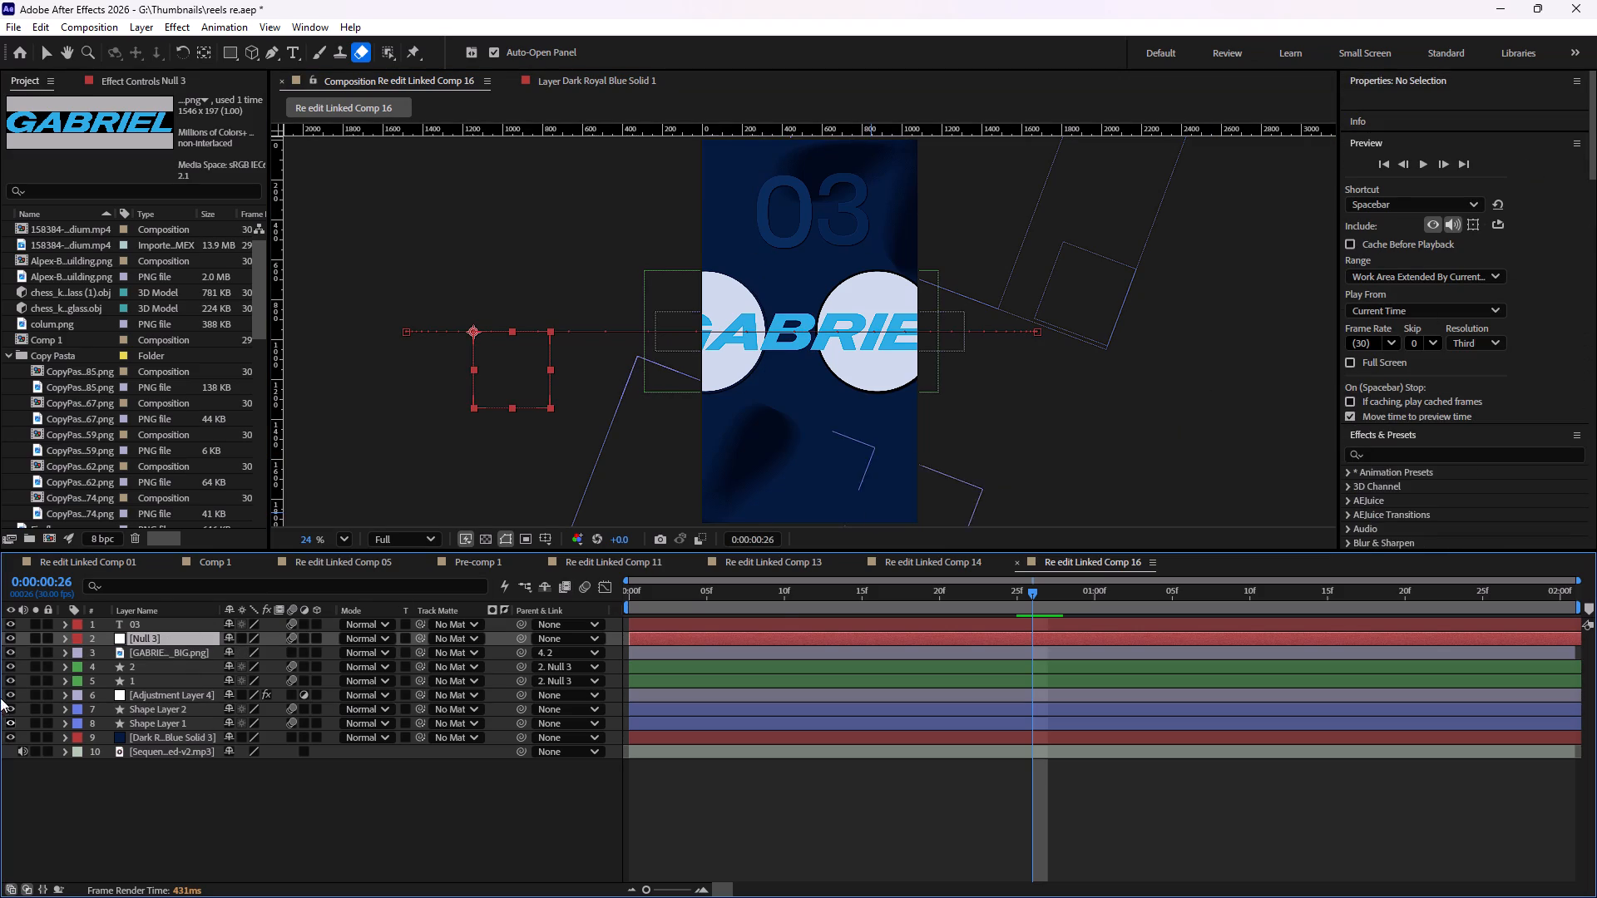
{"action": "left_click", "coordinate": [154, 654]}
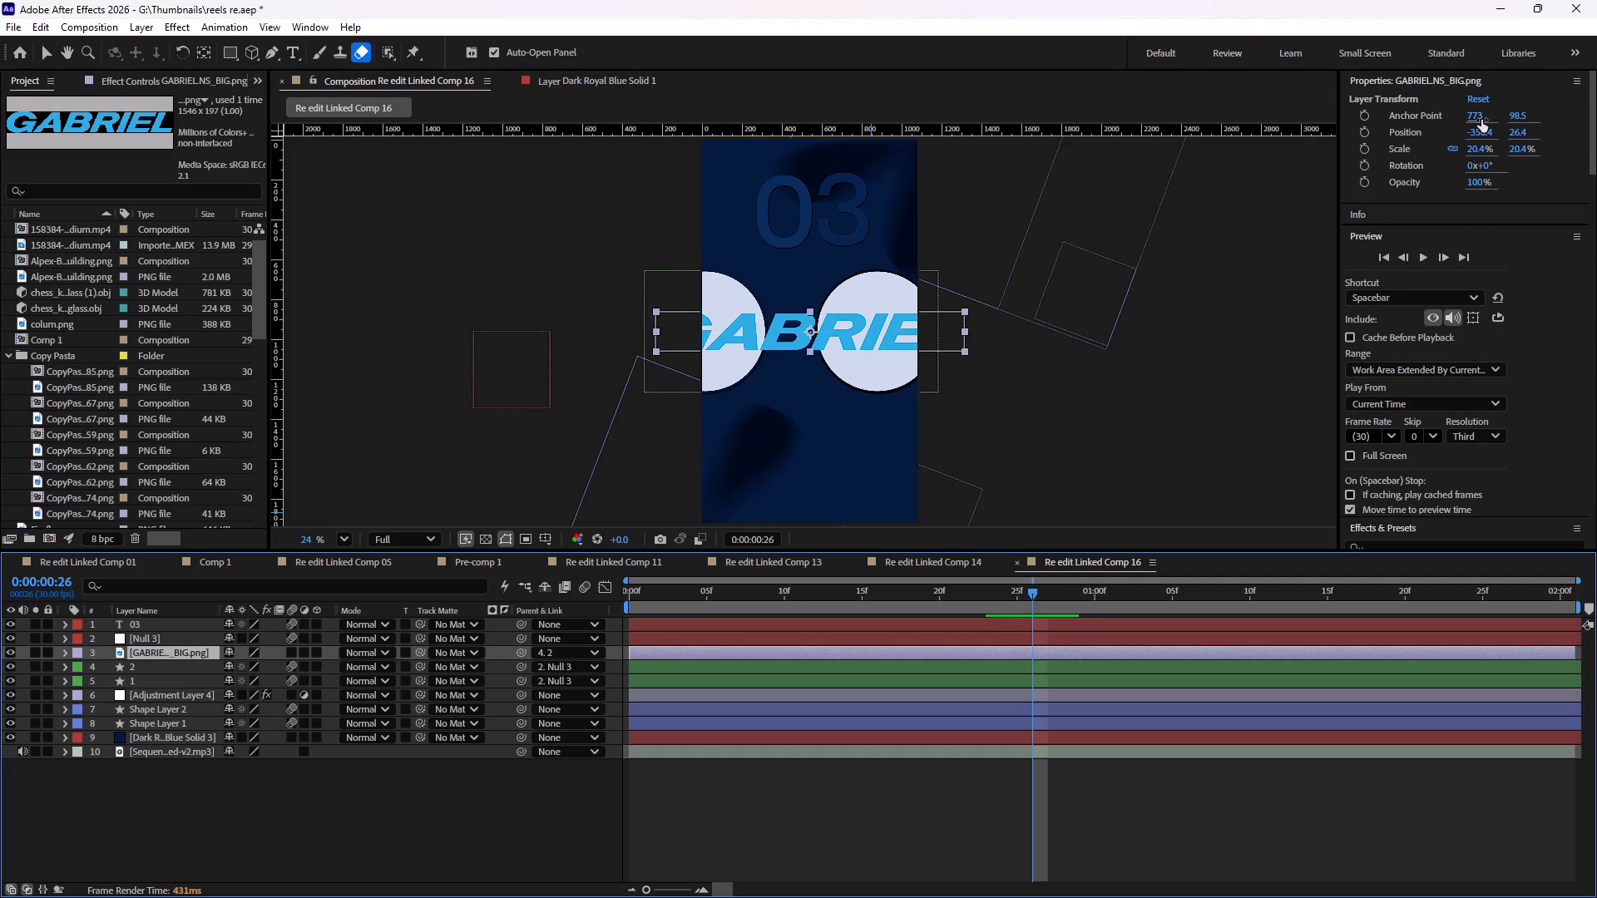
{"action": "left_click_drag", "start_coordinate": [1481, 149], "coordinate": [1475, 150]}
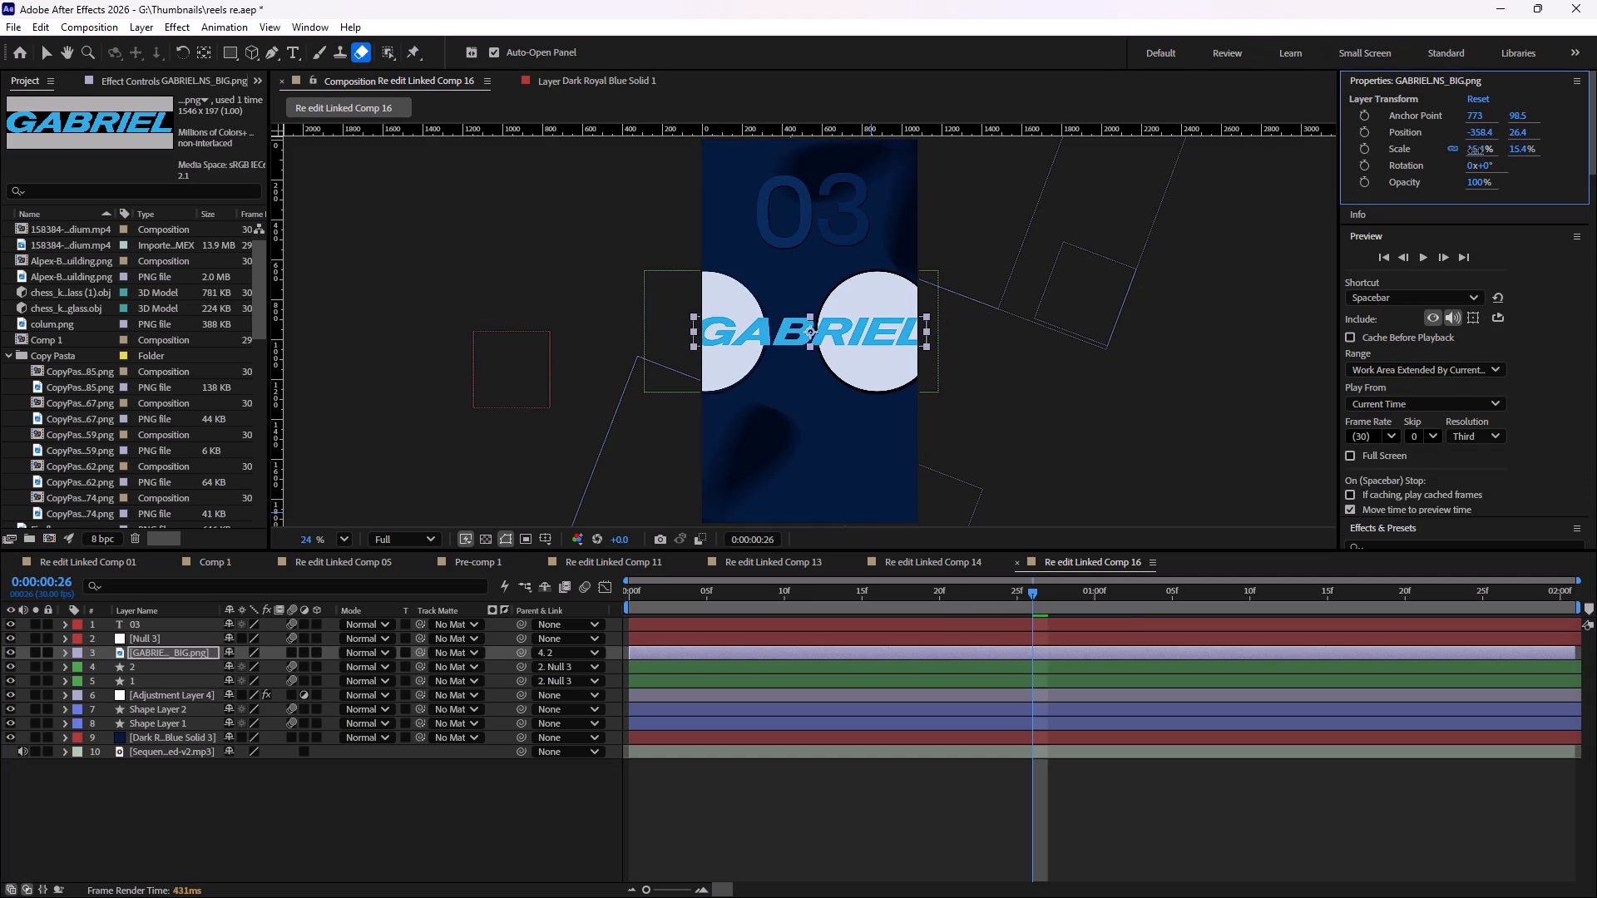
{"action": "left_click_drag", "start_coordinate": [1475, 150], "coordinate": [1482, 149]}
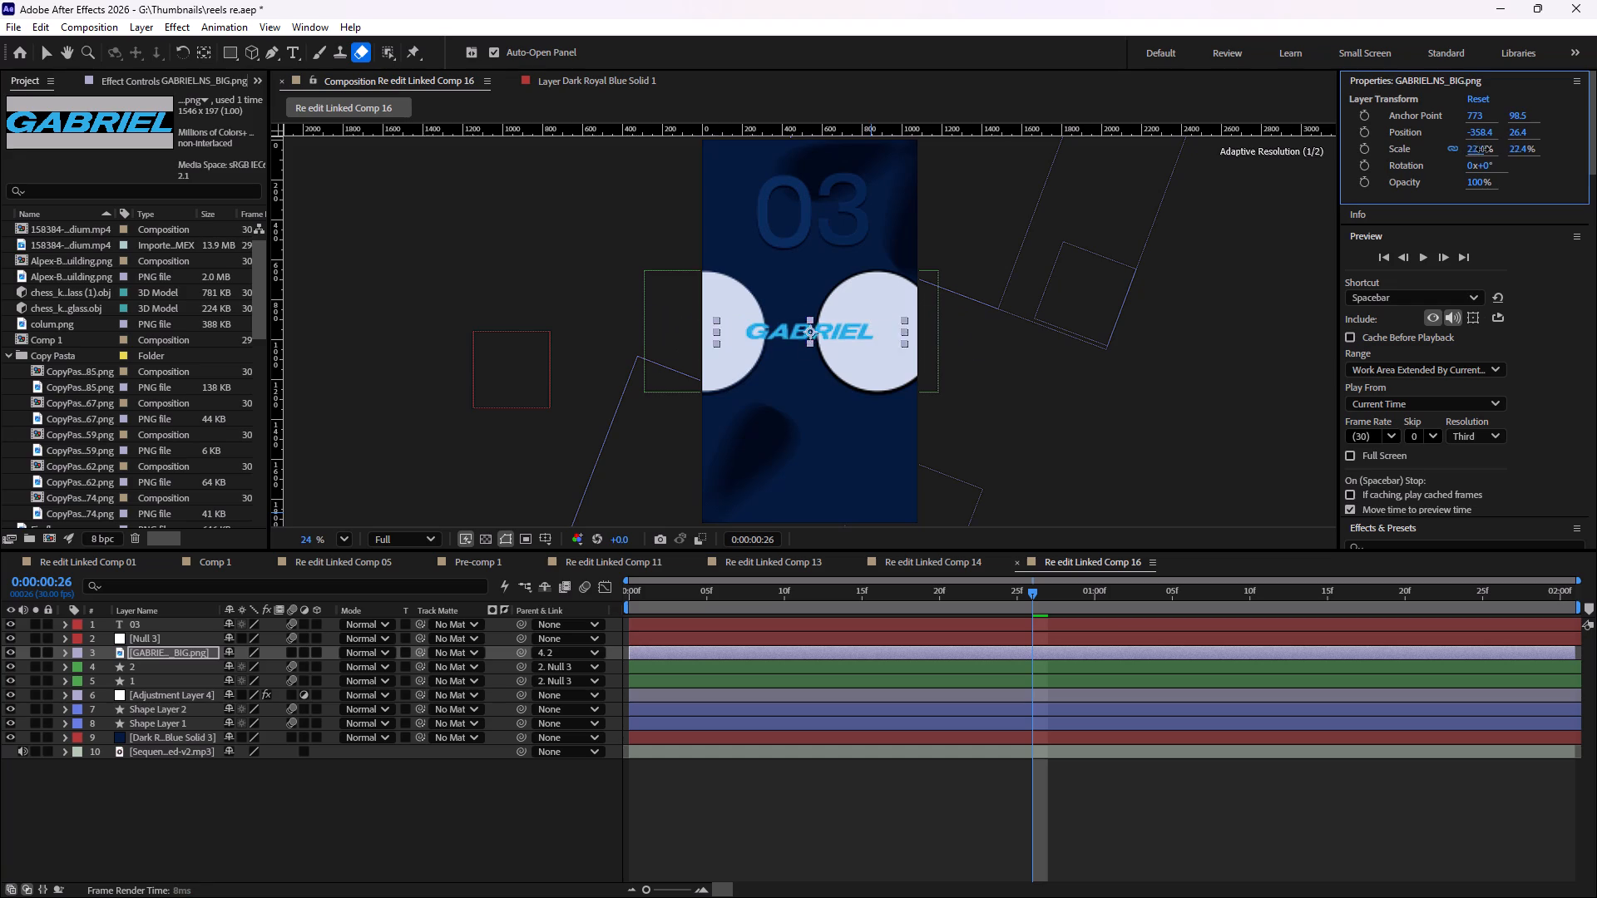
{"action": "left_click_drag", "start_coordinate": [1482, 149], "coordinate": [1472, 150]}
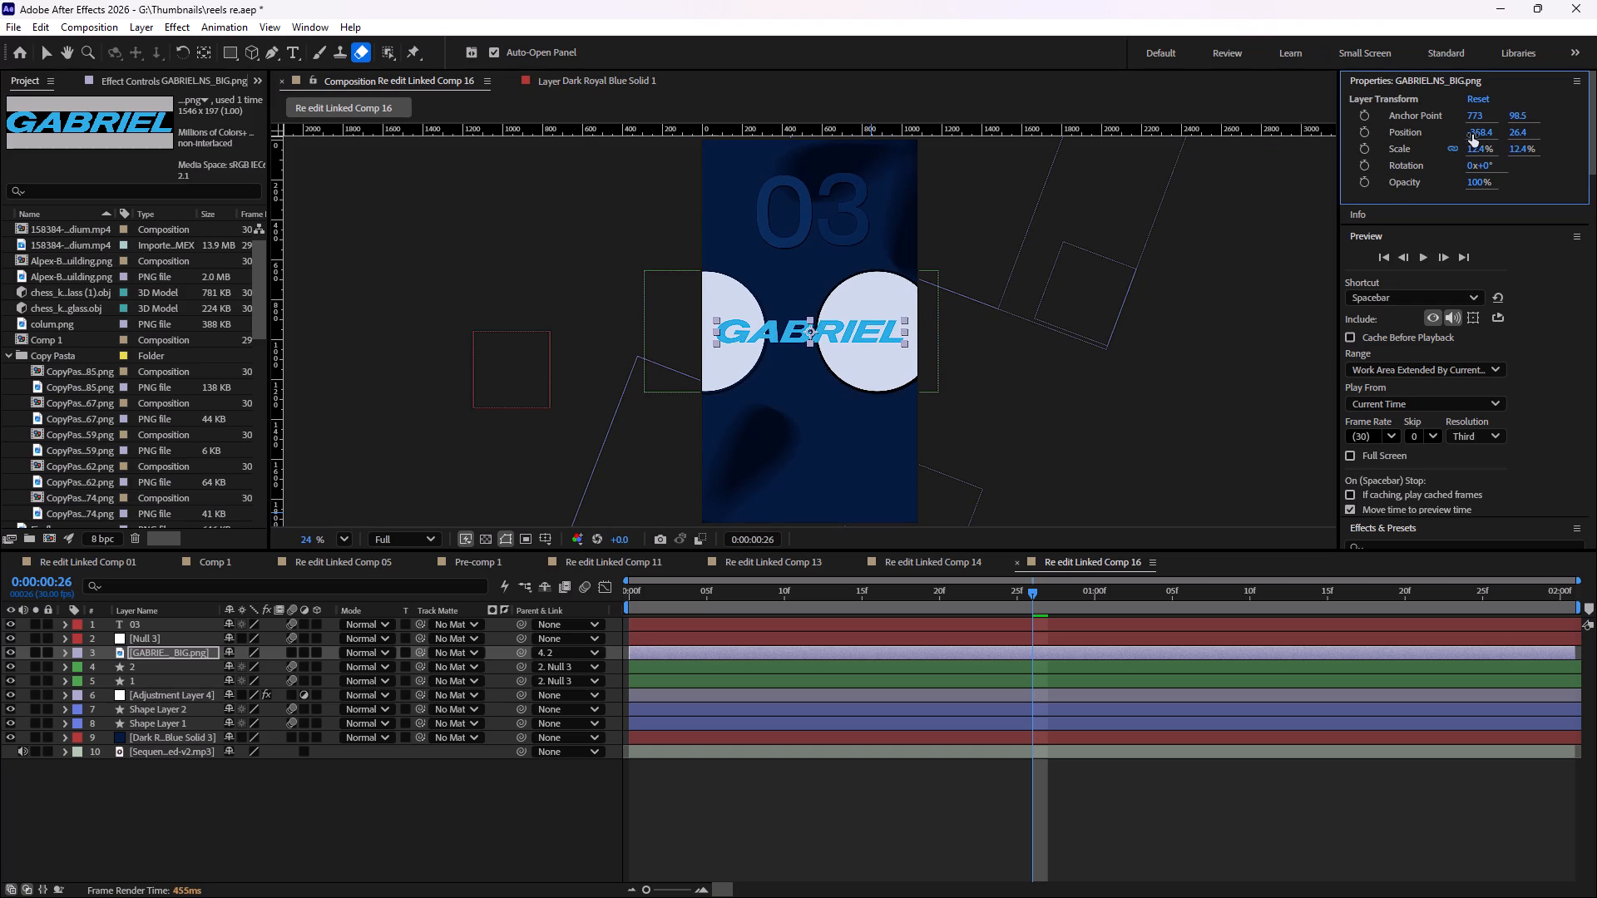
{"action": "left_click_drag", "start_coordinate": [1478, 132], "coordinate": [1524, 132]}
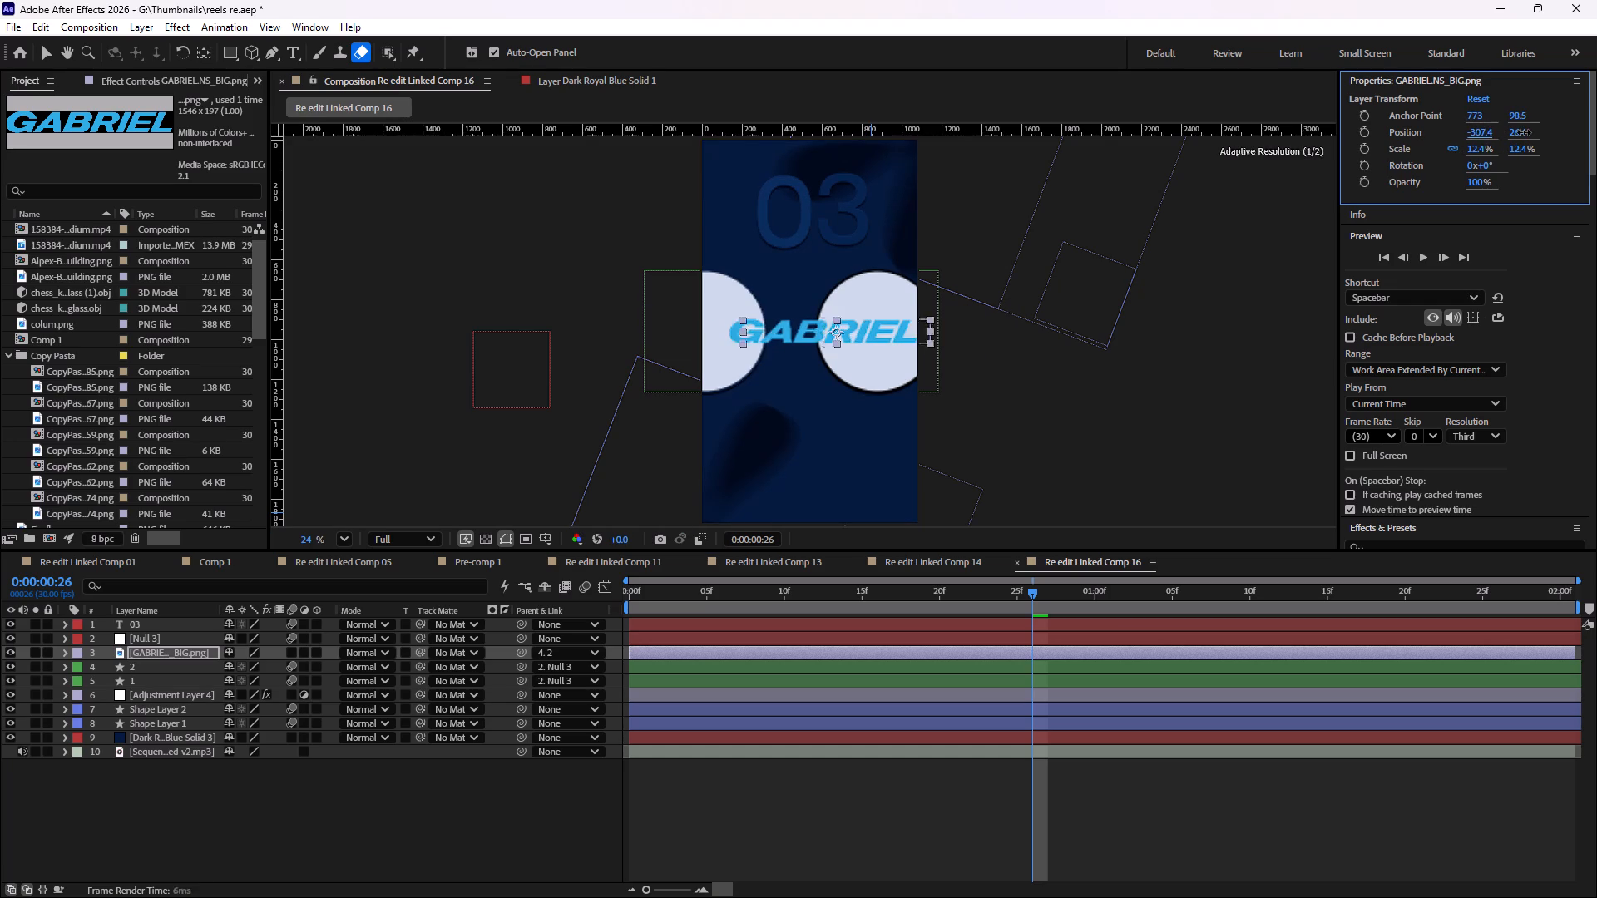
{"action": "left_click_drag", "start_coordinate": [1524, 132], "coordinate": [1553, 133]}
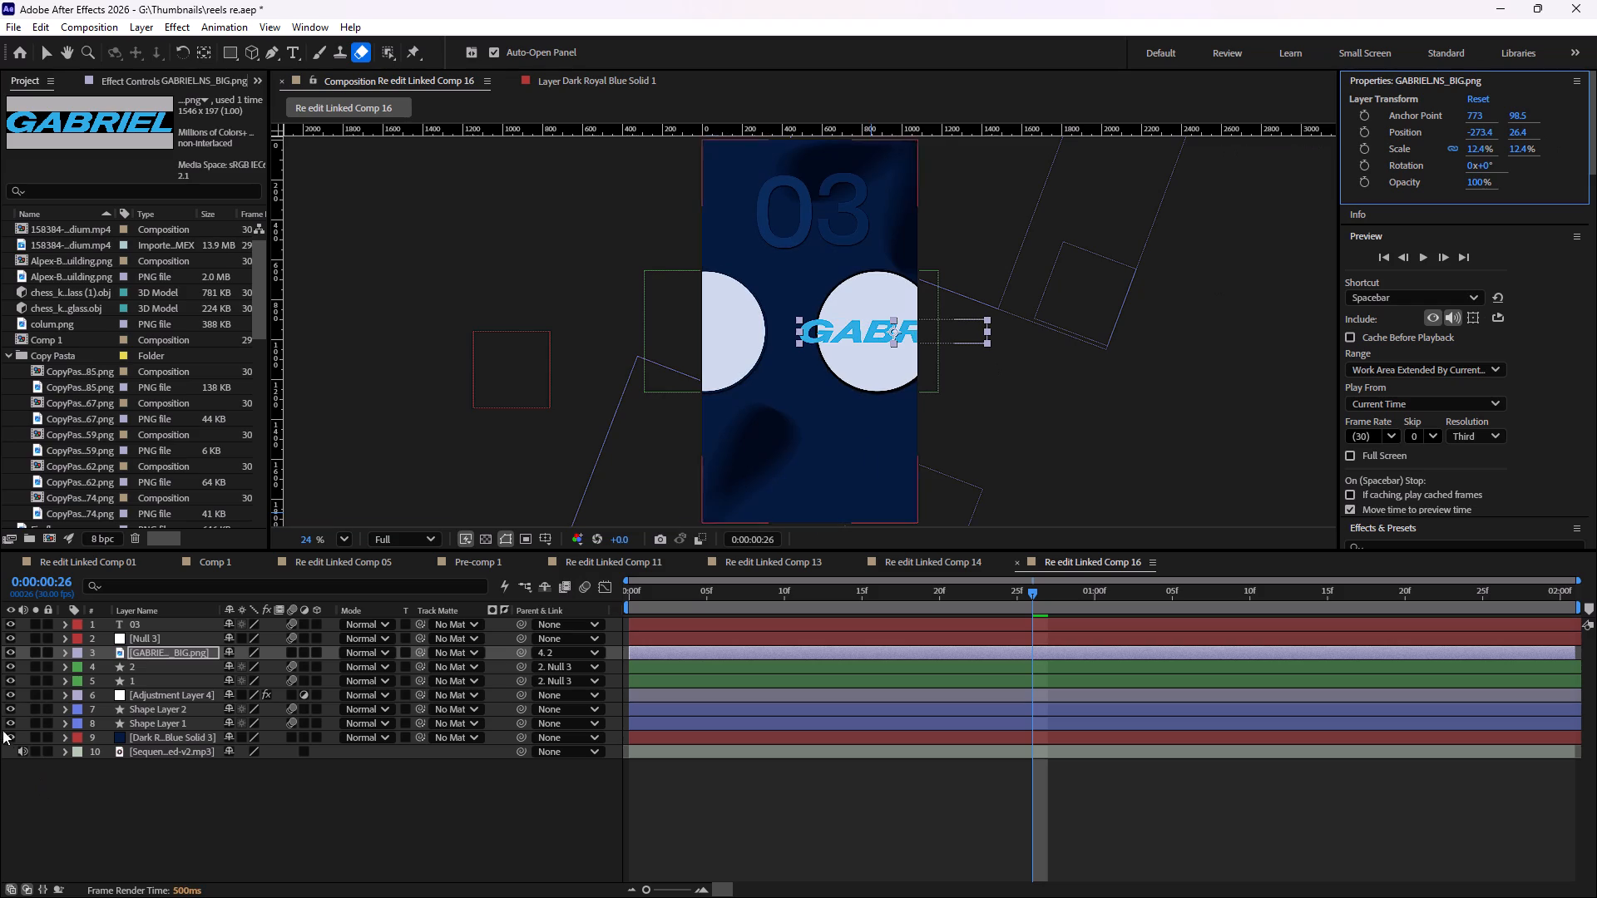
Shrink the Gabriel logo to 6.4% and centre it in circle 2 at frame 28 with X position -290.4.
{"action": "key", "text": "s"}
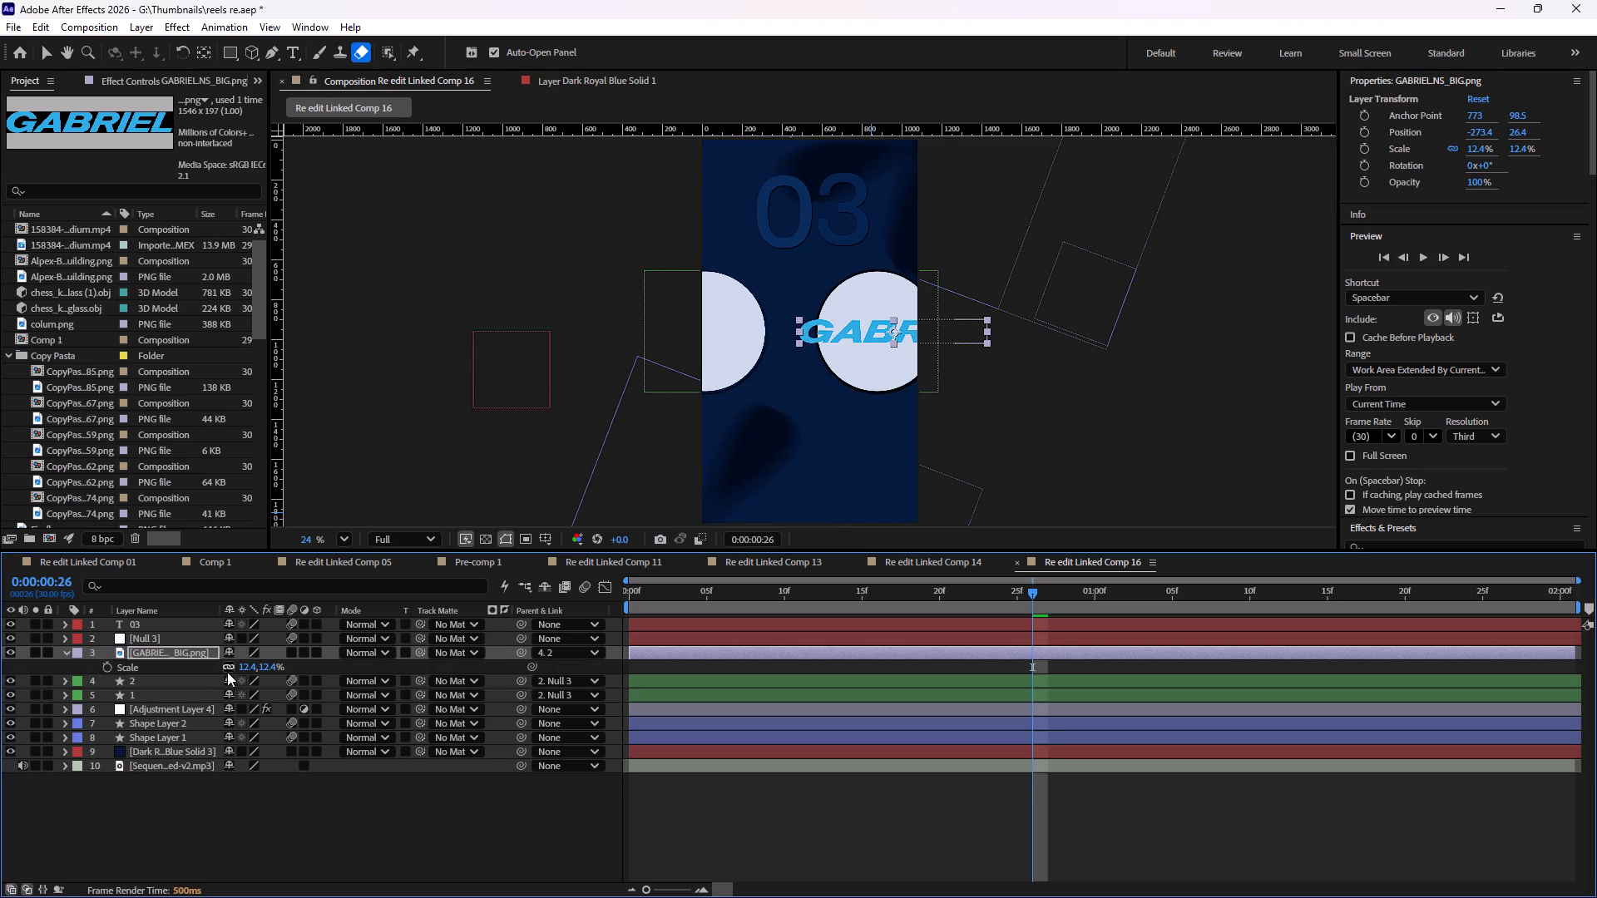
{"action": "left_click", "coordinate": [245, 671]}
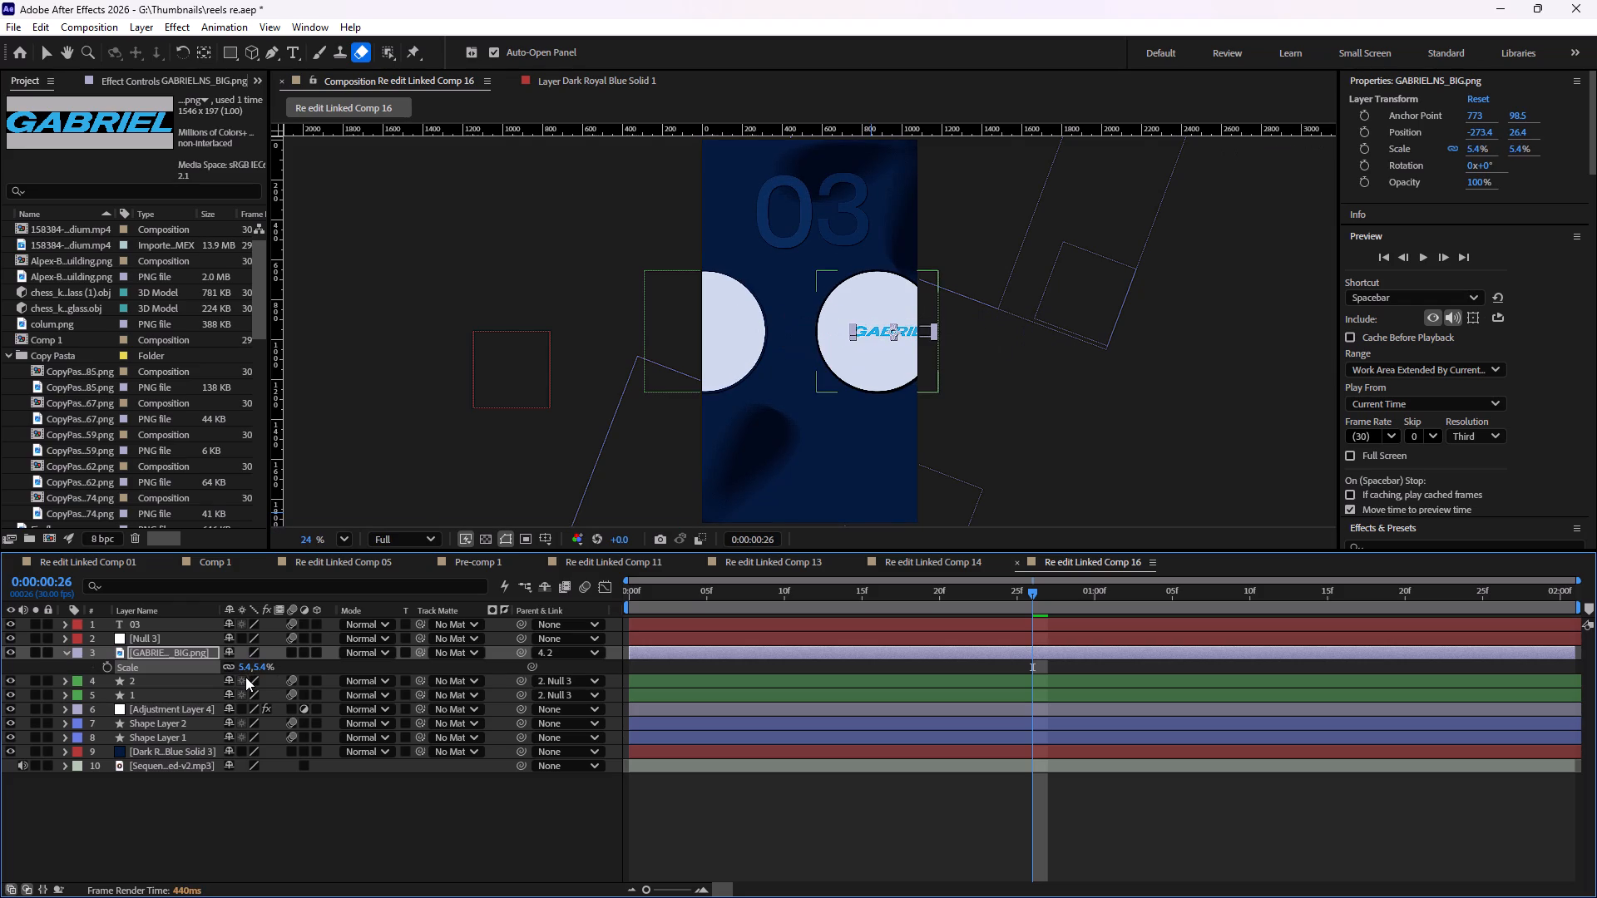
{"action": "key", "text": "ctrl+z"}
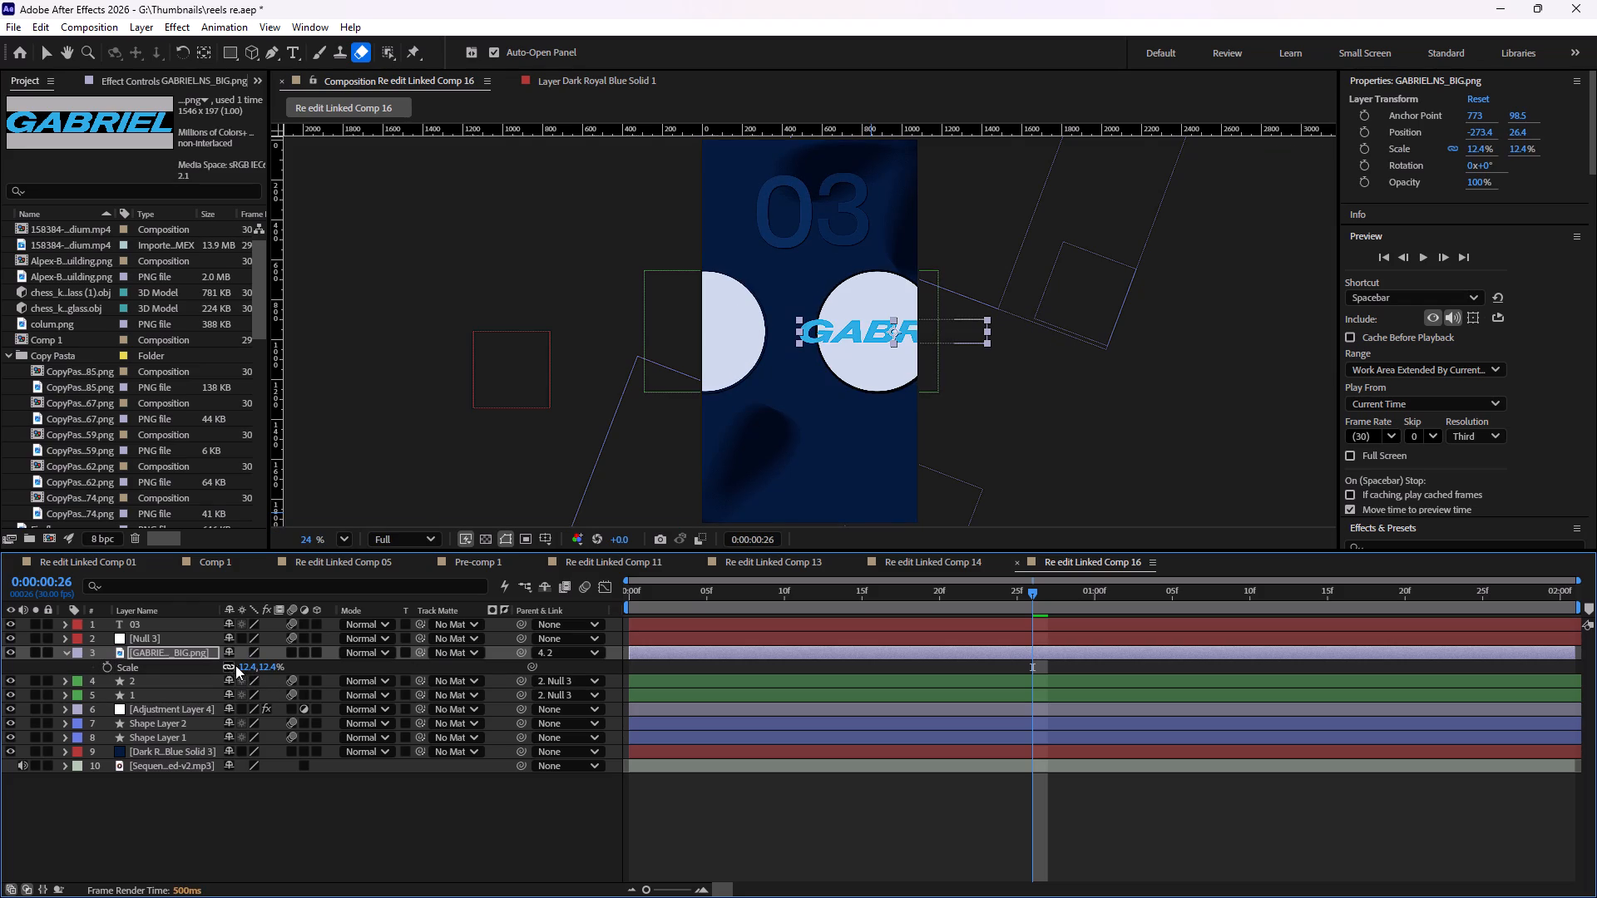
{"action": "left_click", "coordinate": [244, 667]}
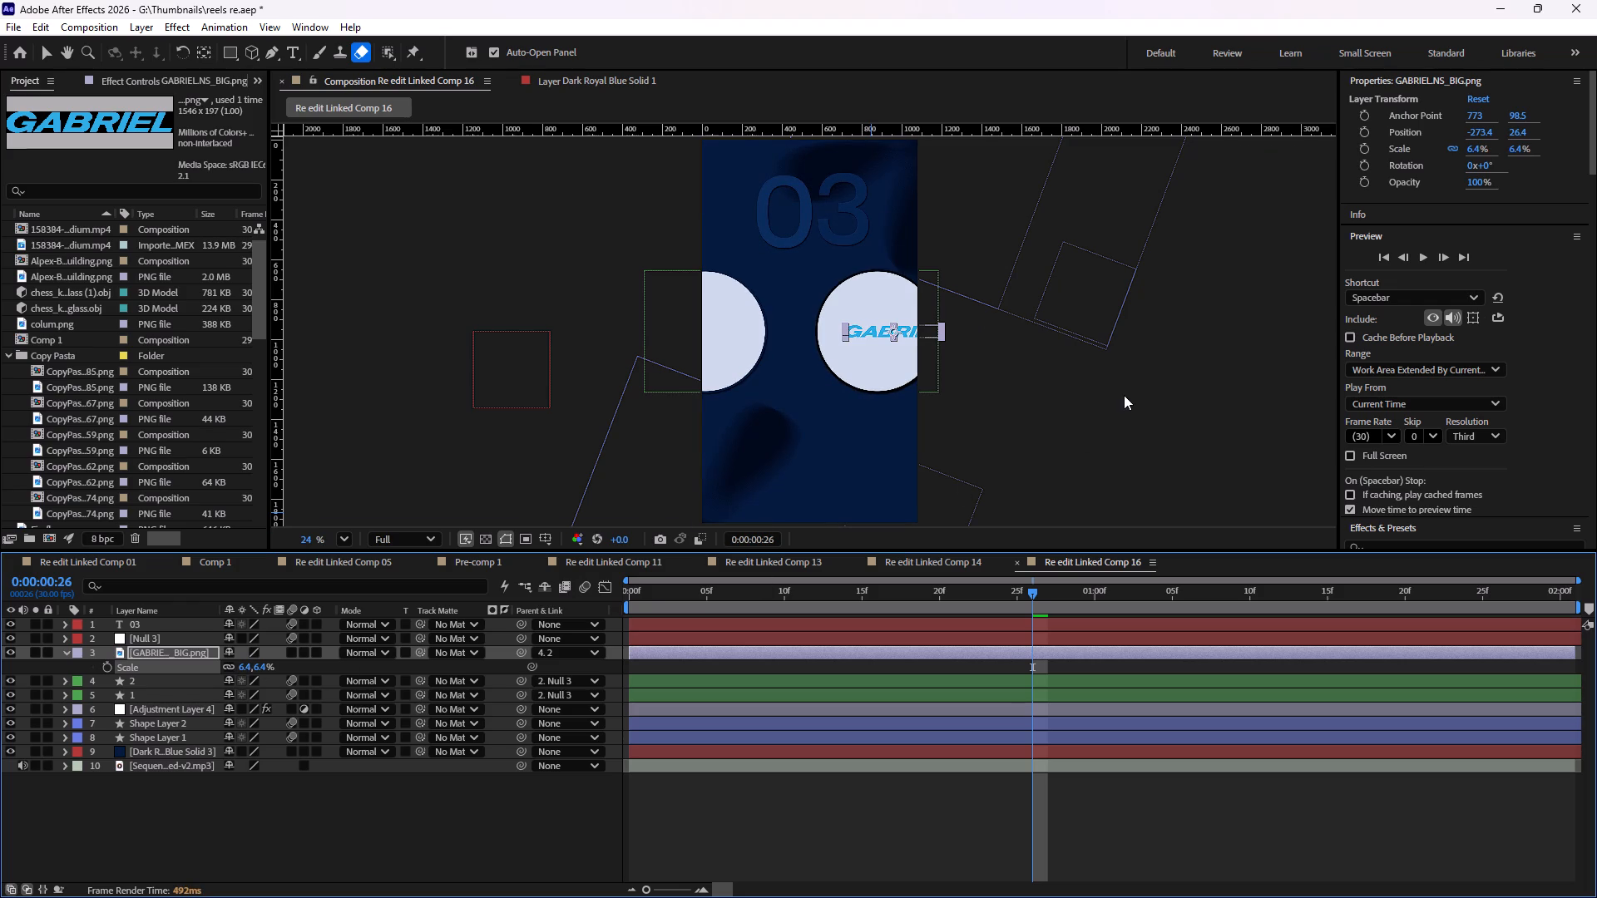
{"action": "left_click_drag", "start_coordinate": [1031, 592], "coordinate": [1075, 595]}
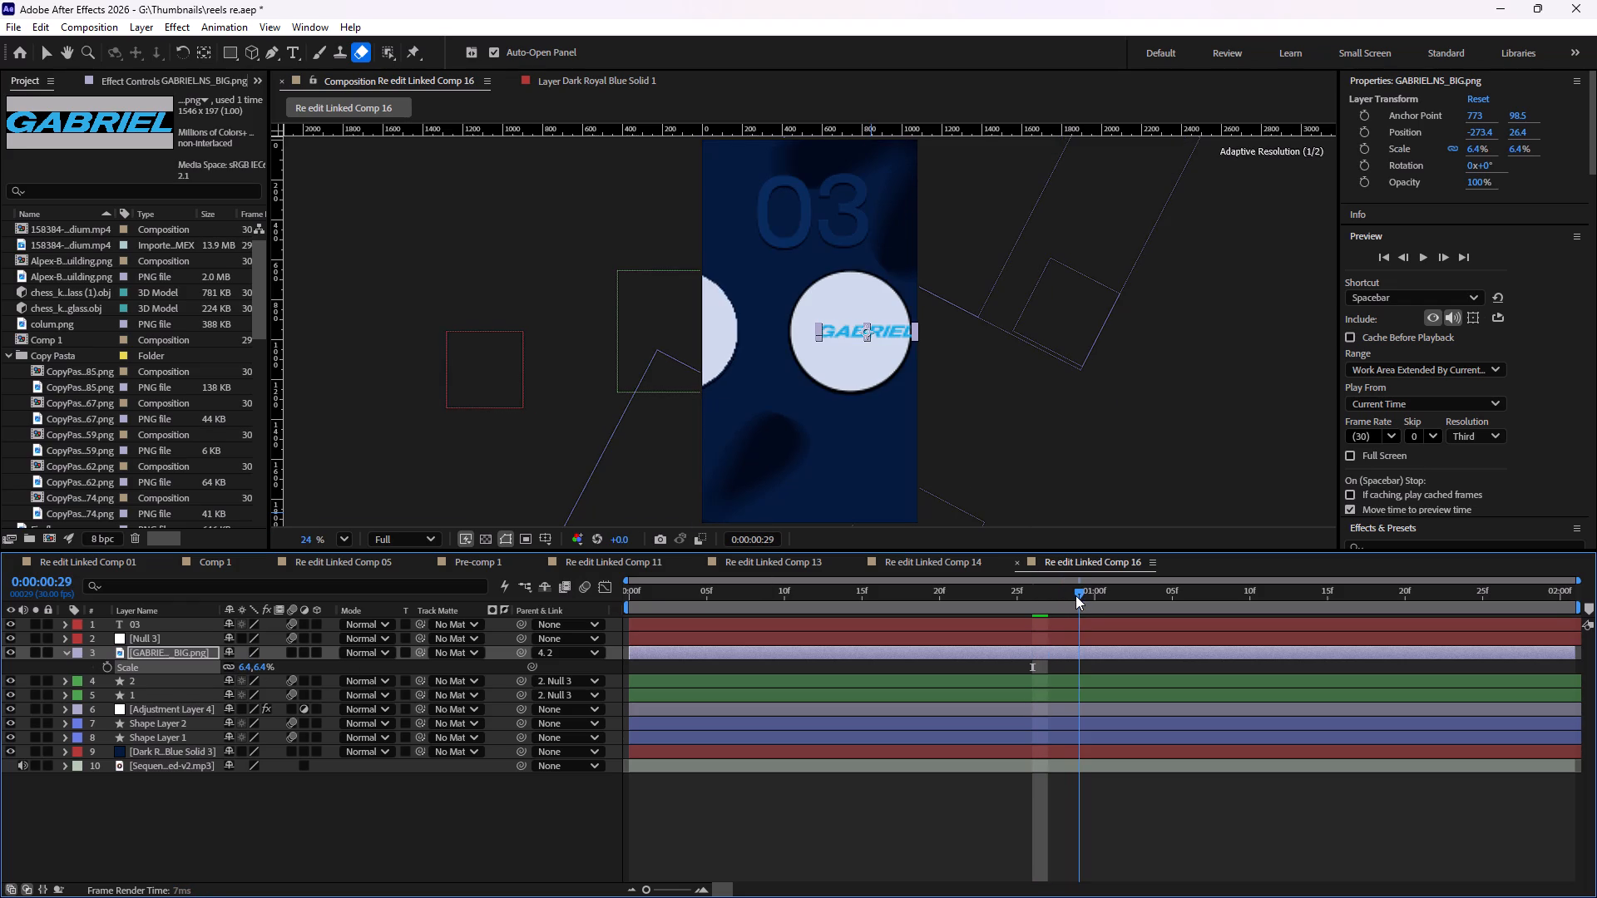
{"action": "left_click_drag", "start_coordinate": [1075, 595], "coordinate": [1065, 595]}
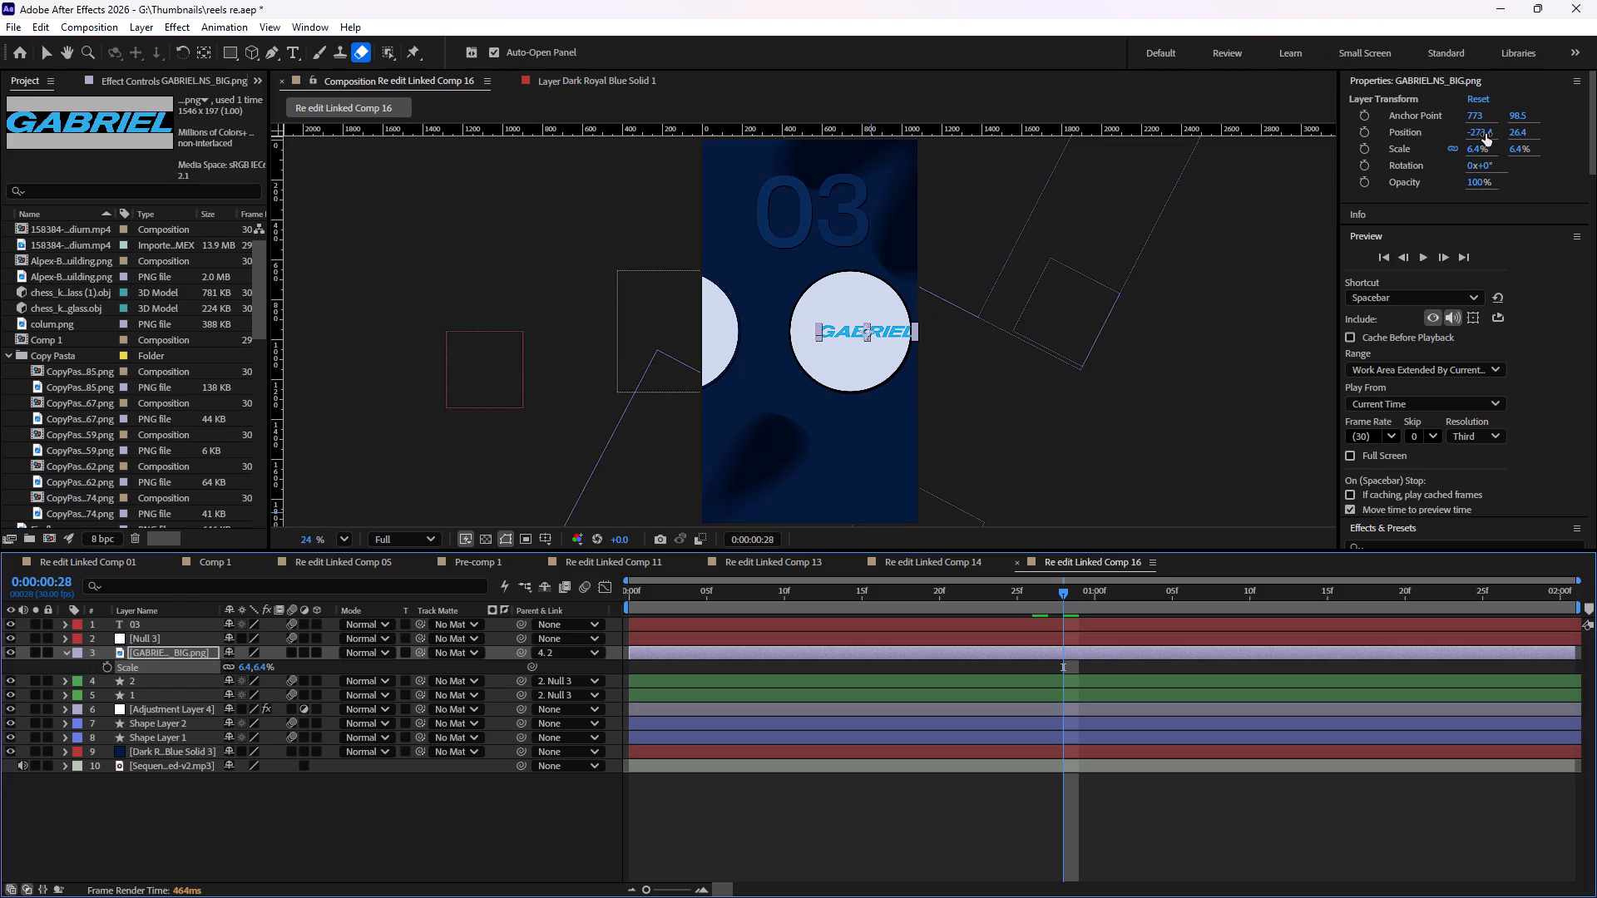
{"action": "left_click_drag", "start_coordinate": [1486, 134], "coordinate": [1467, 134]}
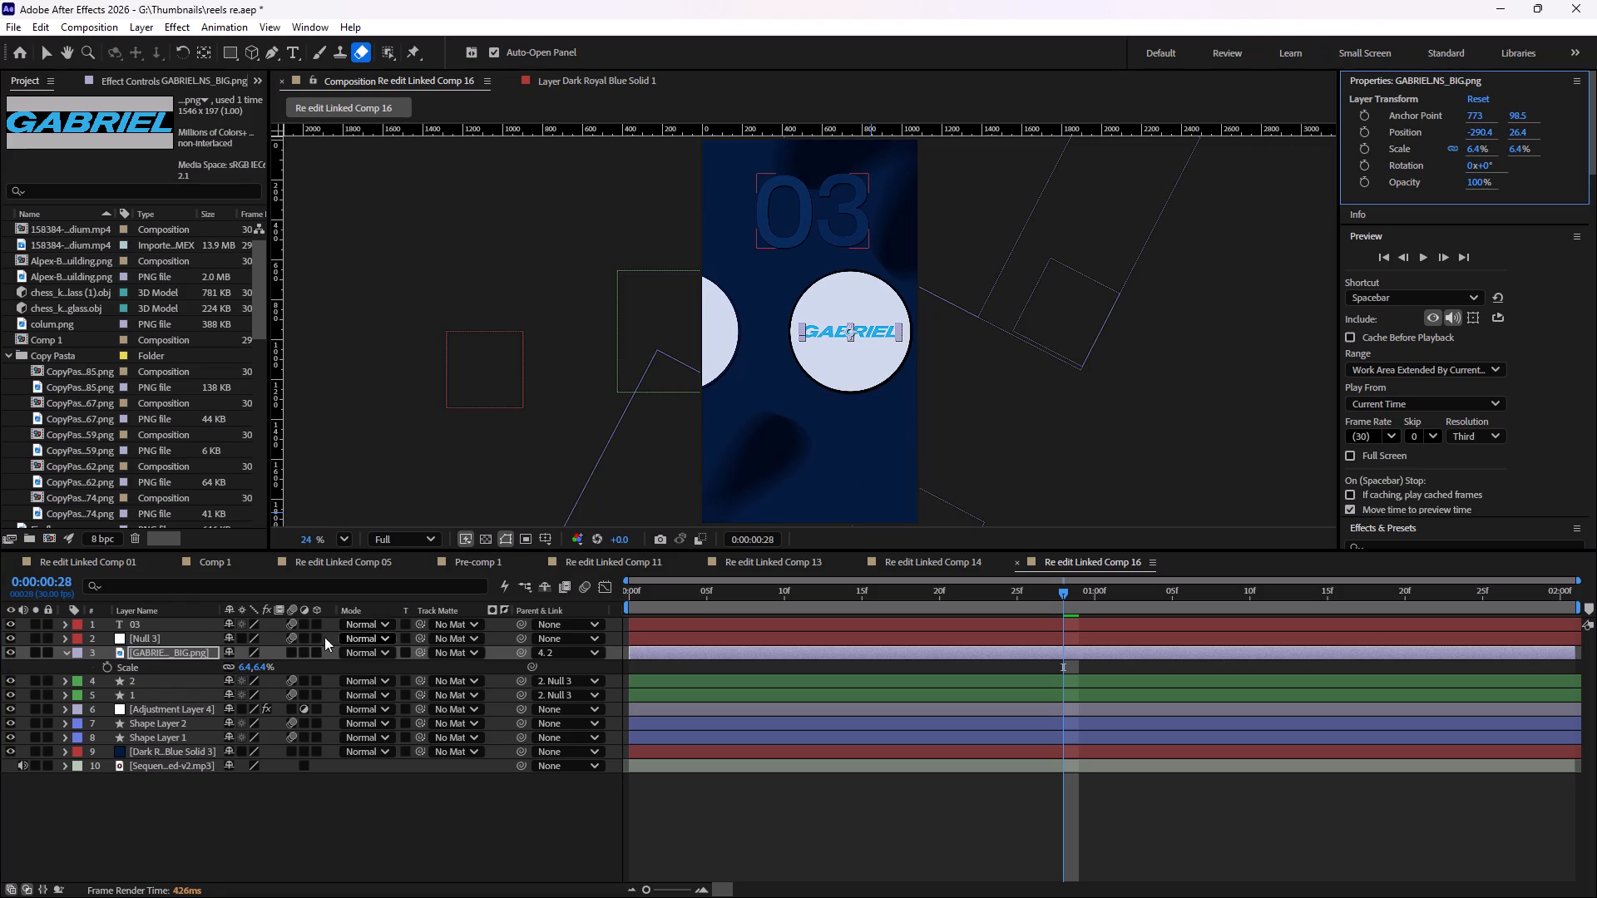
Set the Gabriel logo layer's scale to 7%.
{"action": "scroll", "coordinate": [868, 349], "scroll_direction": "up", "scroll_amount": 3}
{"action": "scroll", "coordinate": [773, 391], "scroll_direction": "up", "scroll_amount": 2}
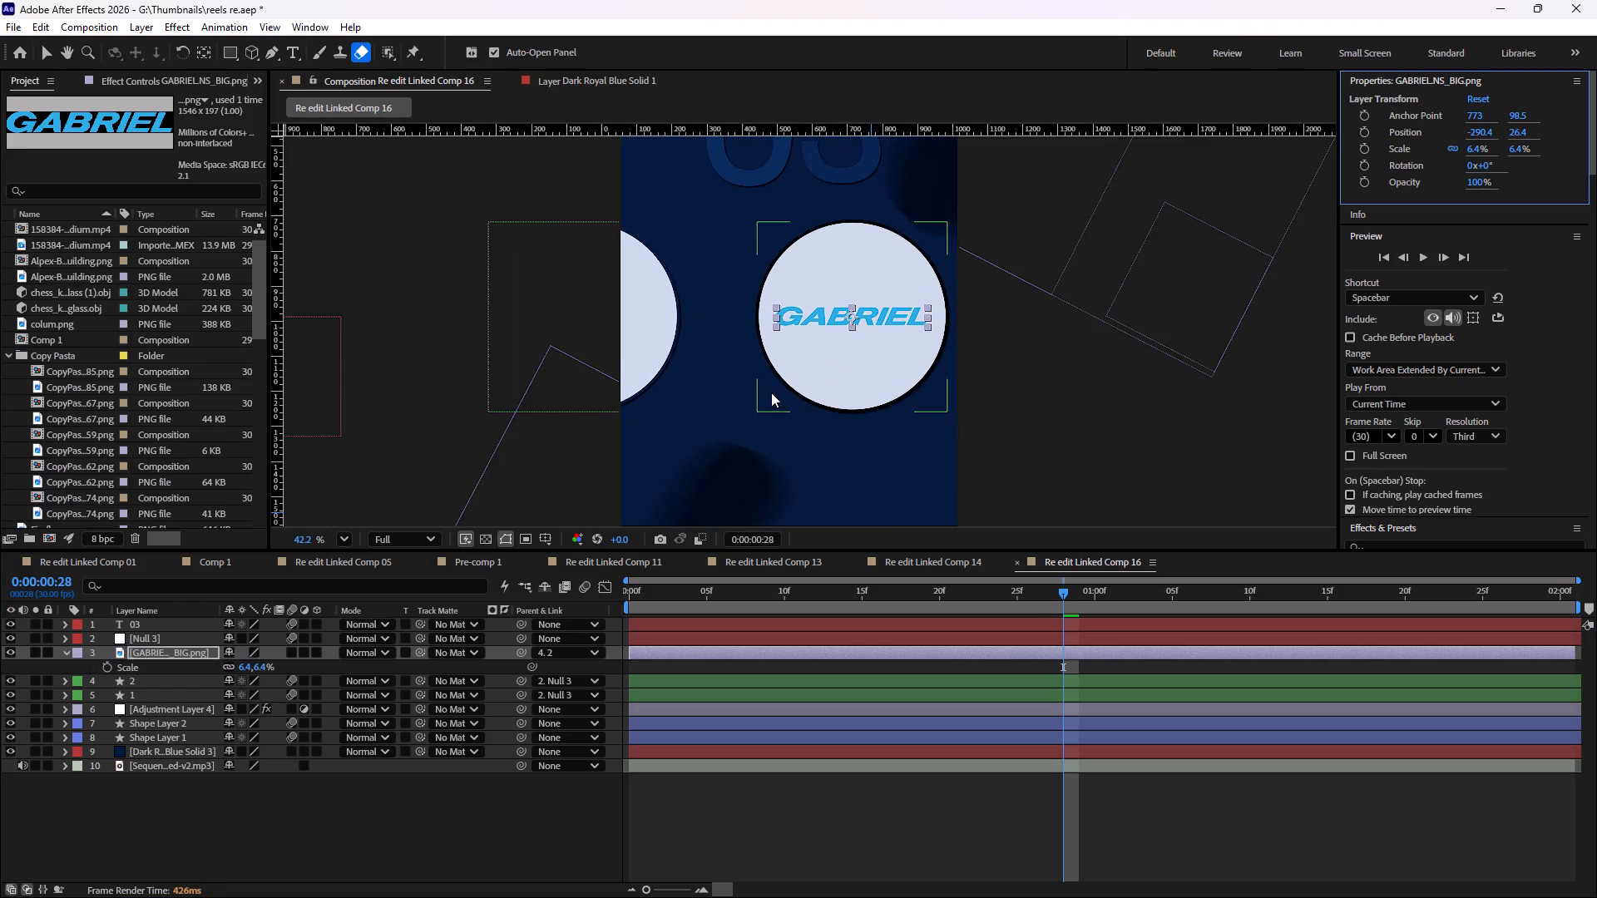
{"action": "left_click", "coordinate": [246, 669]}
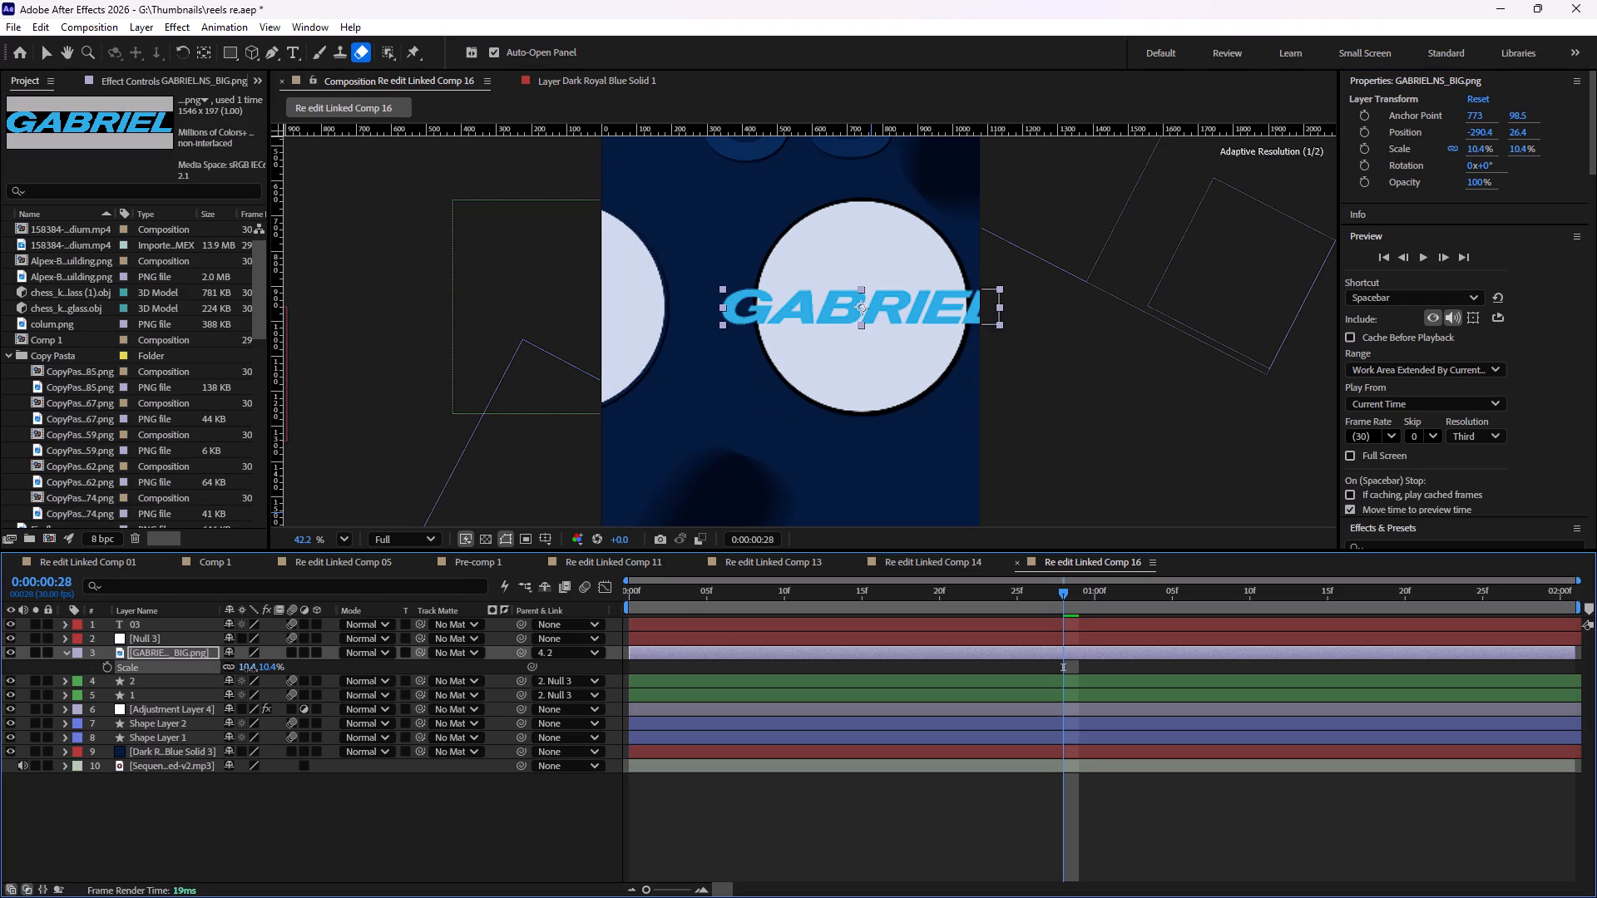
{"action": "left_click", "coordinate": [247, 669]}
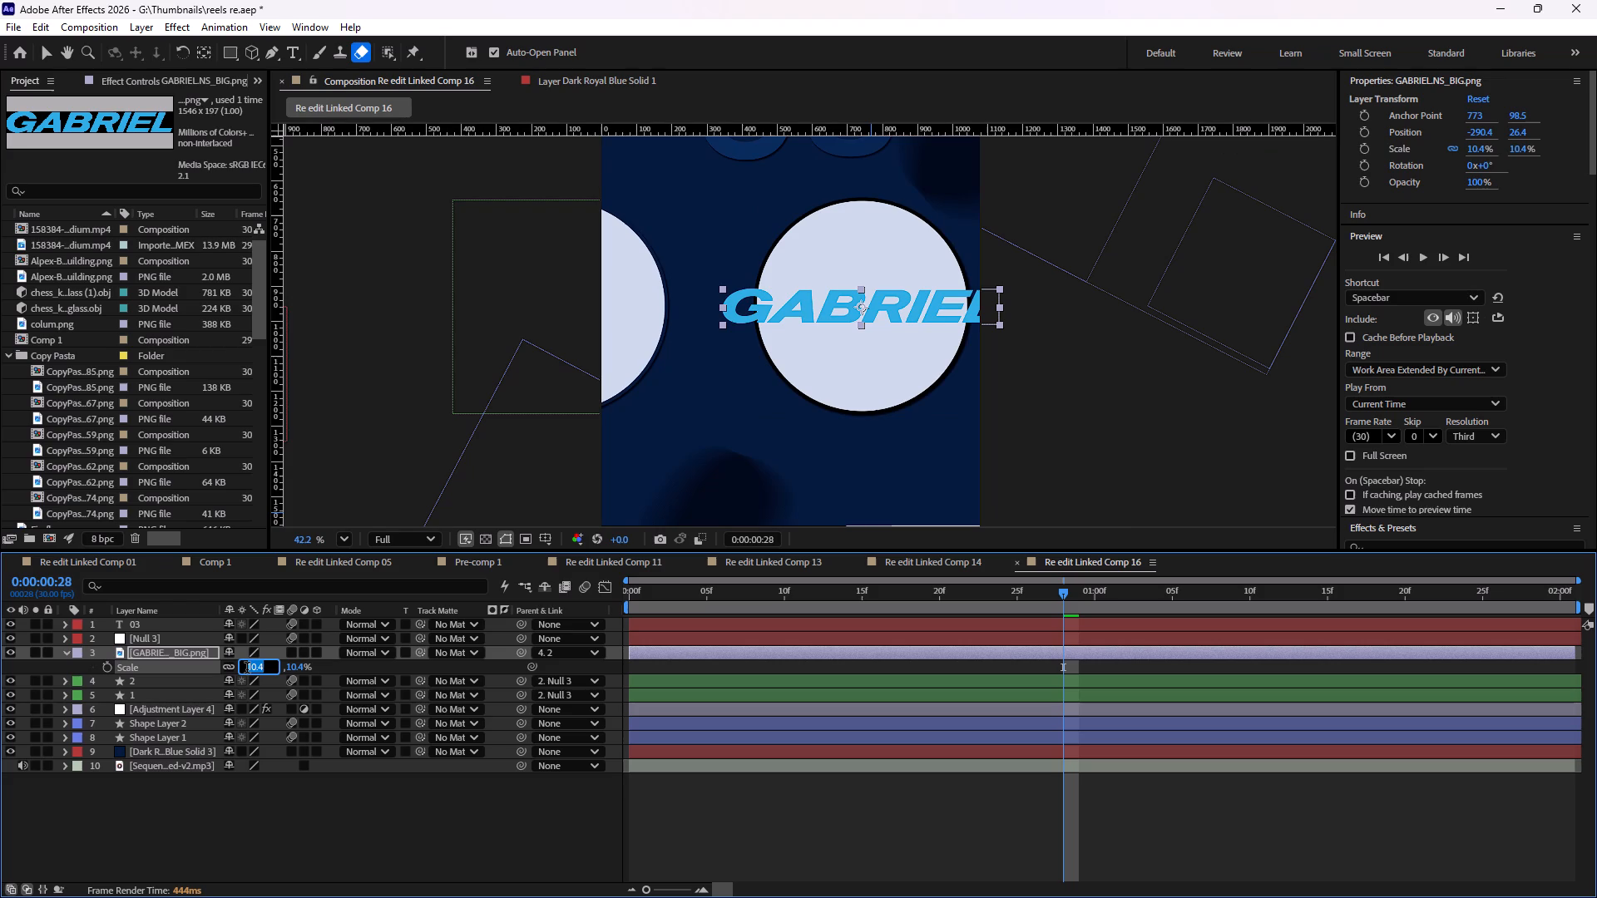
{"action": "key", "text": "BackSpace"}
{"action": "key", "text": "7"}
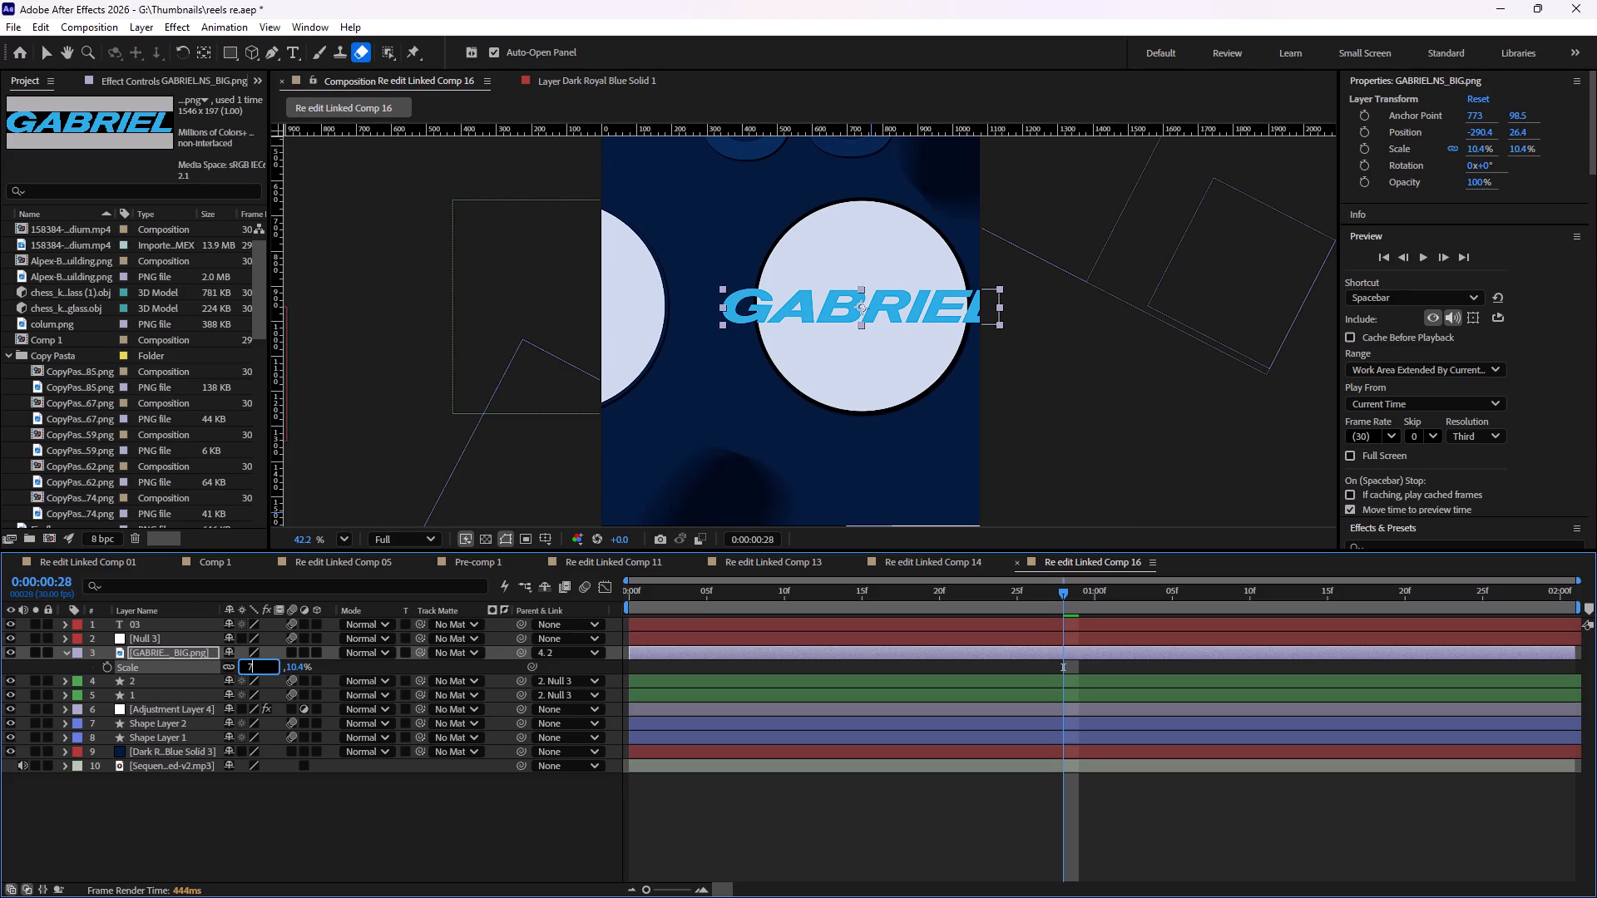
{"action": "key", "text": "Return"}
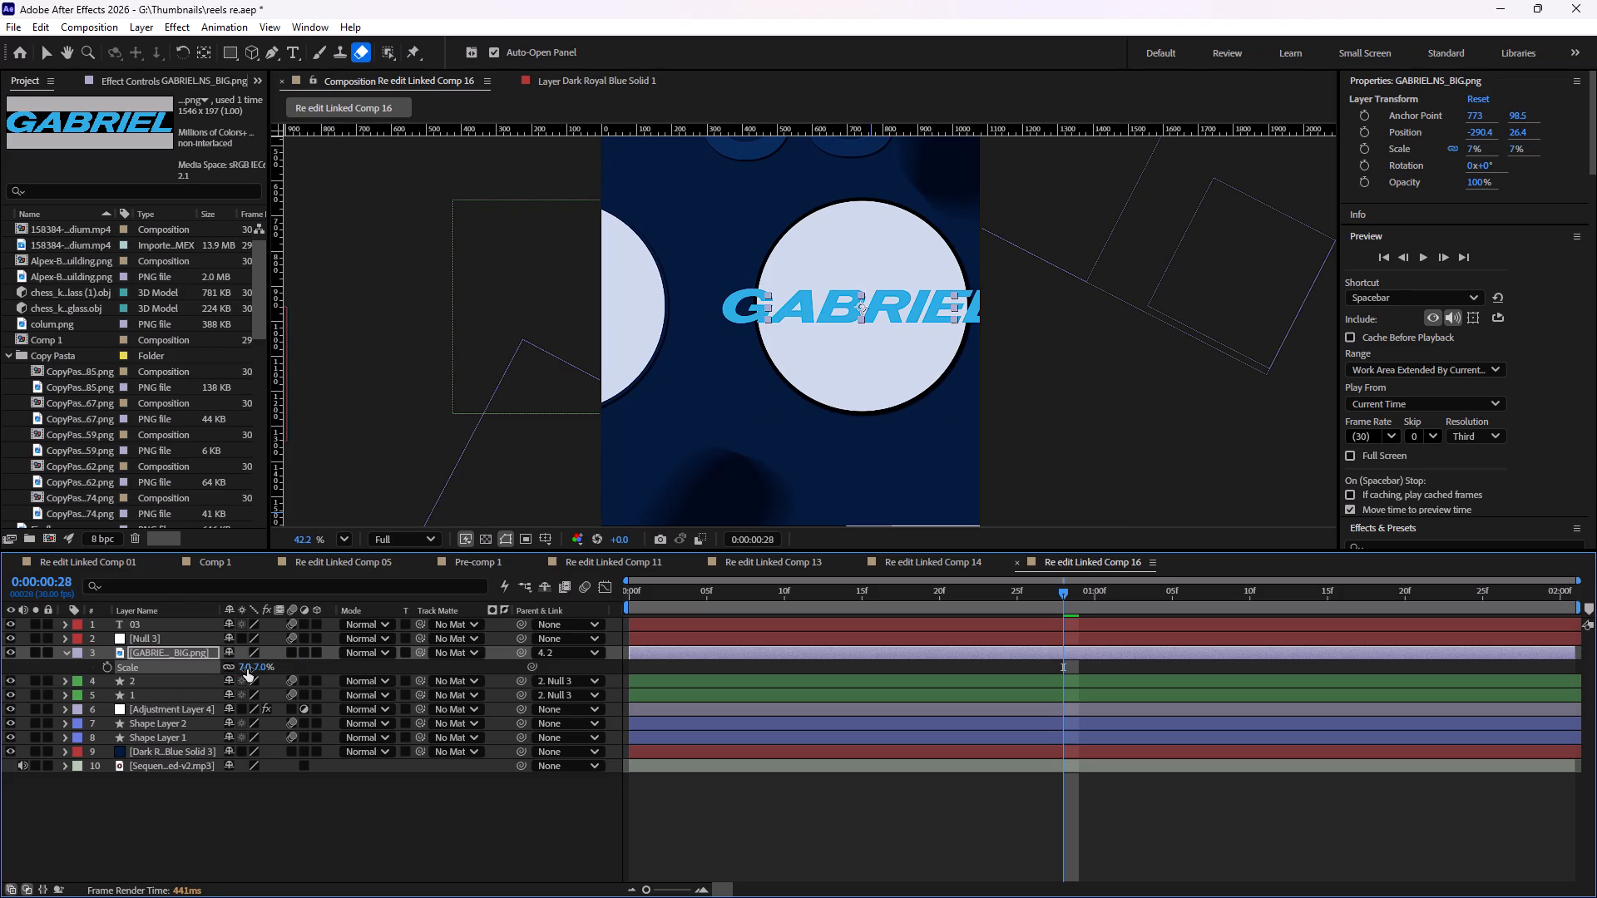
{"action": "left_click", "coordinate": [882, 829]}
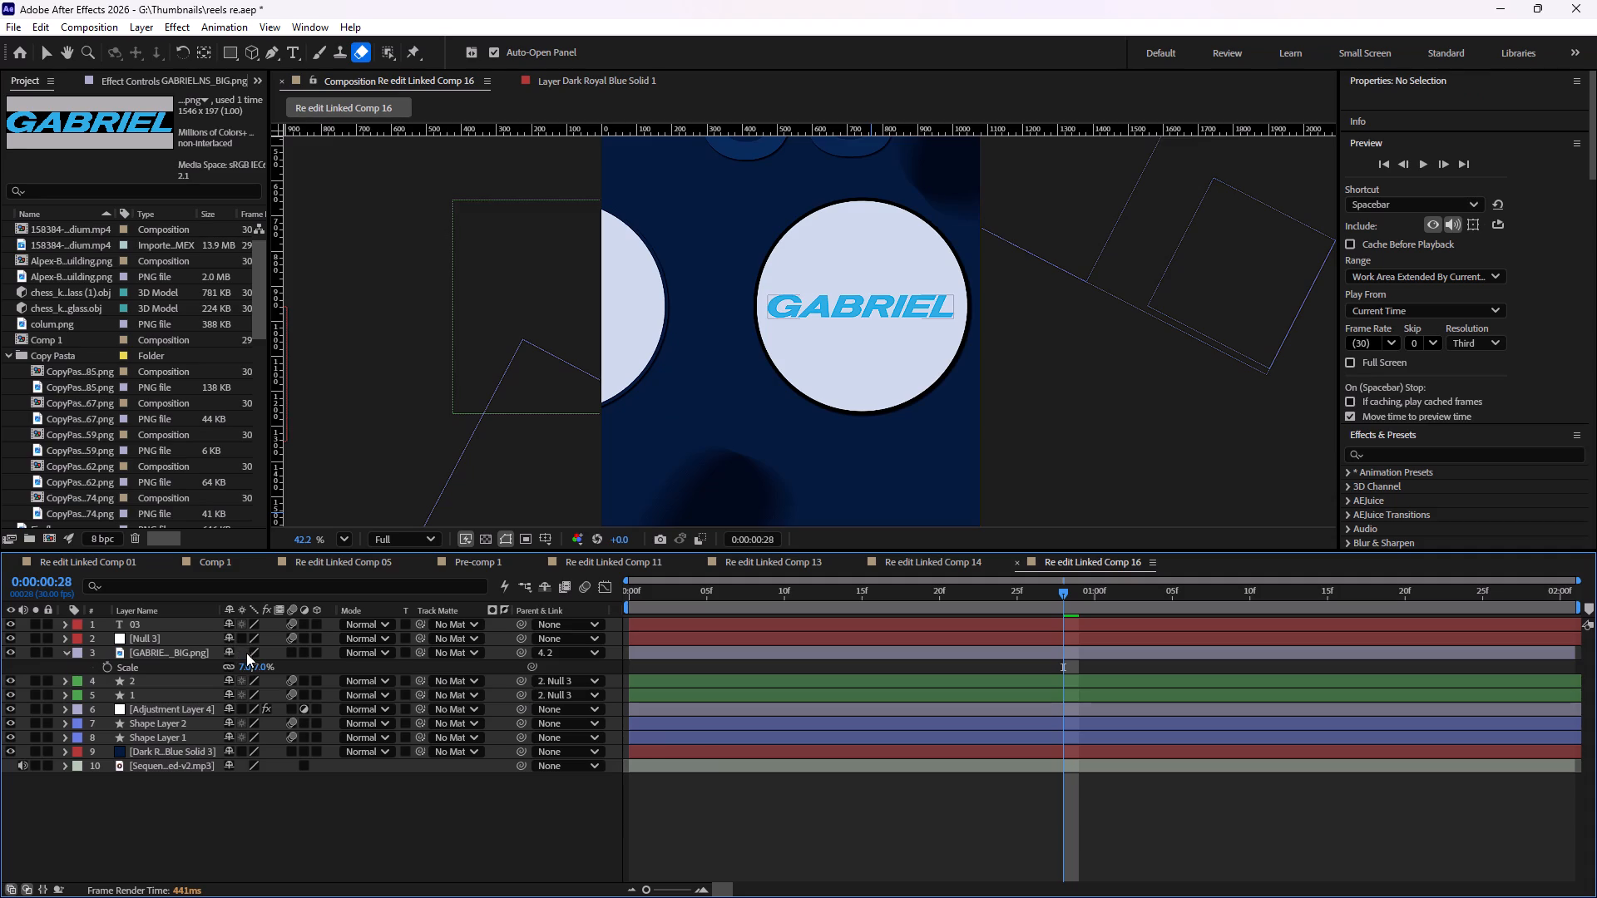
Nudge the Gabriel logo's X position to about -288 to centre it in the circle, and collapse the layer's properties.
{"action": "left_click", "coordinate": [138, 657]}
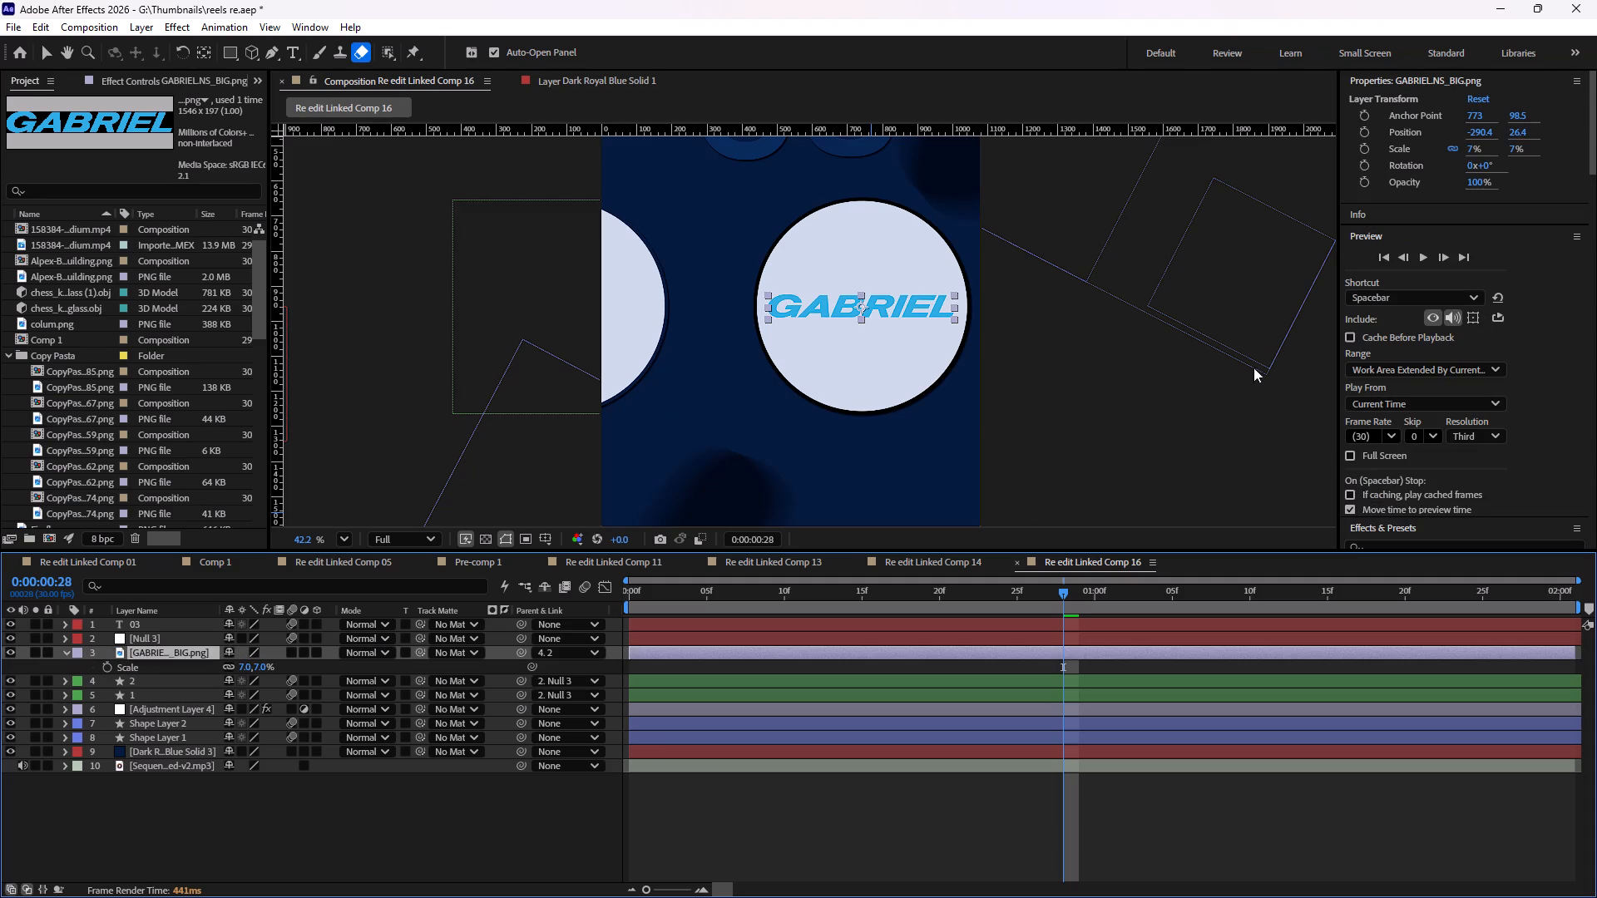
{"action": "left_click", "coordinate": [1477, 134]}
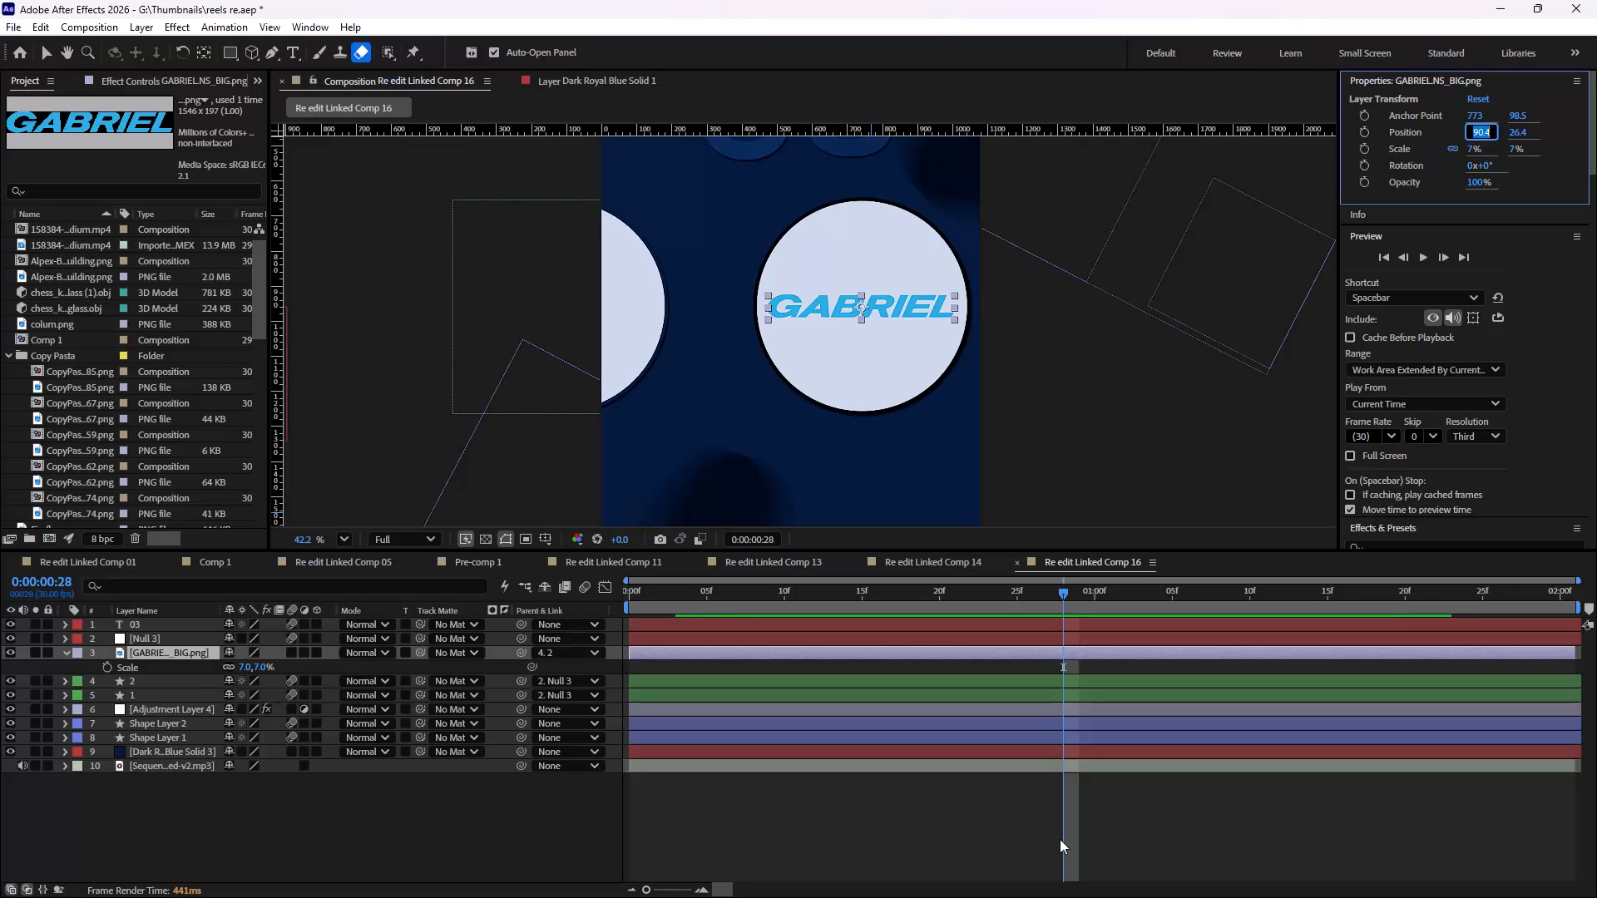
{"action": "left_click", "coordinate": [1519, 185]}
{"action": "left_click", "coordinate": [1482, 137]}
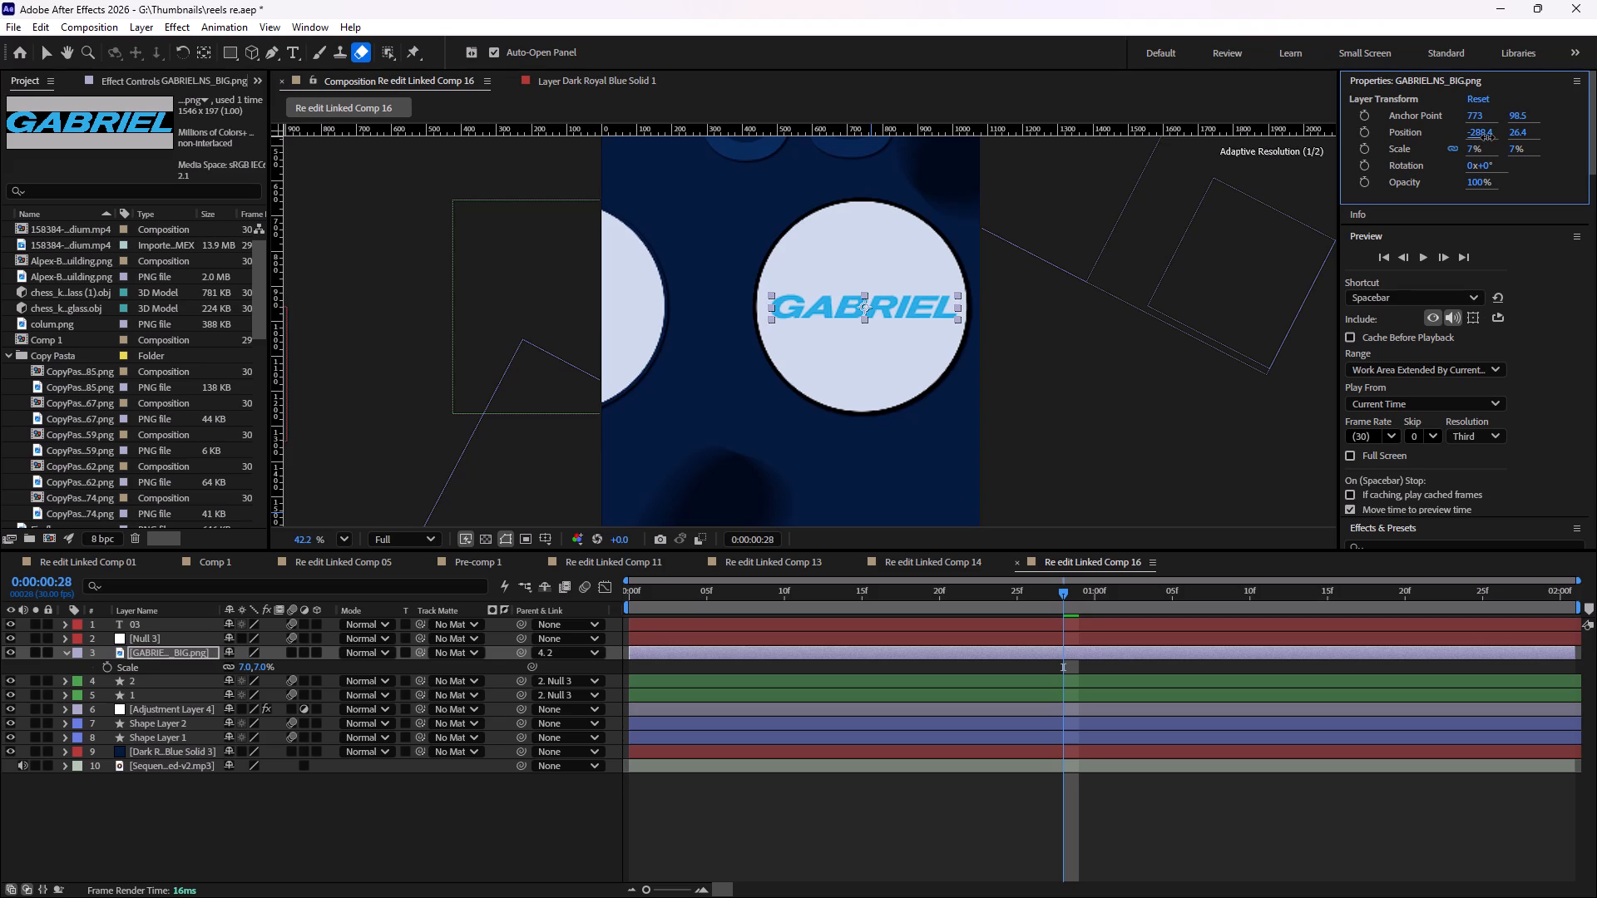
{"action": "left_click", "coordinate": [1183, 812]}
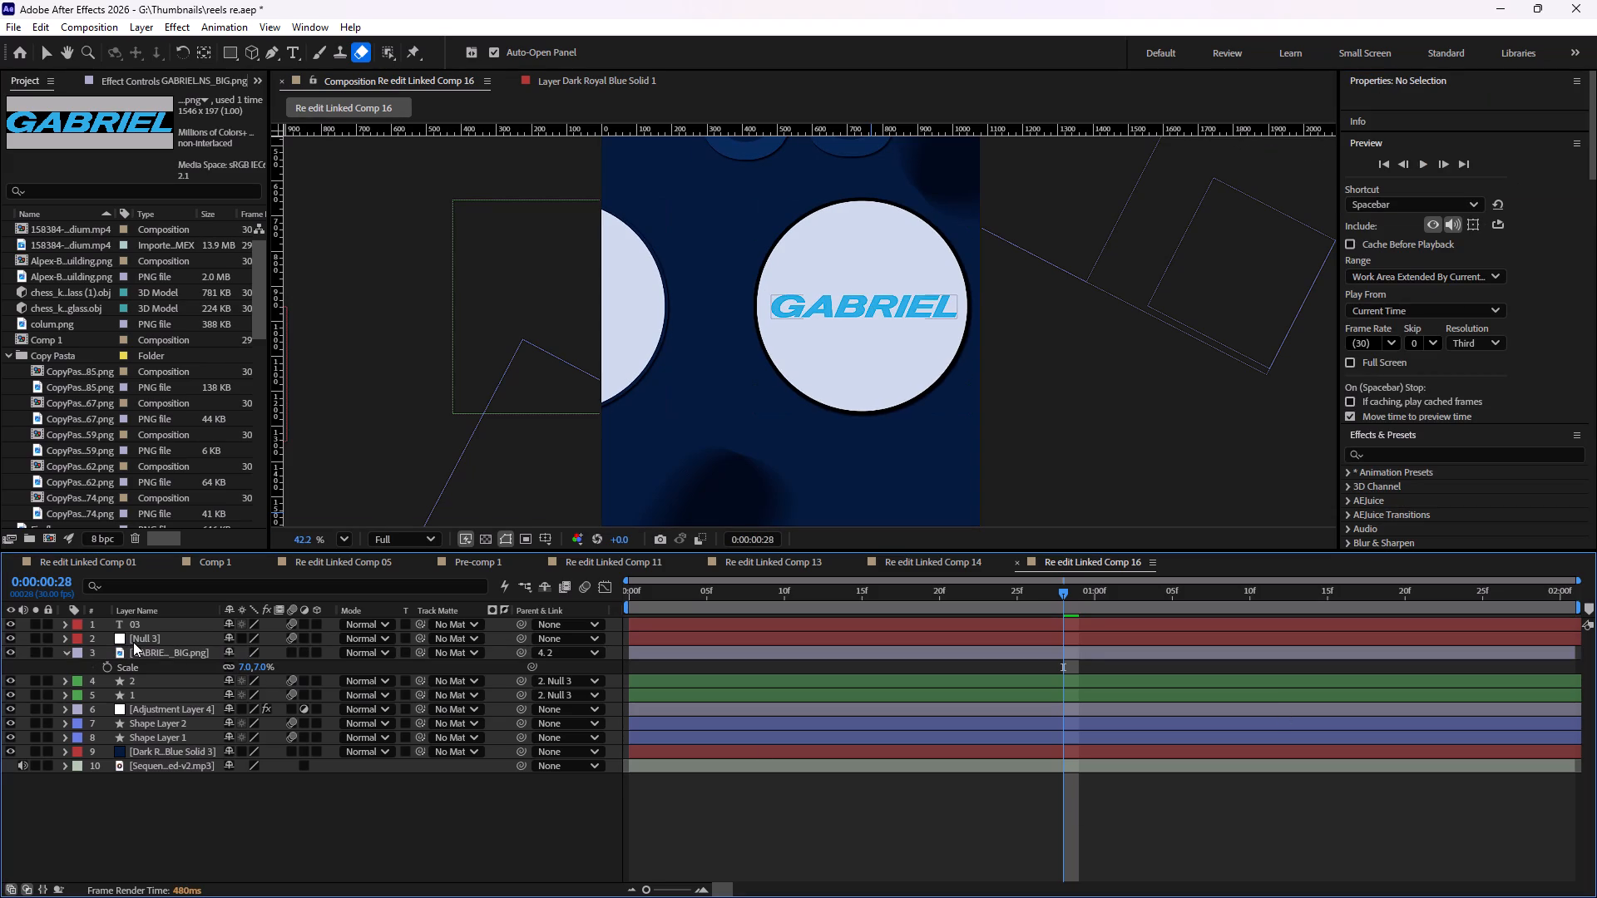
{"action": "left_click", "coordinate": [70, 651]}
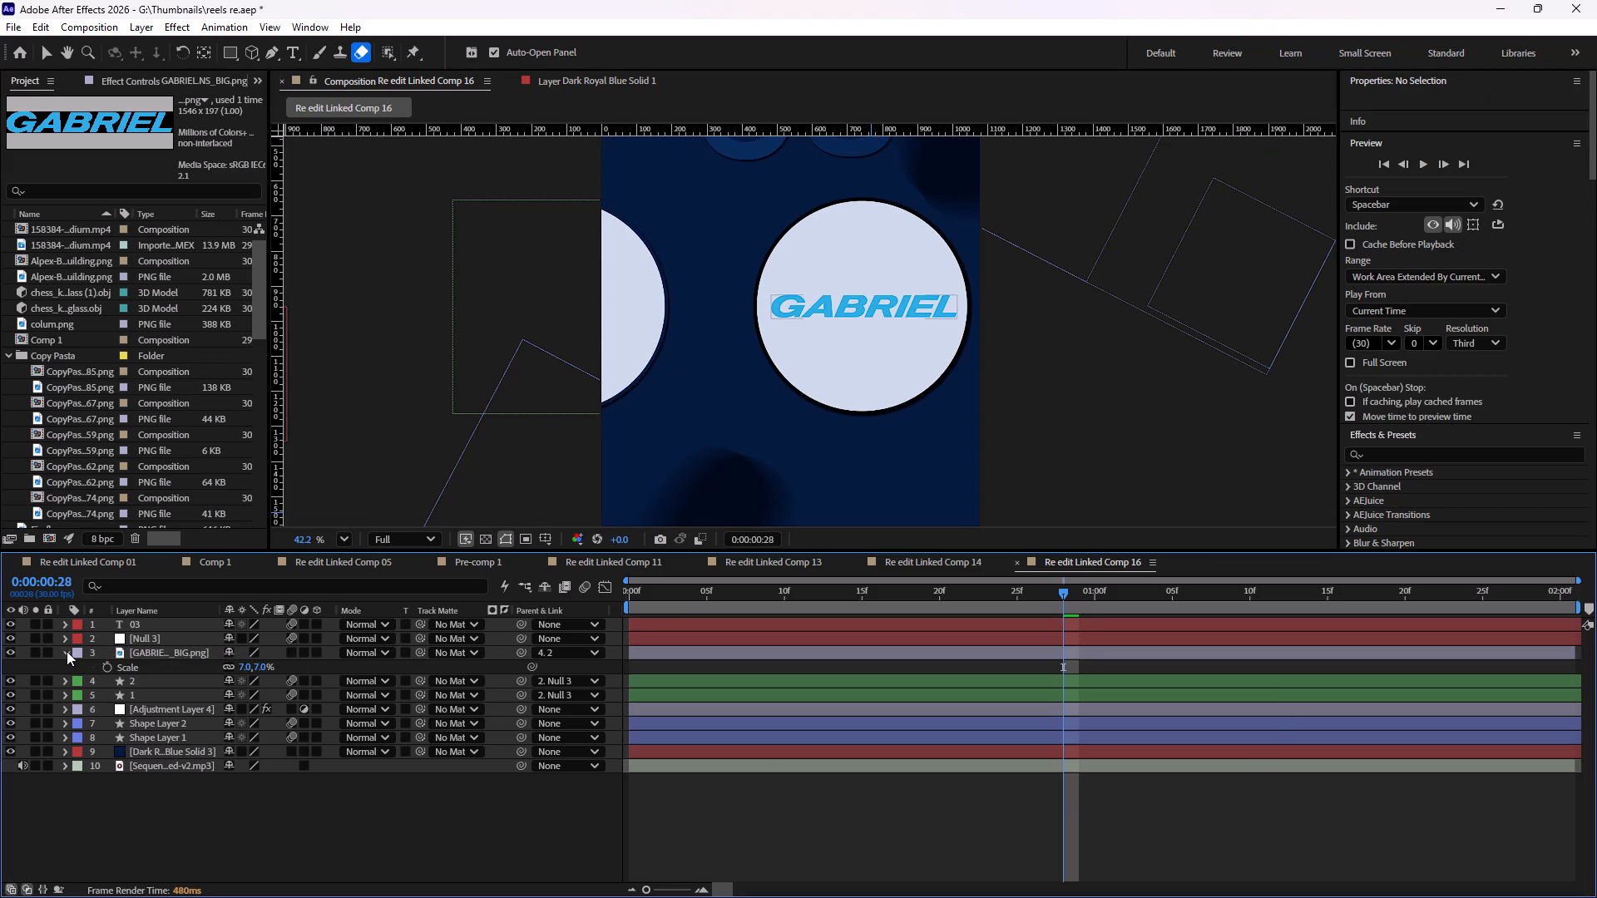
{"action": "left_click", "coordinate": [67, 651]}
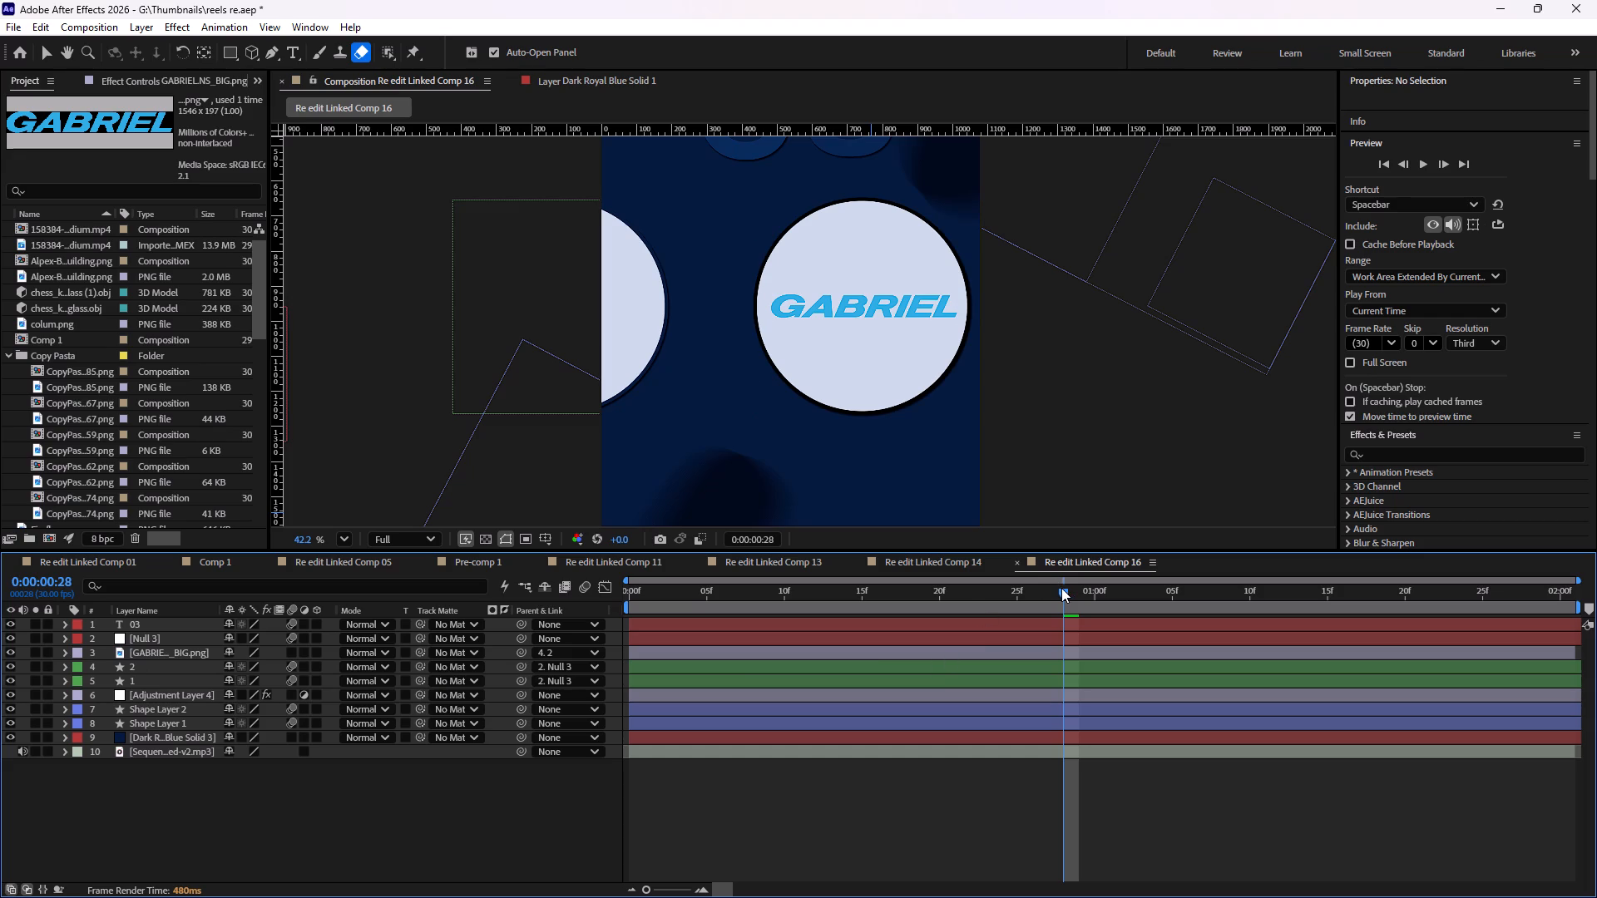
Preview the Re edit Linked Comp 16 animation from its first frame with the whole composition in view.
{"action": "left_click_drag", "start_coordinate": [1061, 588], "coordinate": [571, 607]}
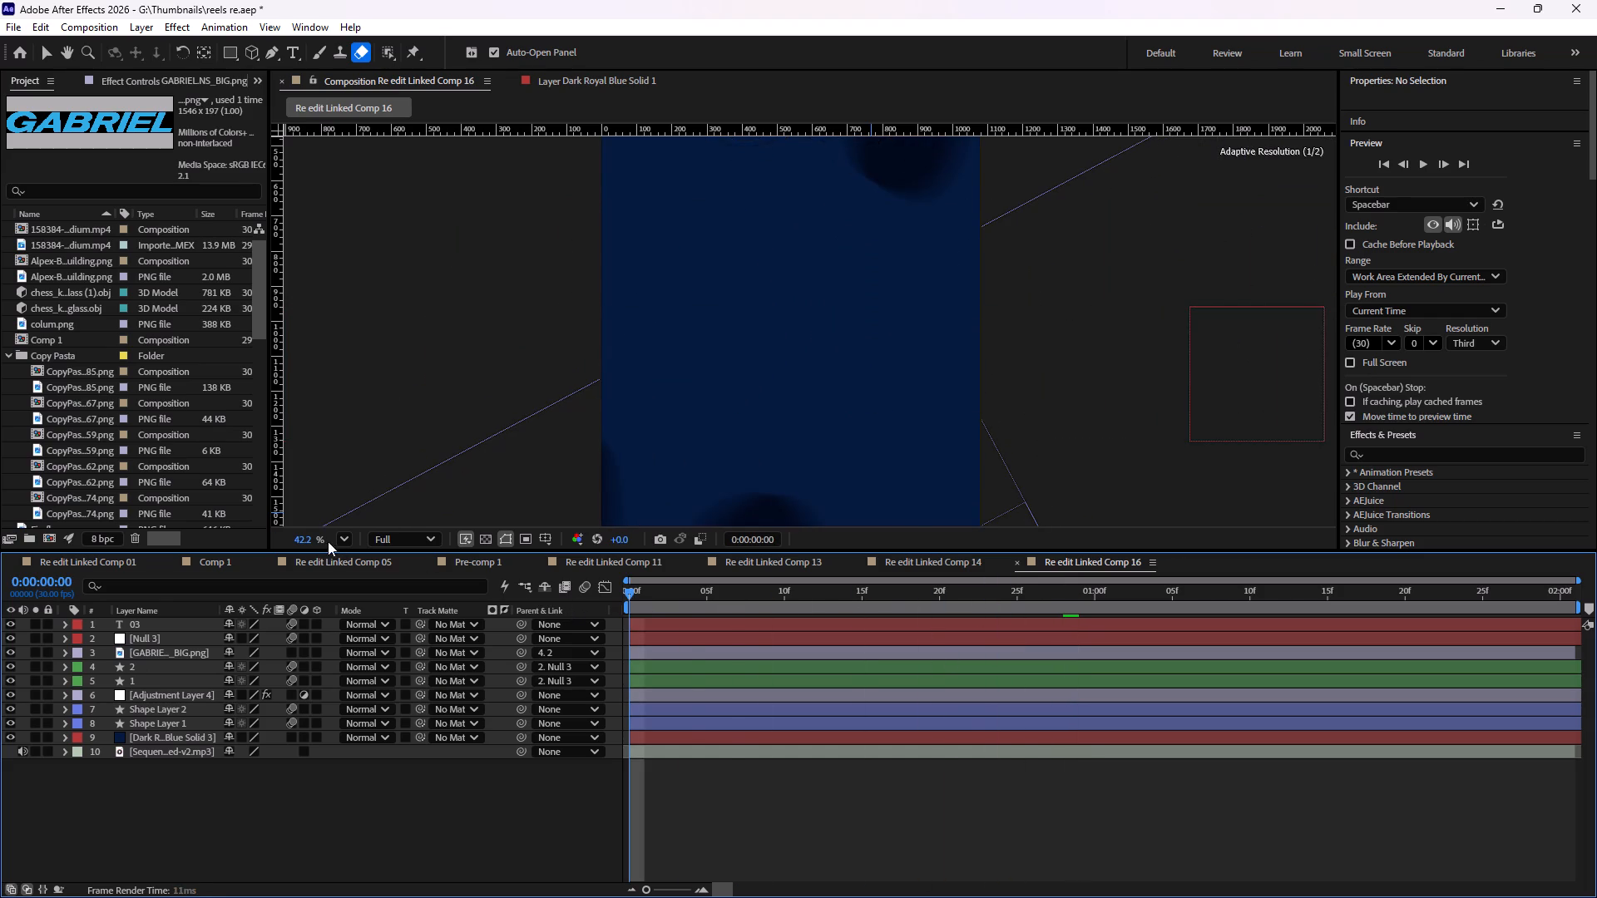
{"action": "left_click", "coordinate": [344, 535]}
{"action": "left_click", "coordinate": [364, 566]}
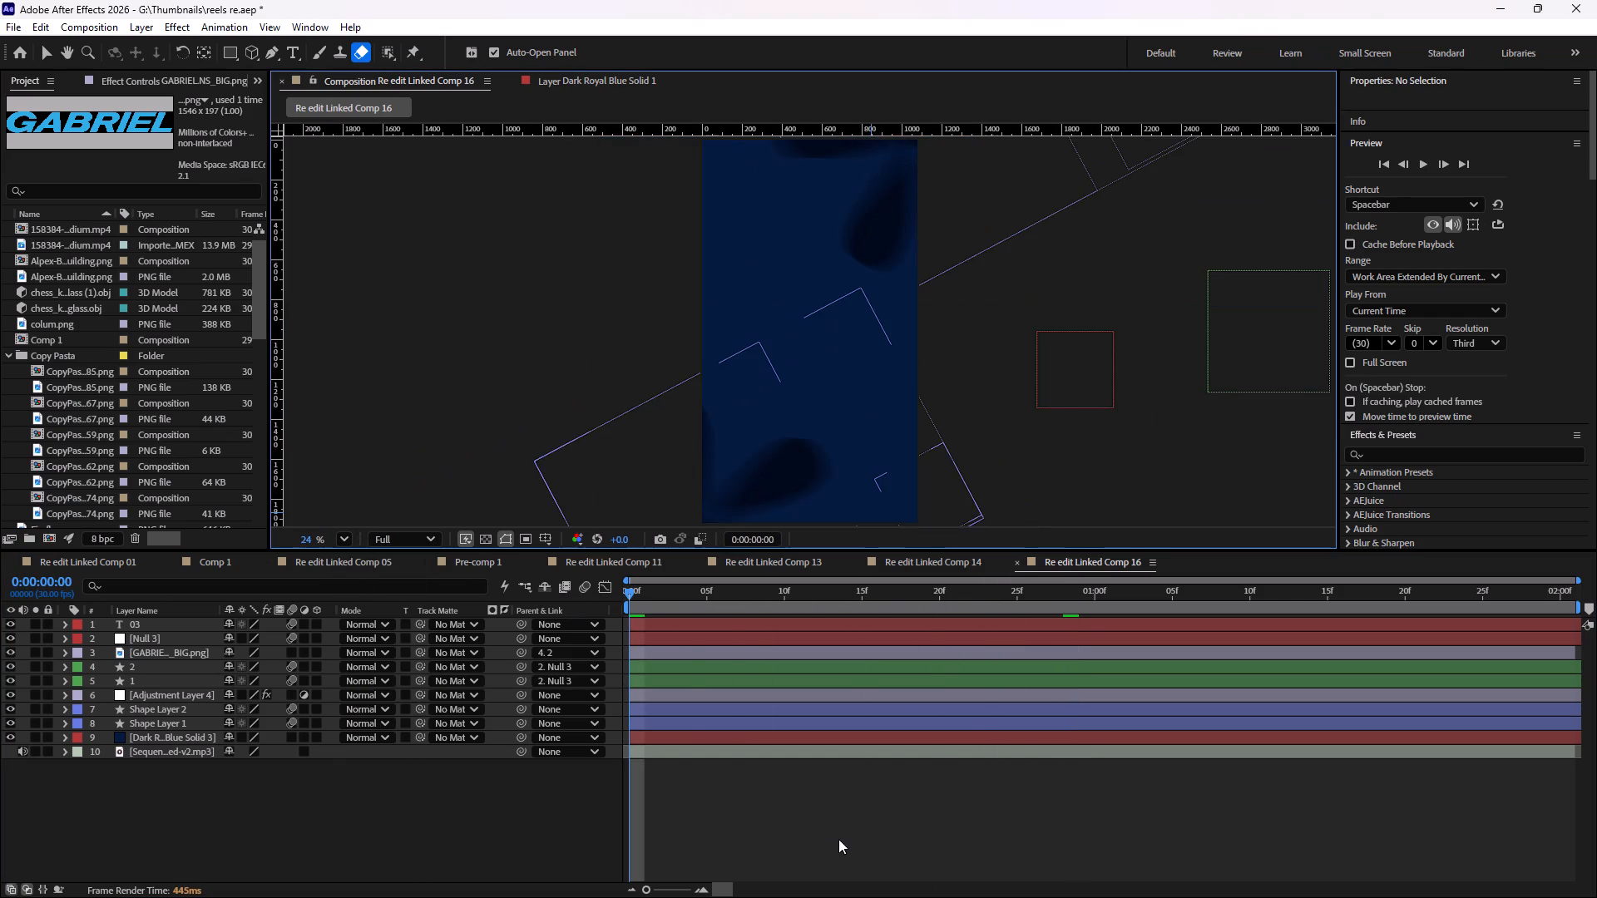
{"action": "left_click", "coordinate": [844, 841]}
{"action": "key", "text": "space"}
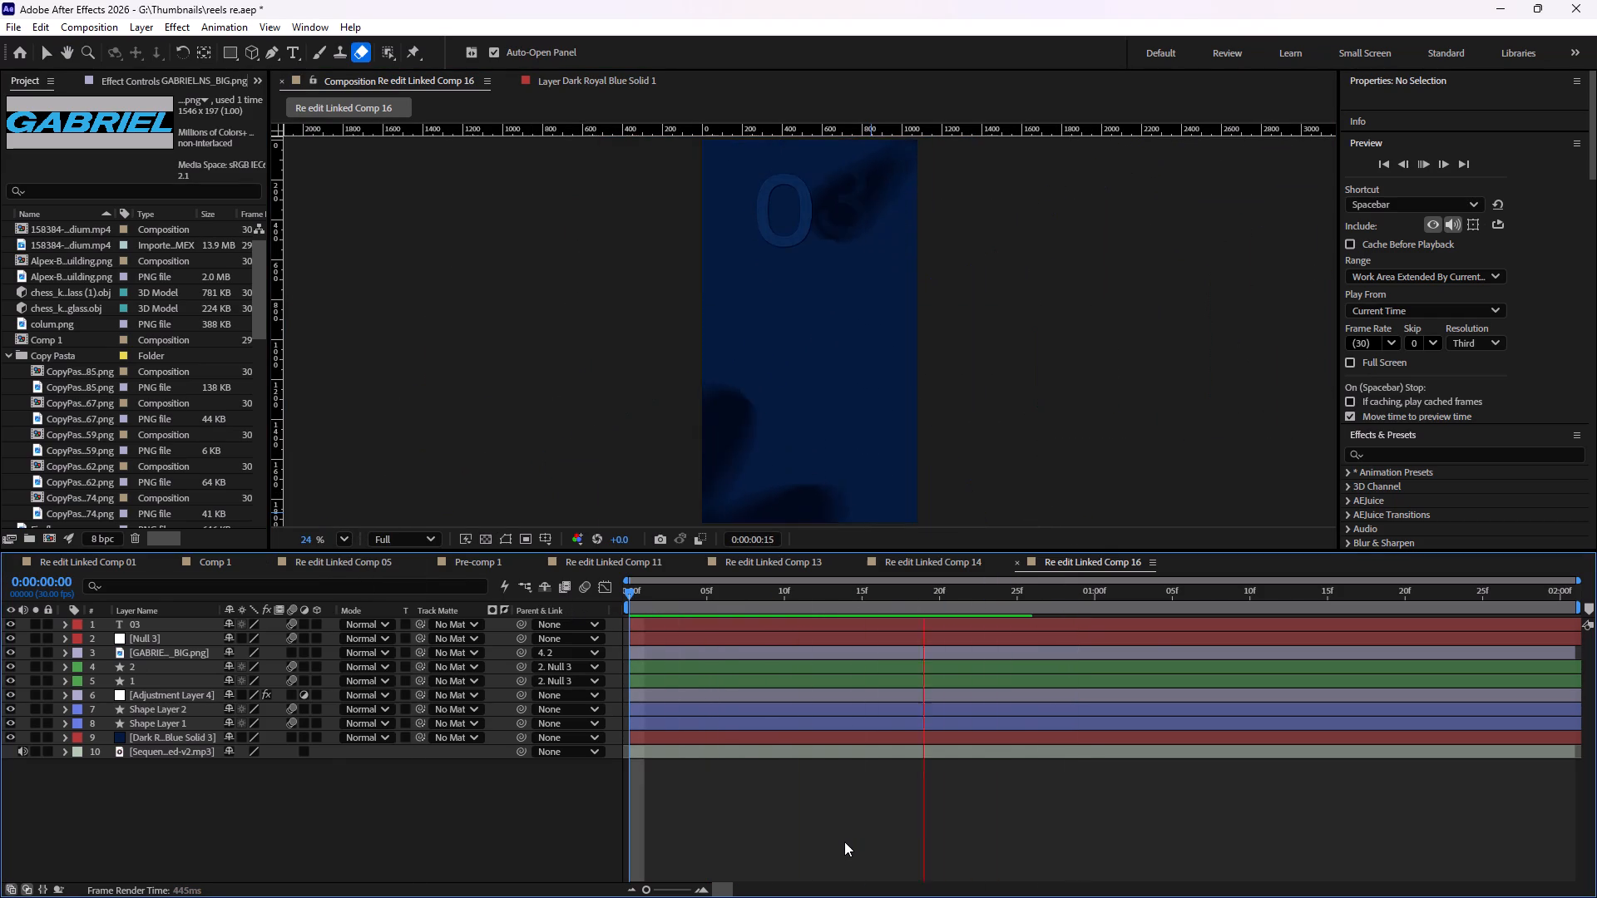
{"action": "key", "text": "space"}
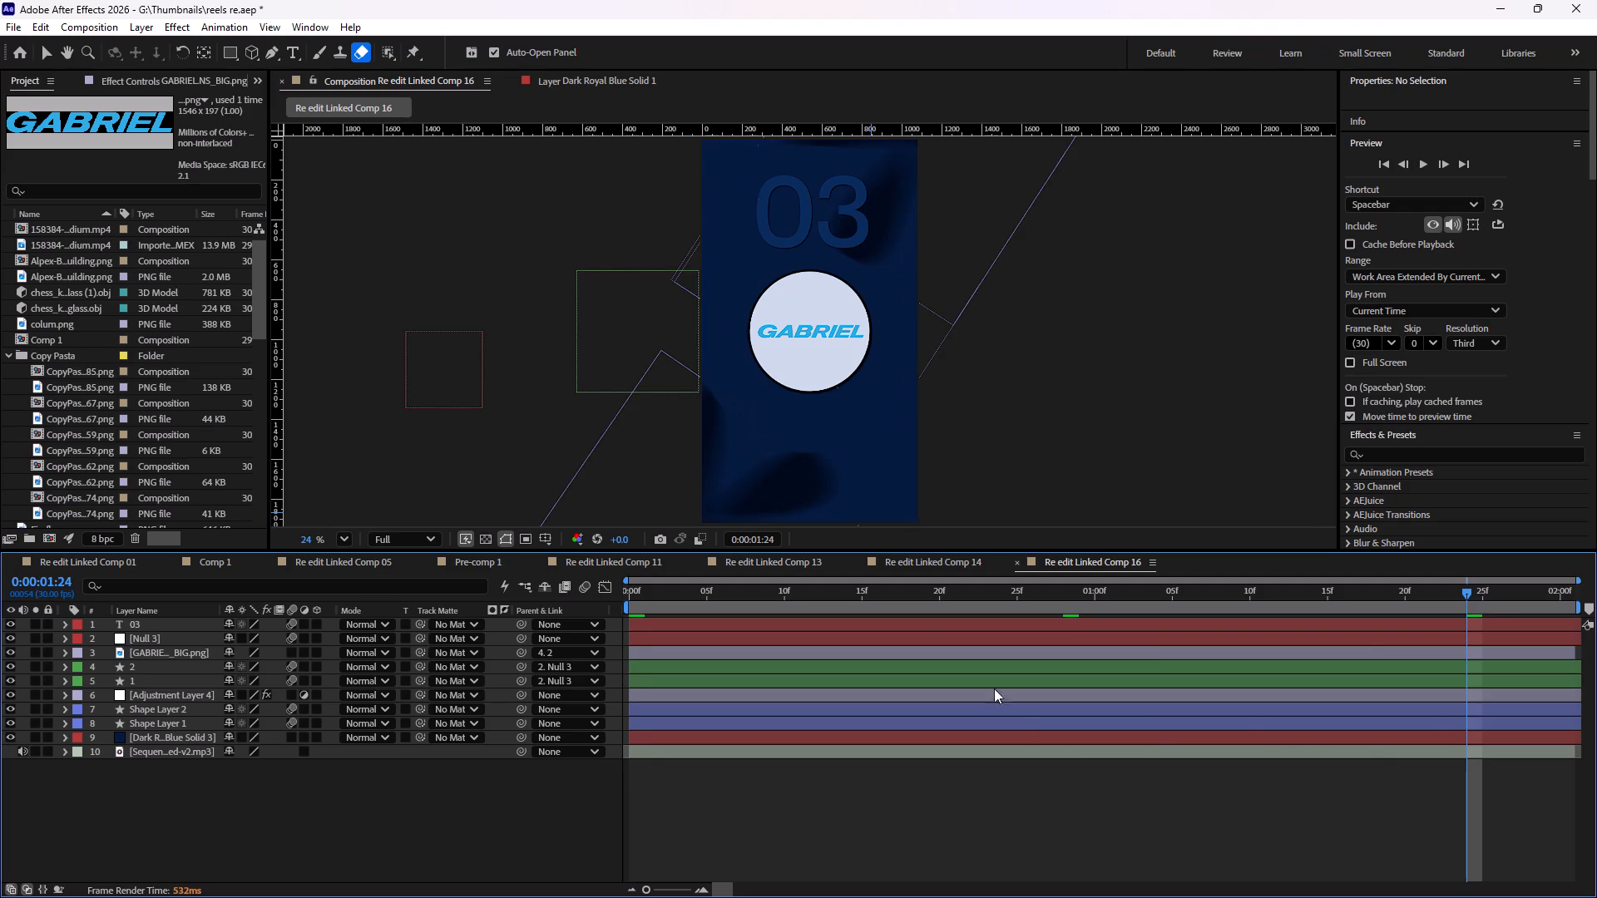
Change the large number text in Re edit Linked Comp 16 to 02.
{"action": "double_click", "coordinate": [842, 192]}
{"action": "left_click", "coordinate": [840, 195]}
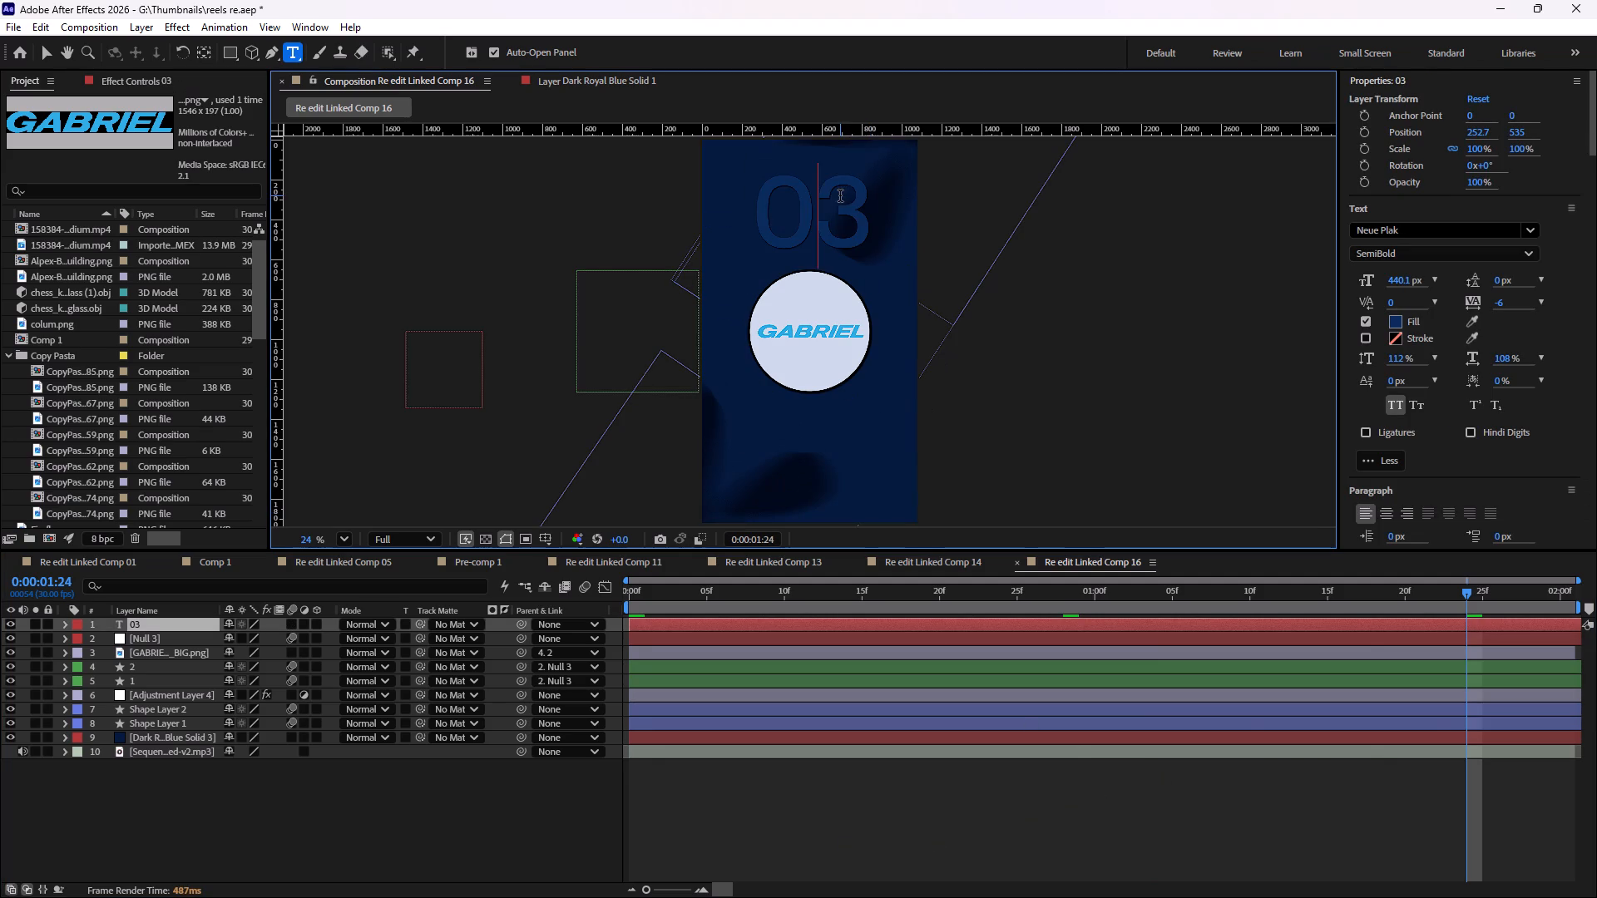
{"action": "left_click_drag", "start_coordinate": [874, 194], "coordinate": [829, 194]}
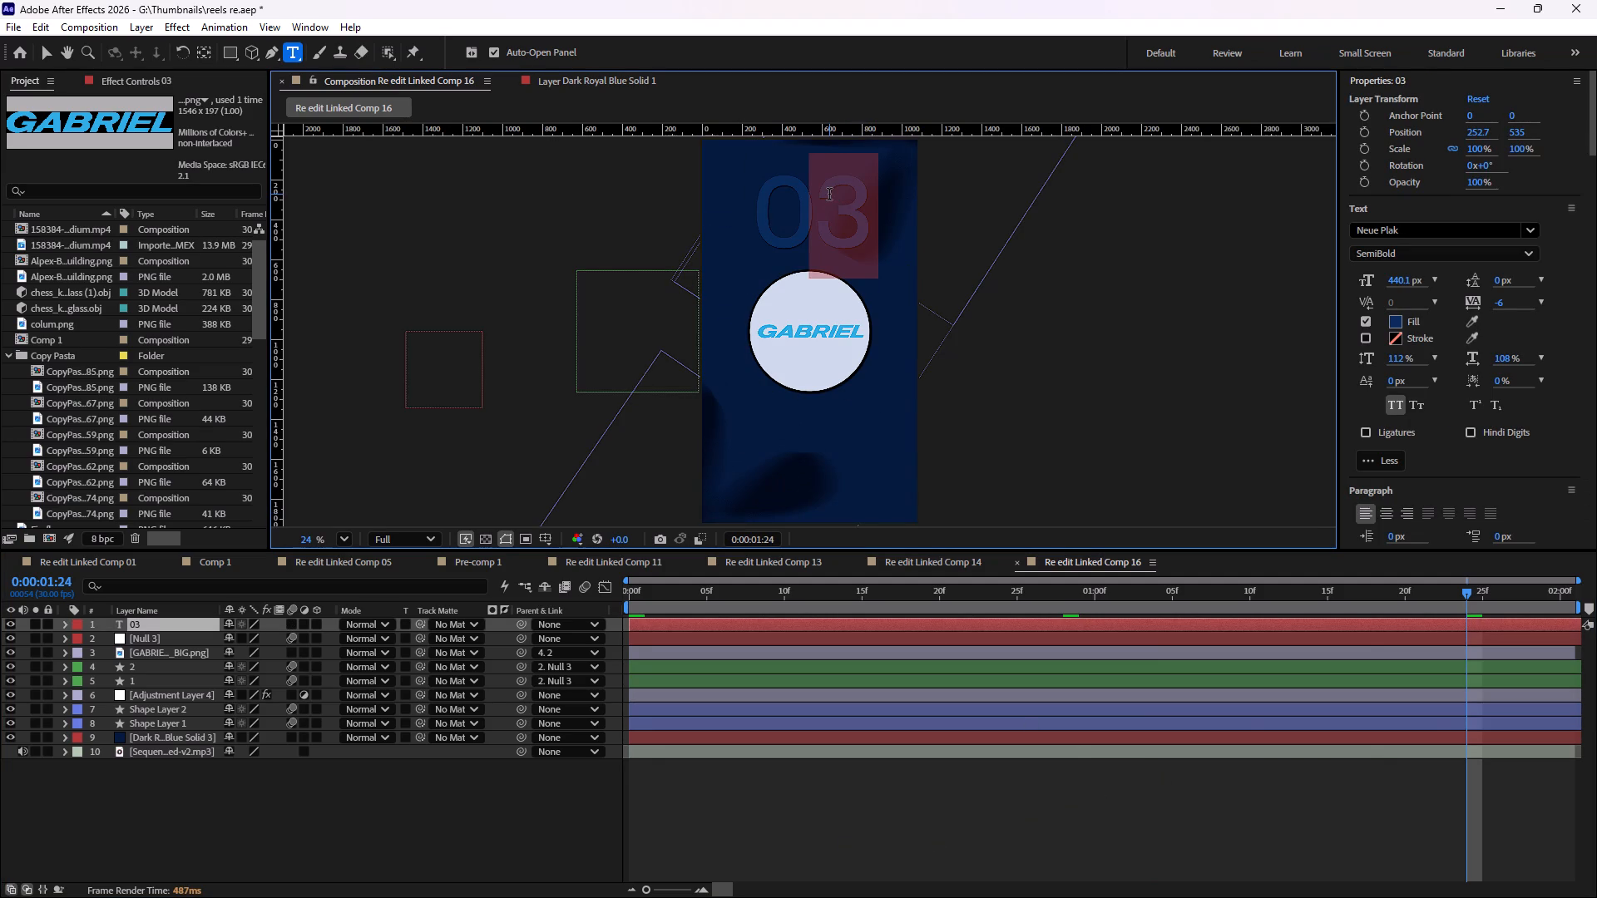
{"action": "key", "text": "BackSpace"}
{"action": "key", "text": "2"}
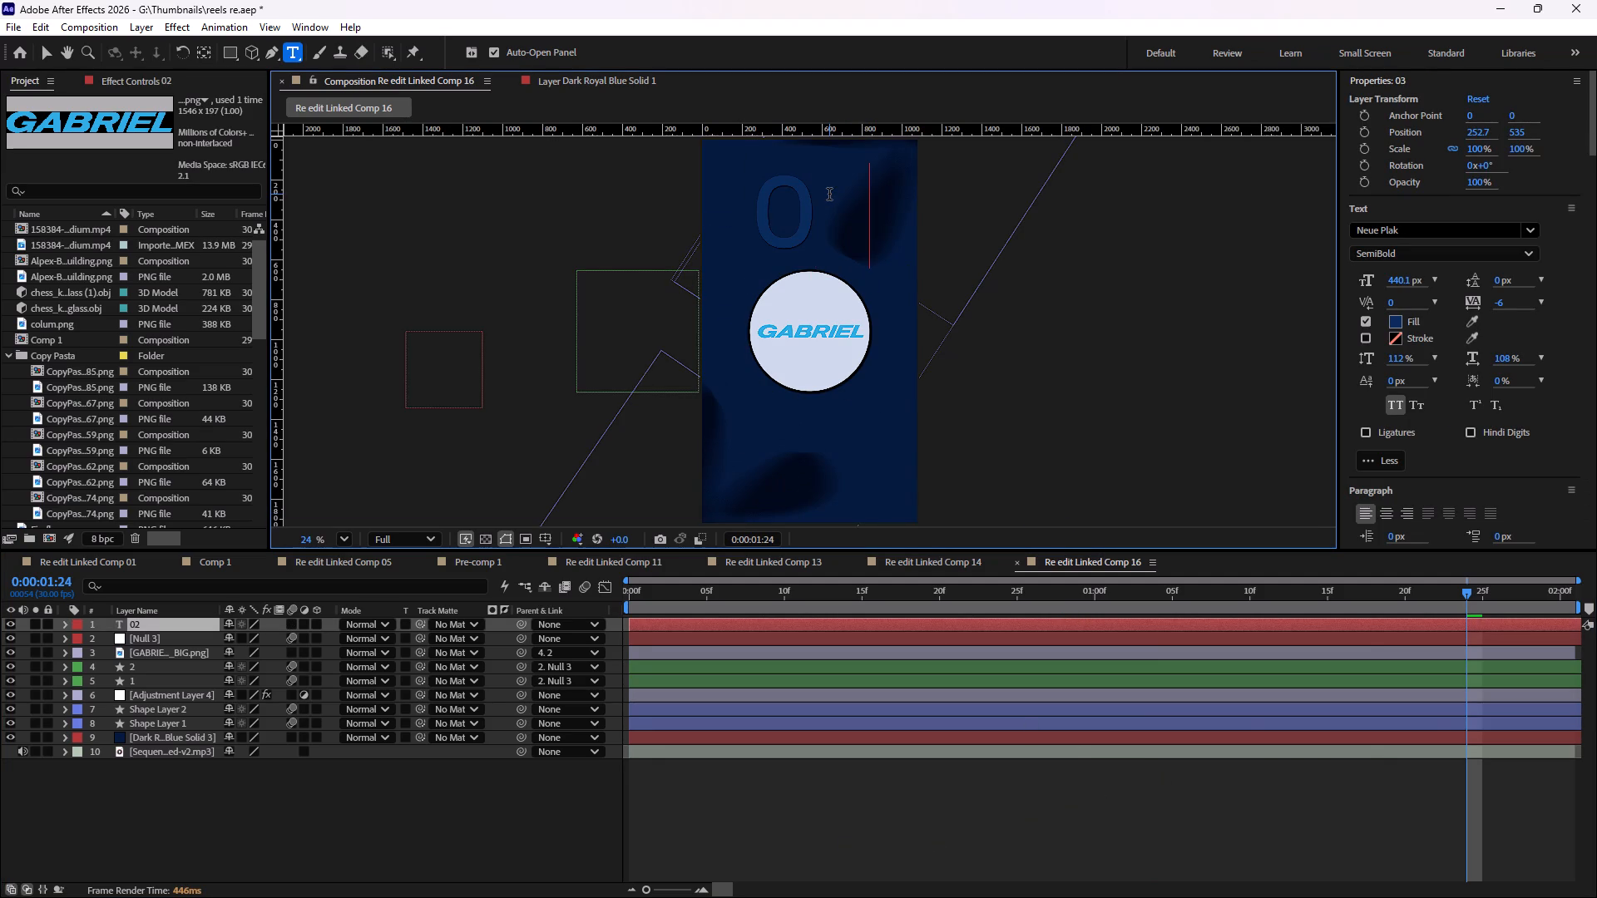
{"action": "left_click", "coordinate": [872, 801]}
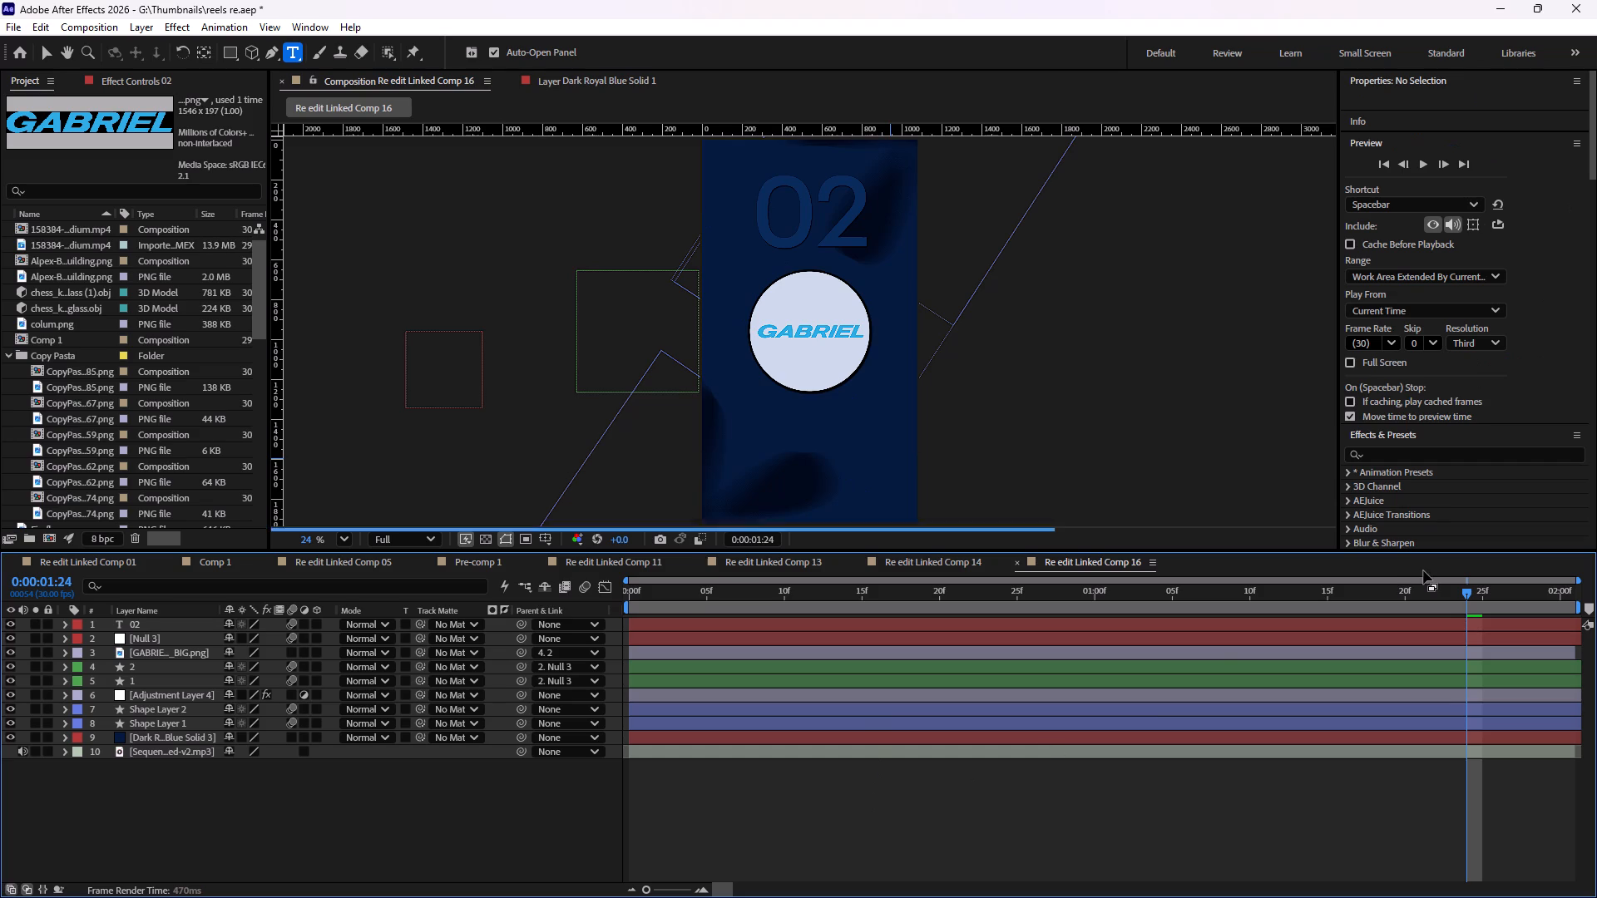
Preview Re edit Linked Comp 16 from its first frame and save the project.
{"action": "left_click_drag", "start_coordinate": [1461, 589], "coordinate": [563, 560]}
{"action": "key", "text": "space"}
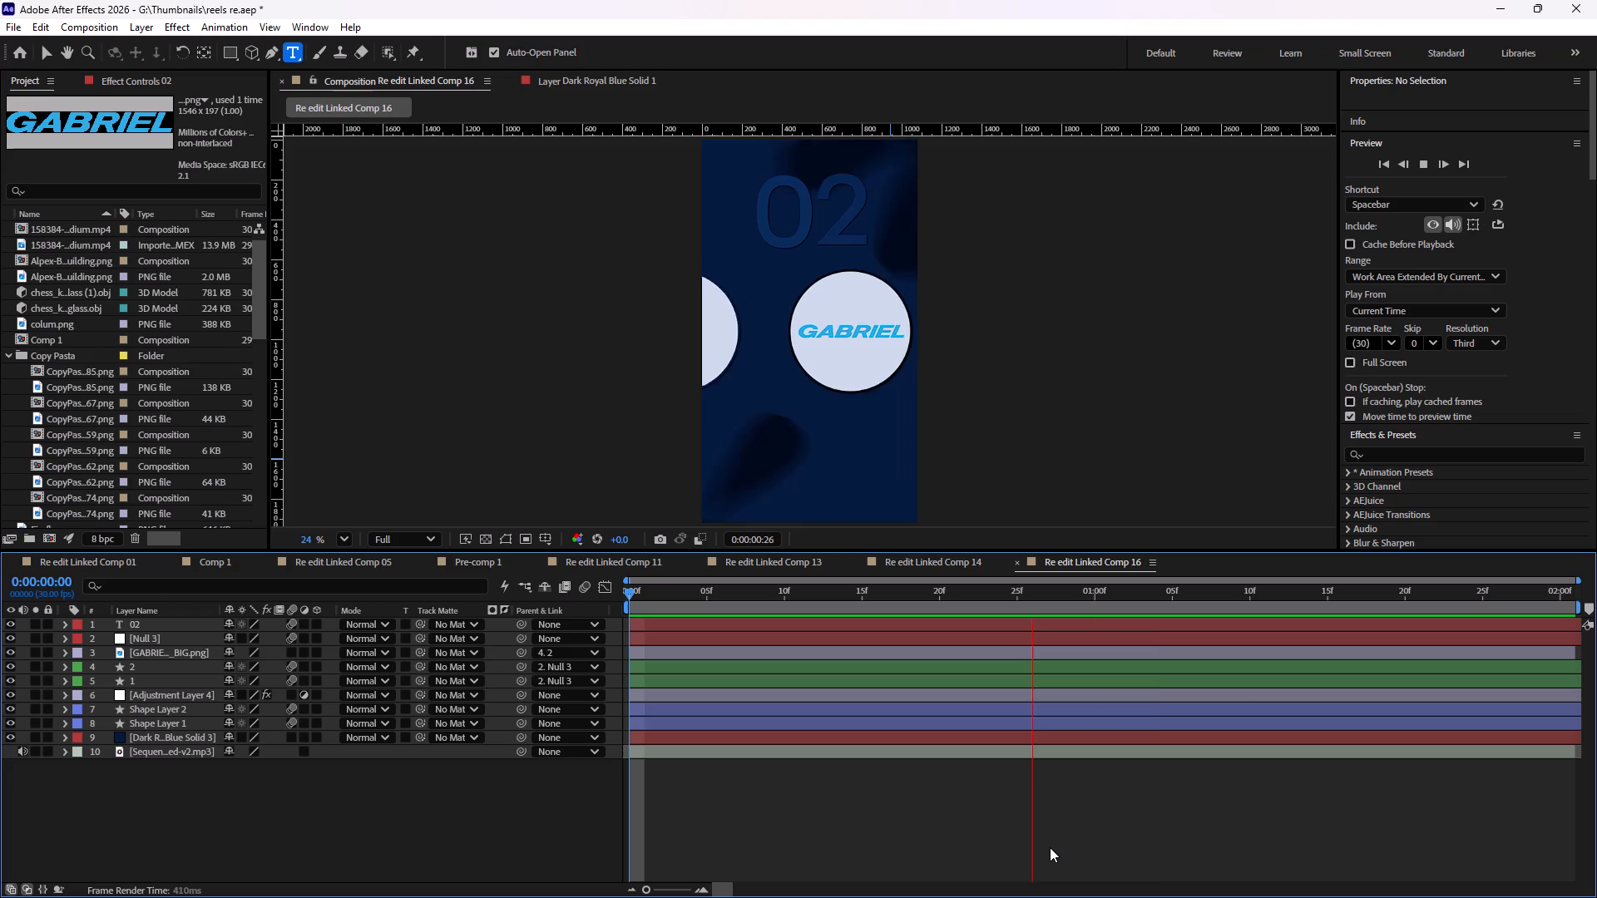
{"action": "key", "text": "ctrl+s"}
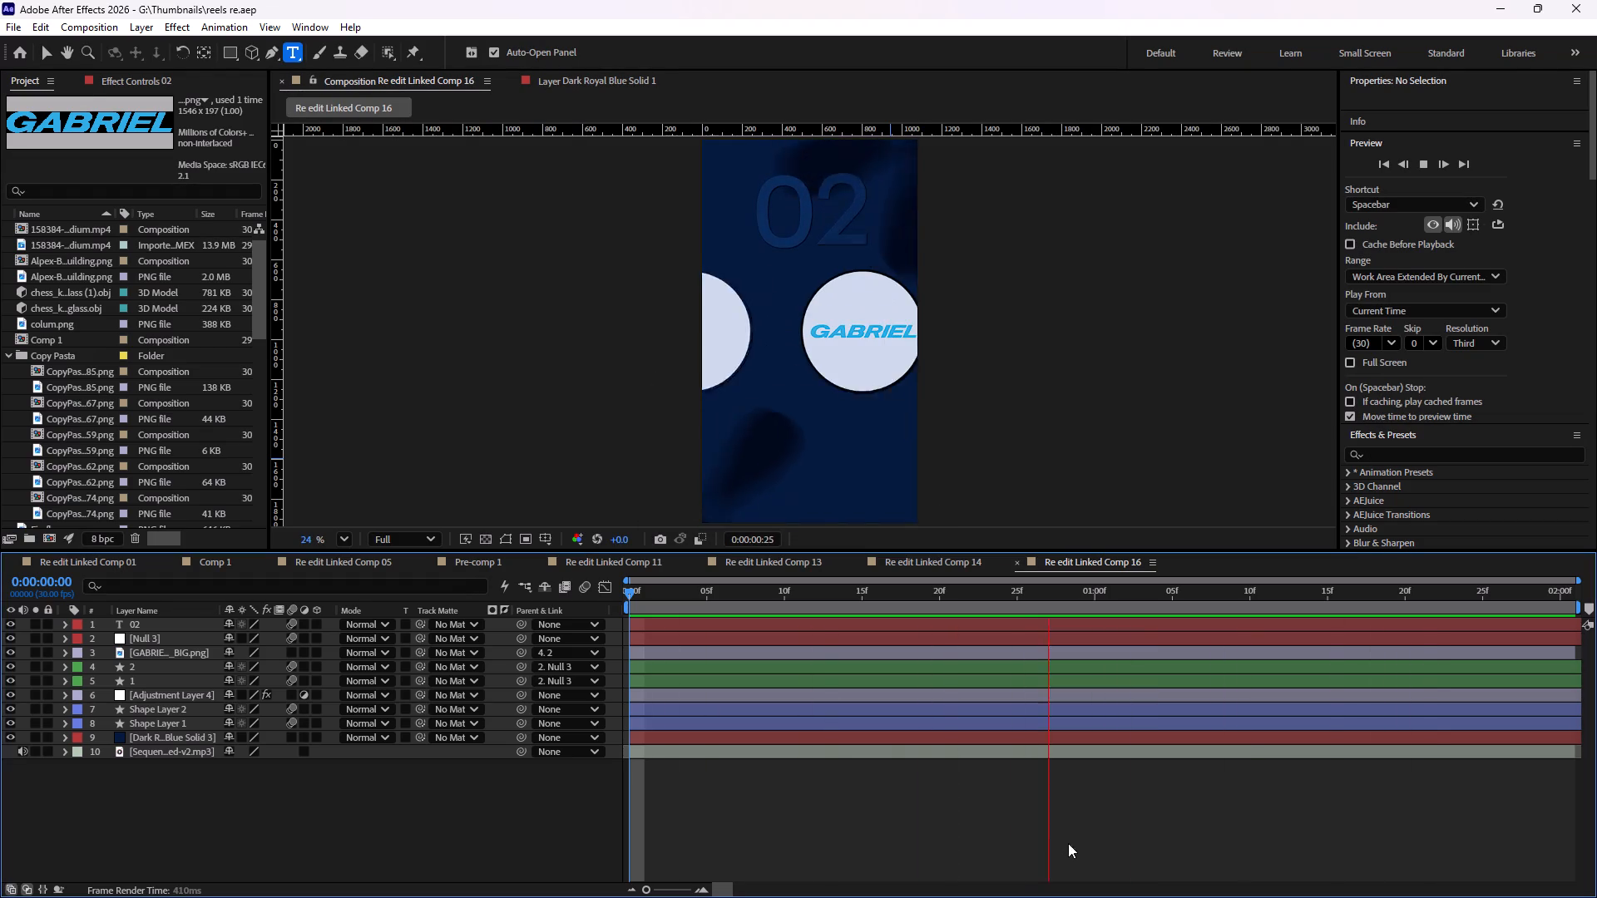
{"action": "key", "text": "space"}
Switch to Premiere and review Sequence 03 around the Re edit Linked Comp 16 clip and the factory footage following it.
{"action": "left_click", "coordinate": [864, 874]}
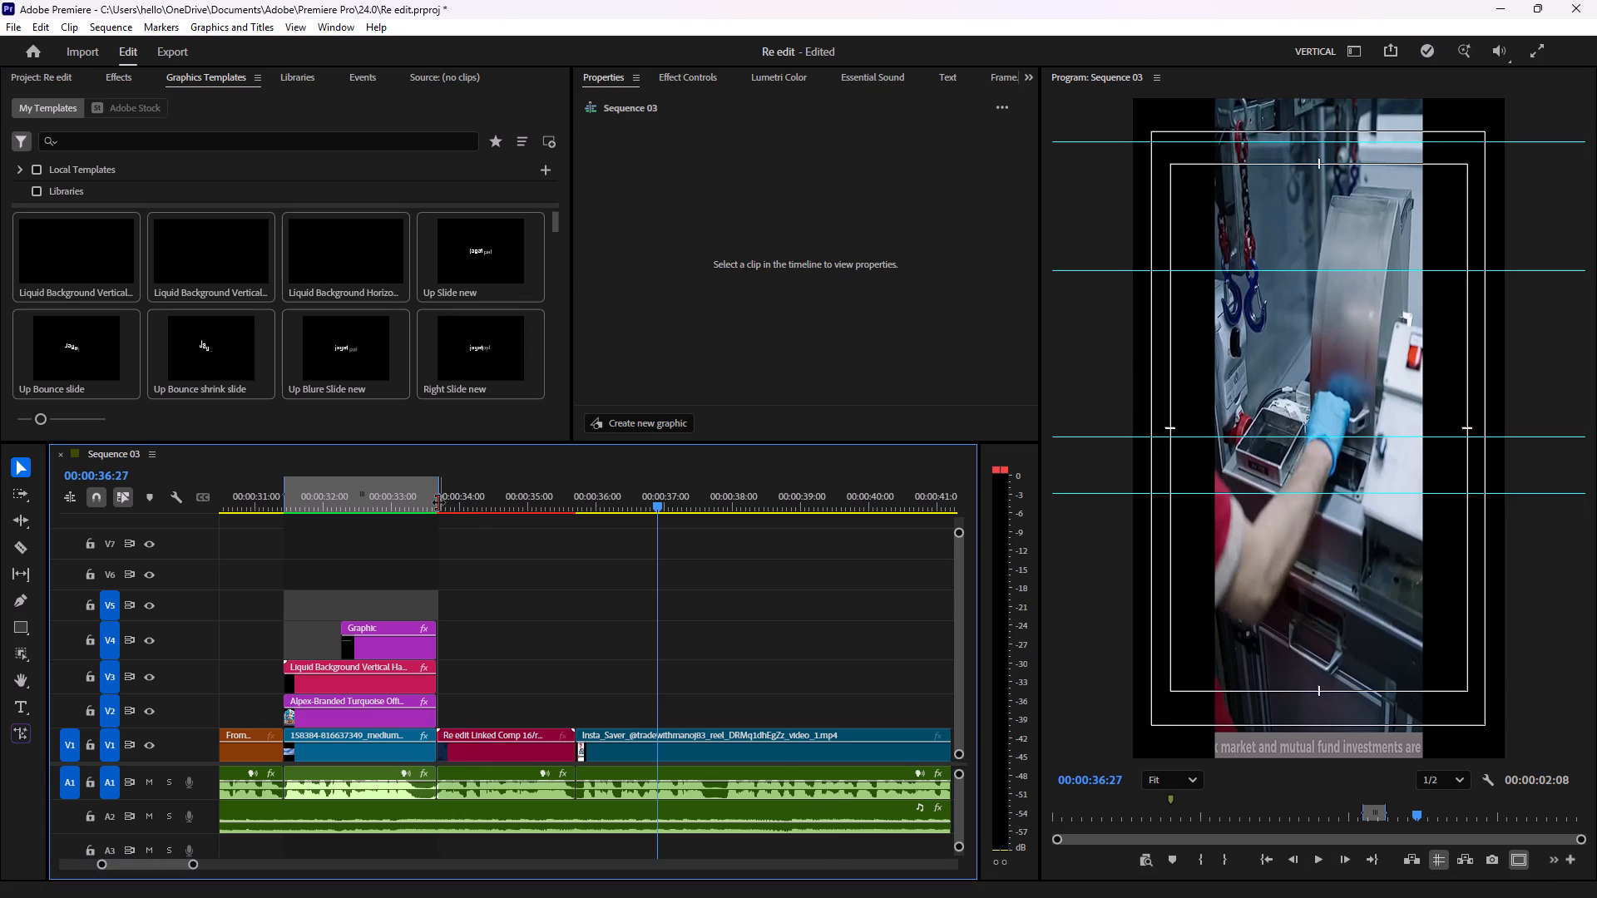
{"action": "left_click", "coordinate": [438, 502]}
{"action": "left_click", "coordinate": [387, 489]}
{"action": "key", "text": "space"}
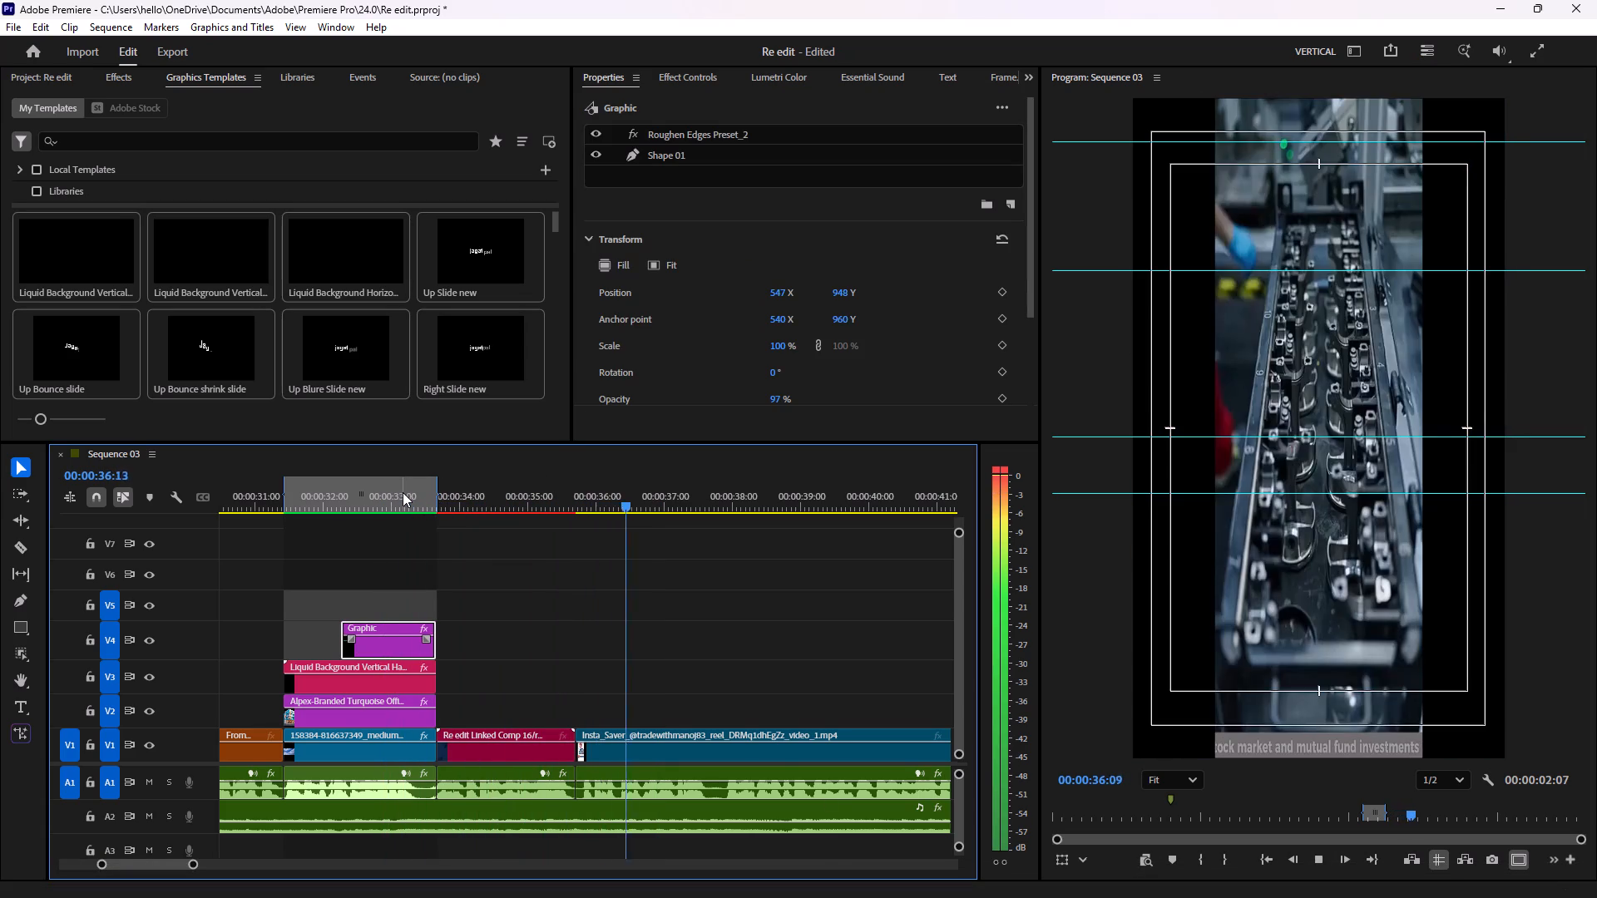
{"action": "key", "text": "space"}
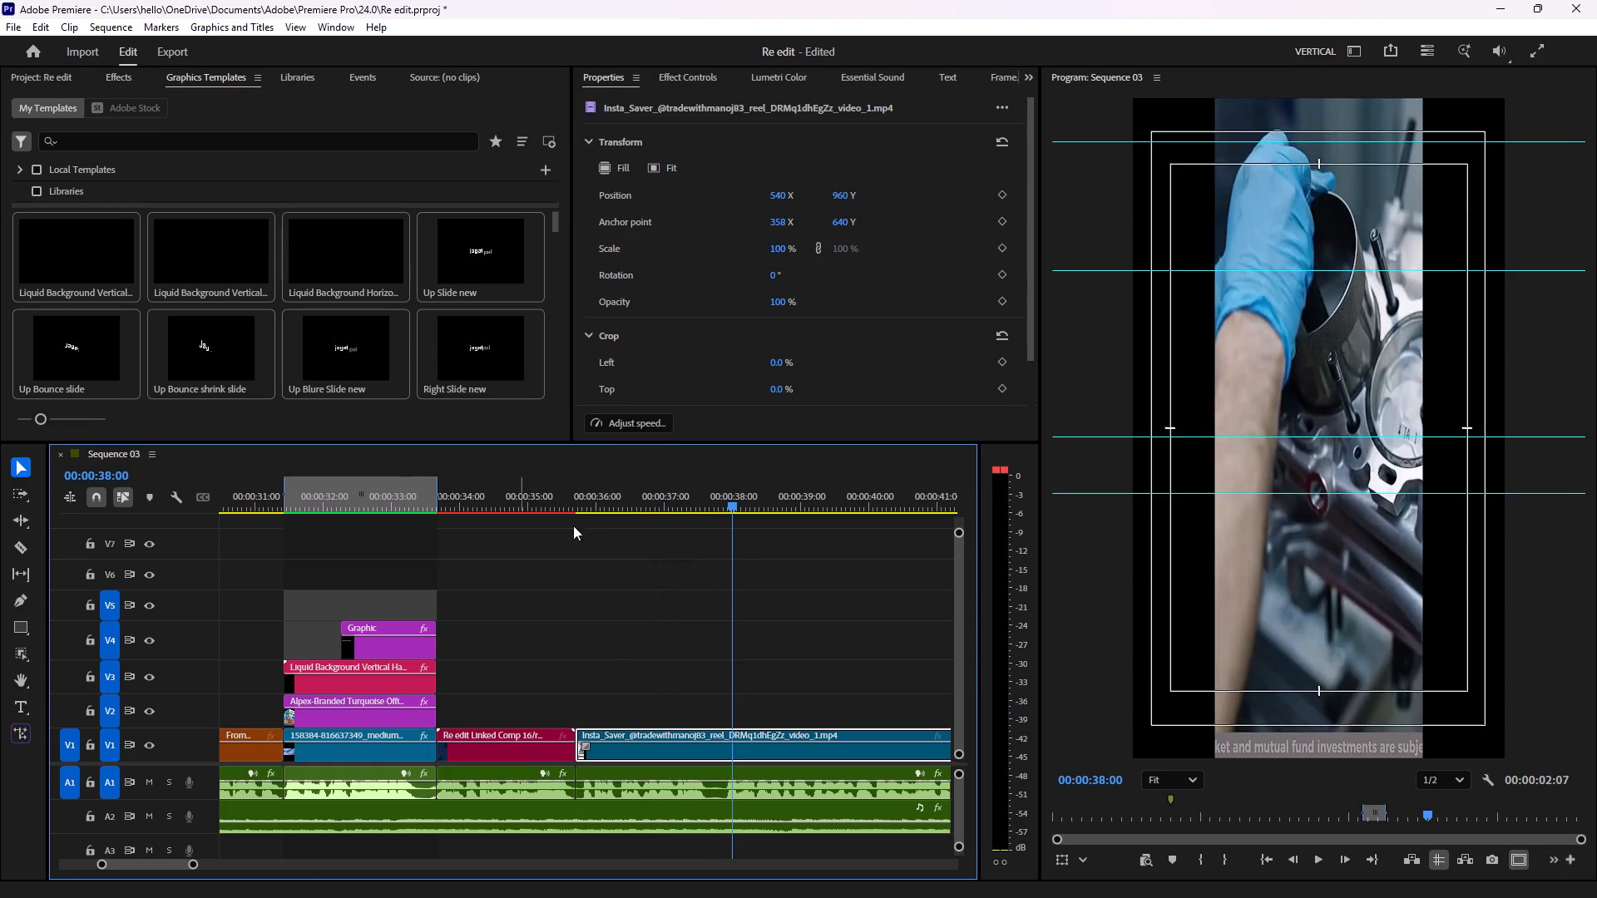
{"action": "left_click_drag", "start_coordinate": [733, 511], "coordinate": [585, 512]}
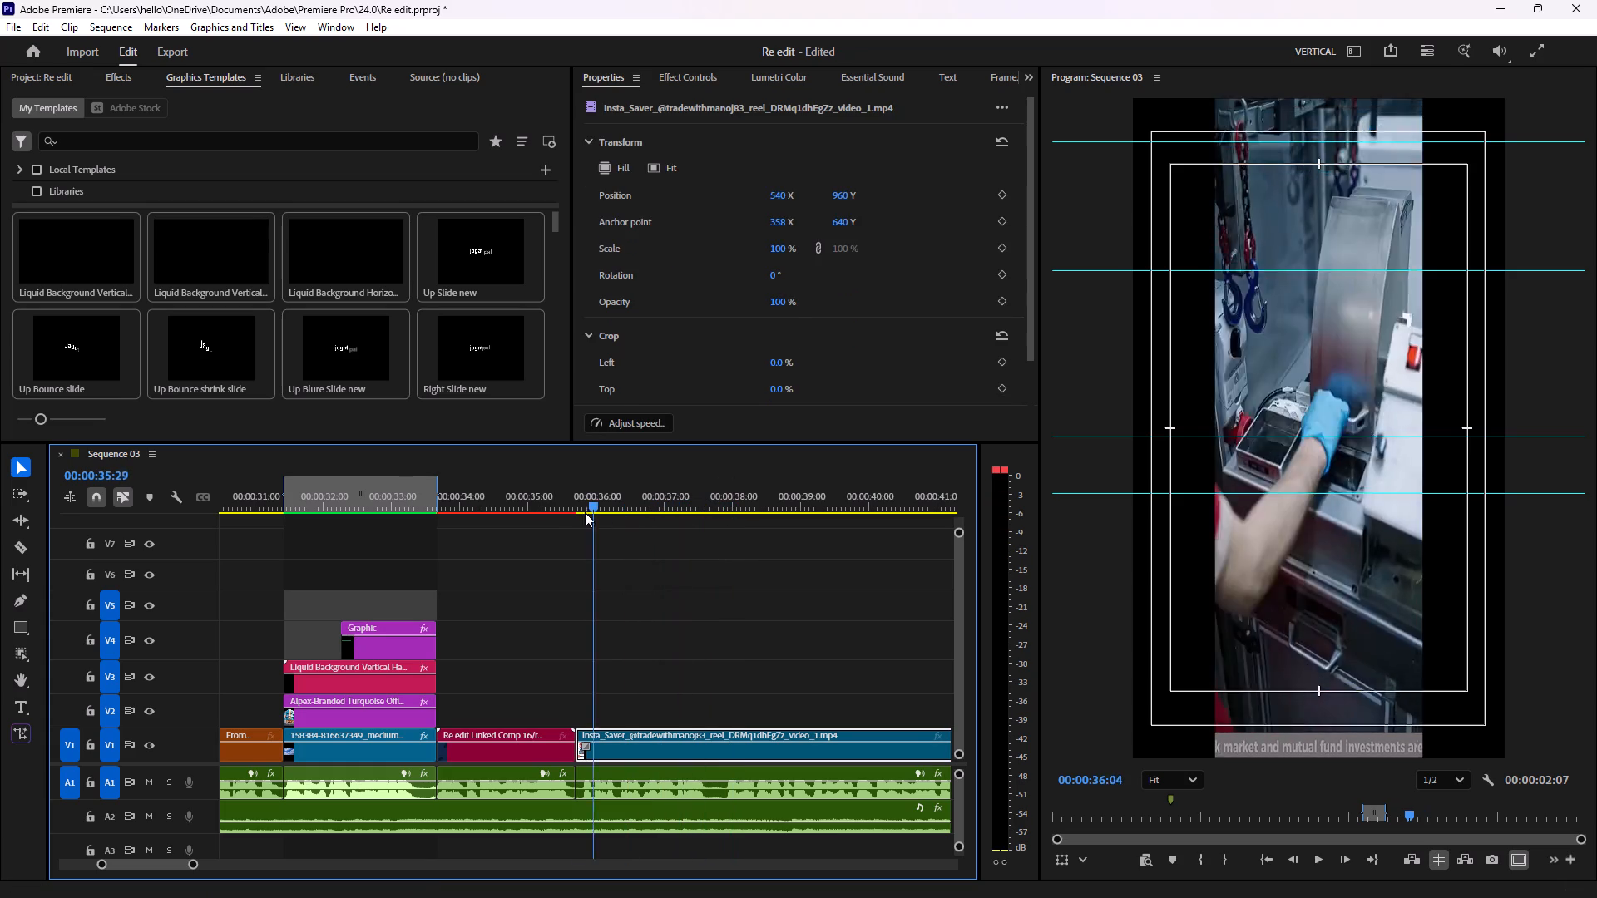
{"action": "left_click_drag", "start_coordinate": [585, 512], "coordinate": [546, 512]}
{"action": "key", "text": "space"}
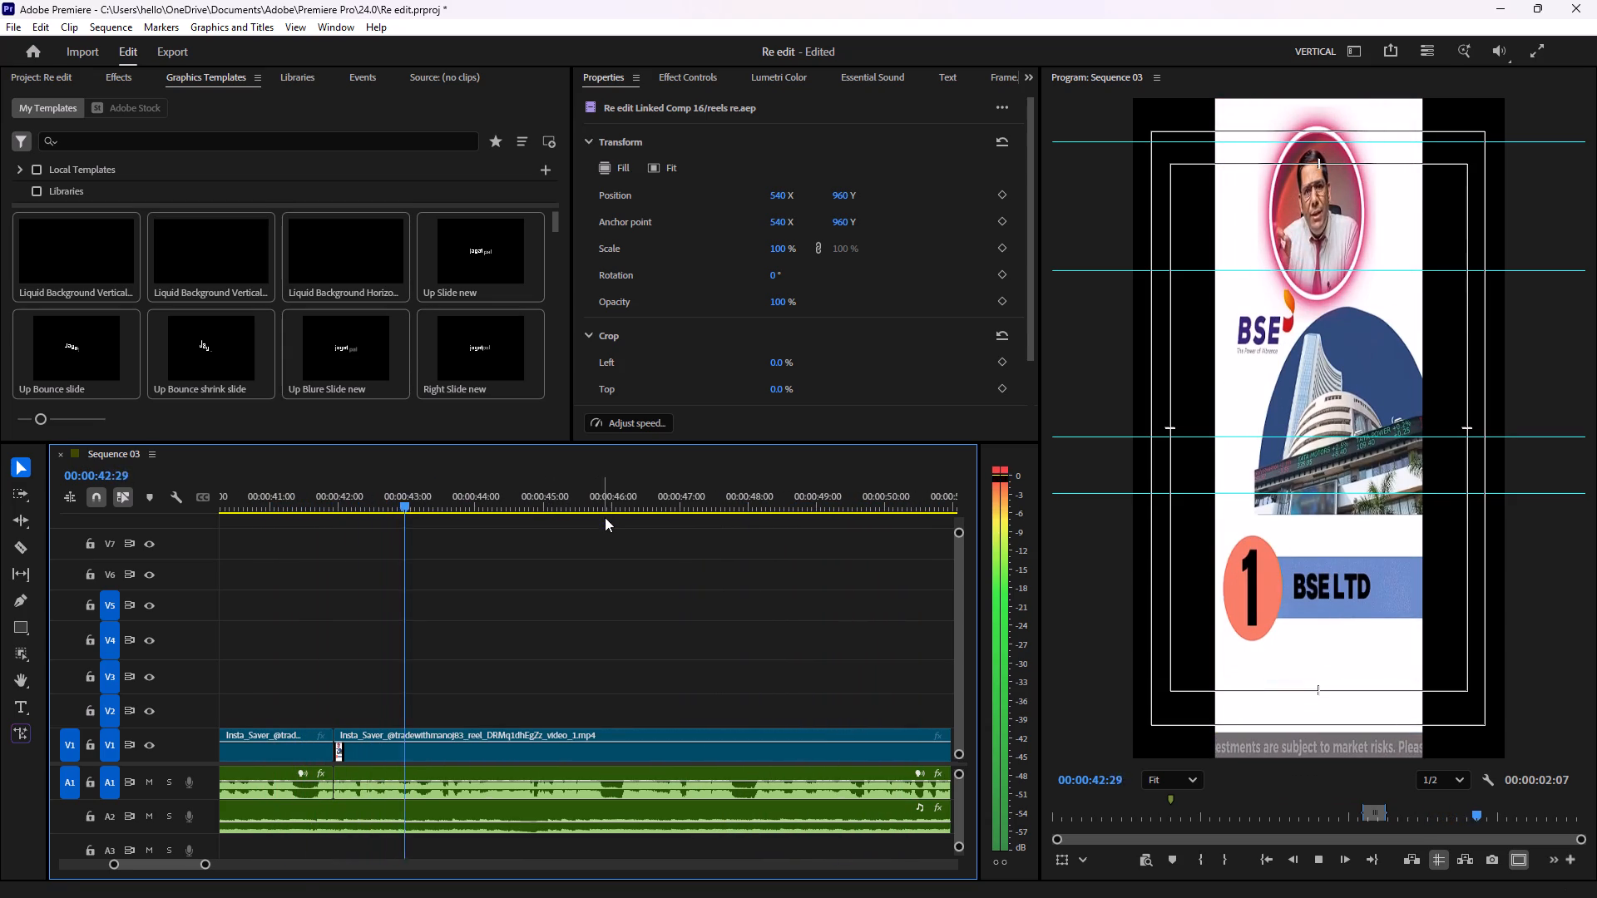
{"action": "key", "text": "space"}
{"action": "left_click_drag", "start_coordinate": [430, 505], "coordinate": [222, 517]}
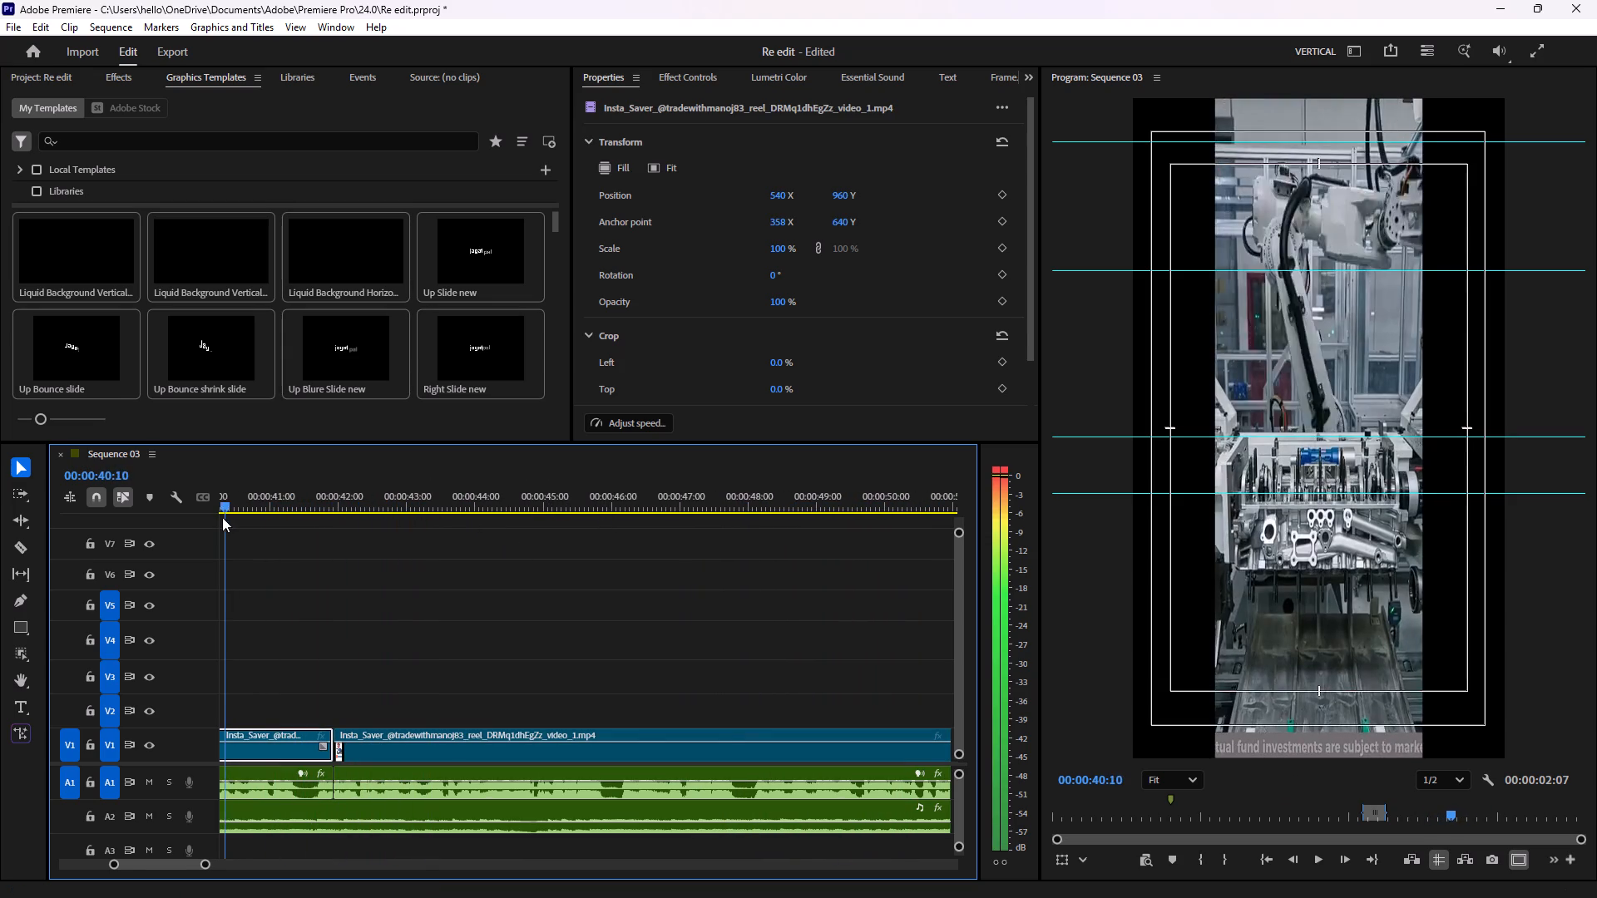
{"action": "left_click_drag", "start_coordinate": [222, 517], "coordinate": [447, 559]}
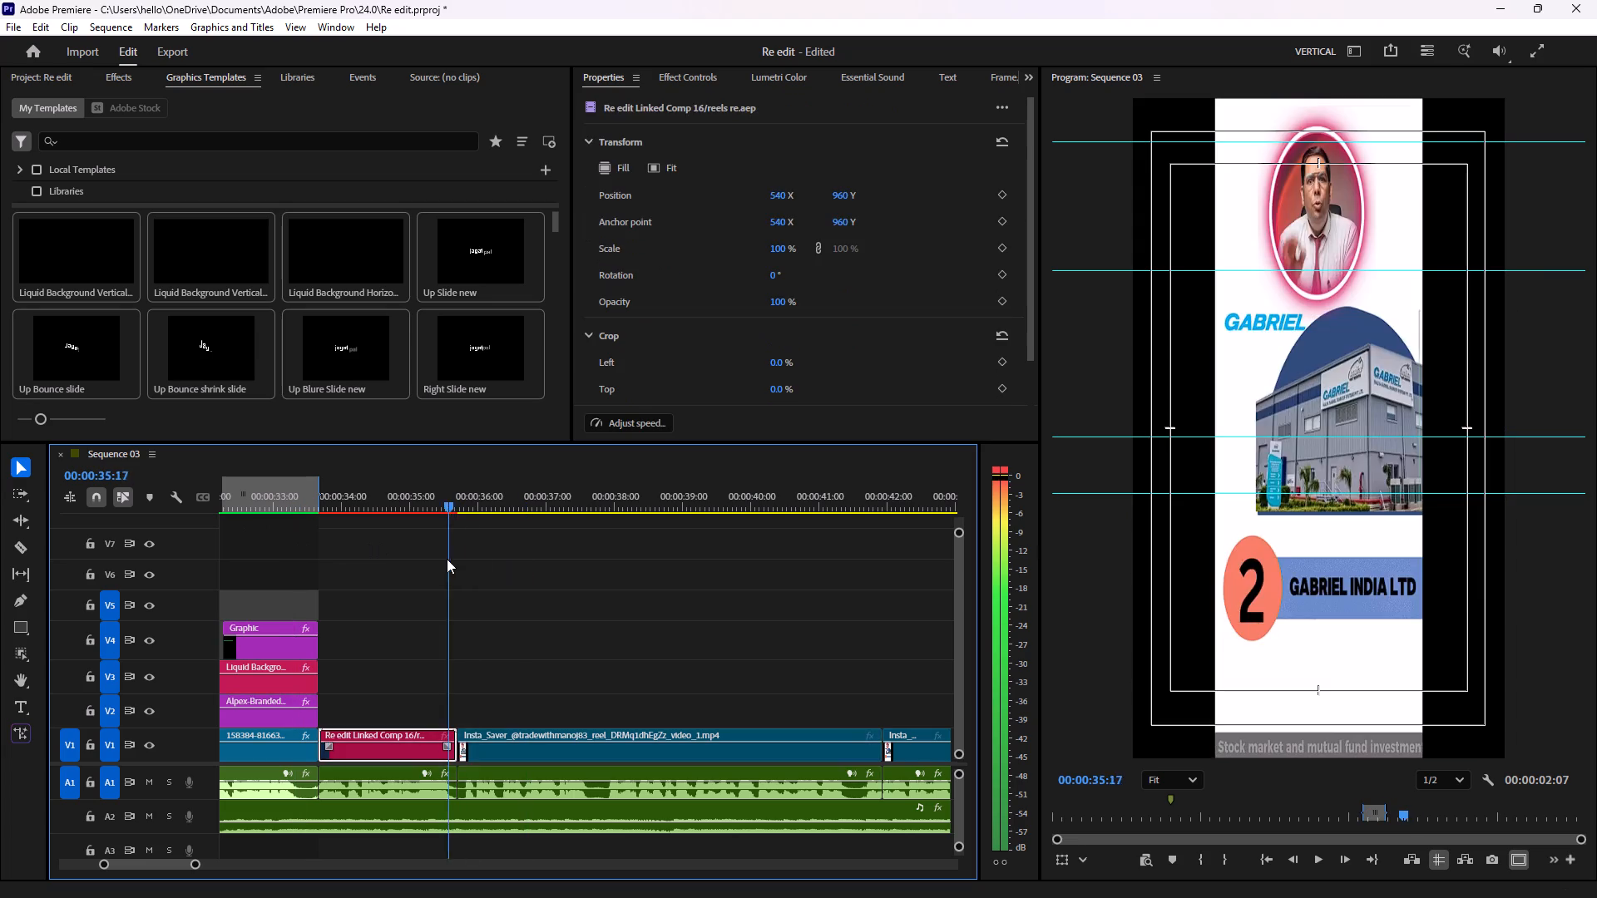
{"action": "left_click_drag", "start_coordinate": [447, 559], "coordinate": [492, 568]}
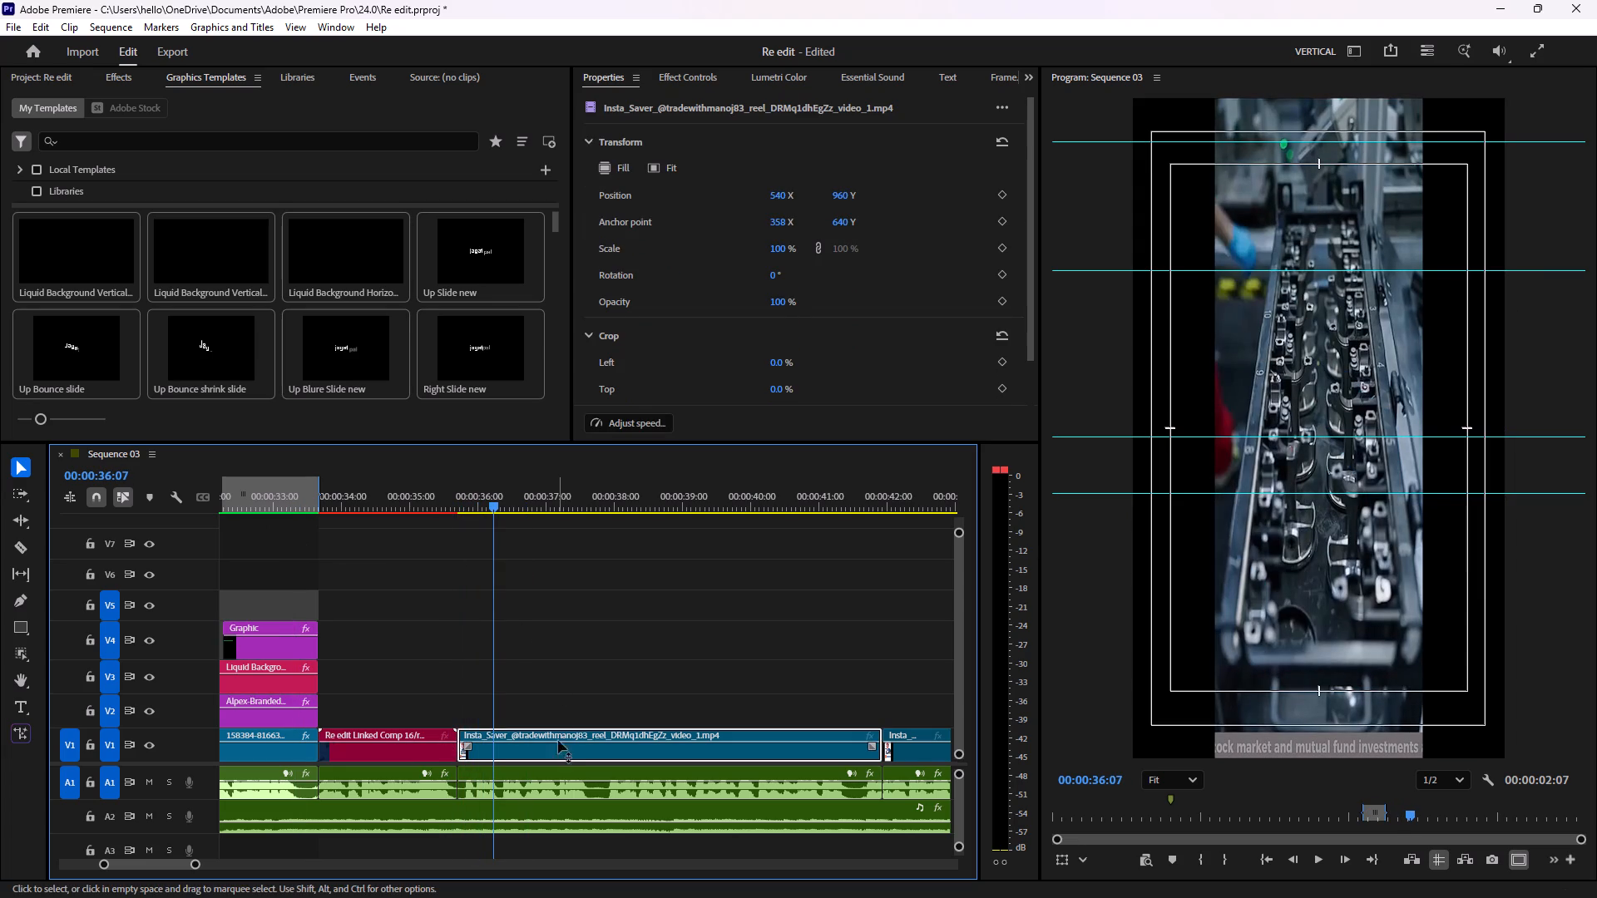
Scale the factory footage clip following Re edit Linked Comp 16 to 184% so it fills the vertical frame.
{"action": "left_click", "coordinate": [559, 746]}
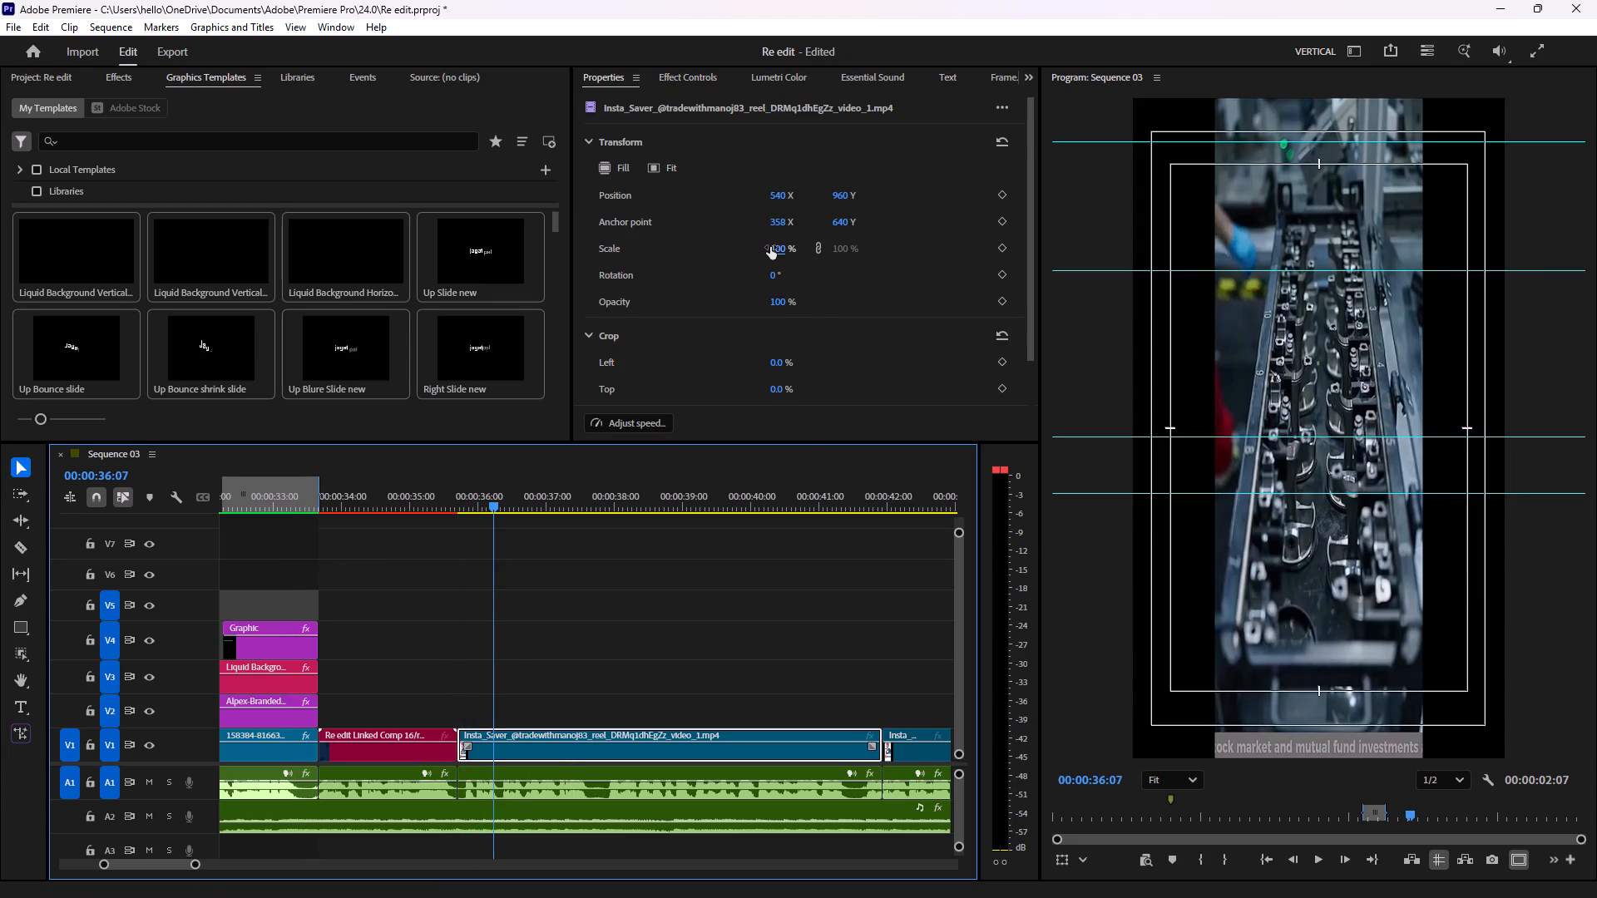
{"action": "left_click_drag", "start_coordinate": [770, 247], "coordinate": [848, 252]}
Trim the end of the factory footage clip back to 00:00:41:25, cutting off the BSE frames.
{"action": "key", "text": "space"}
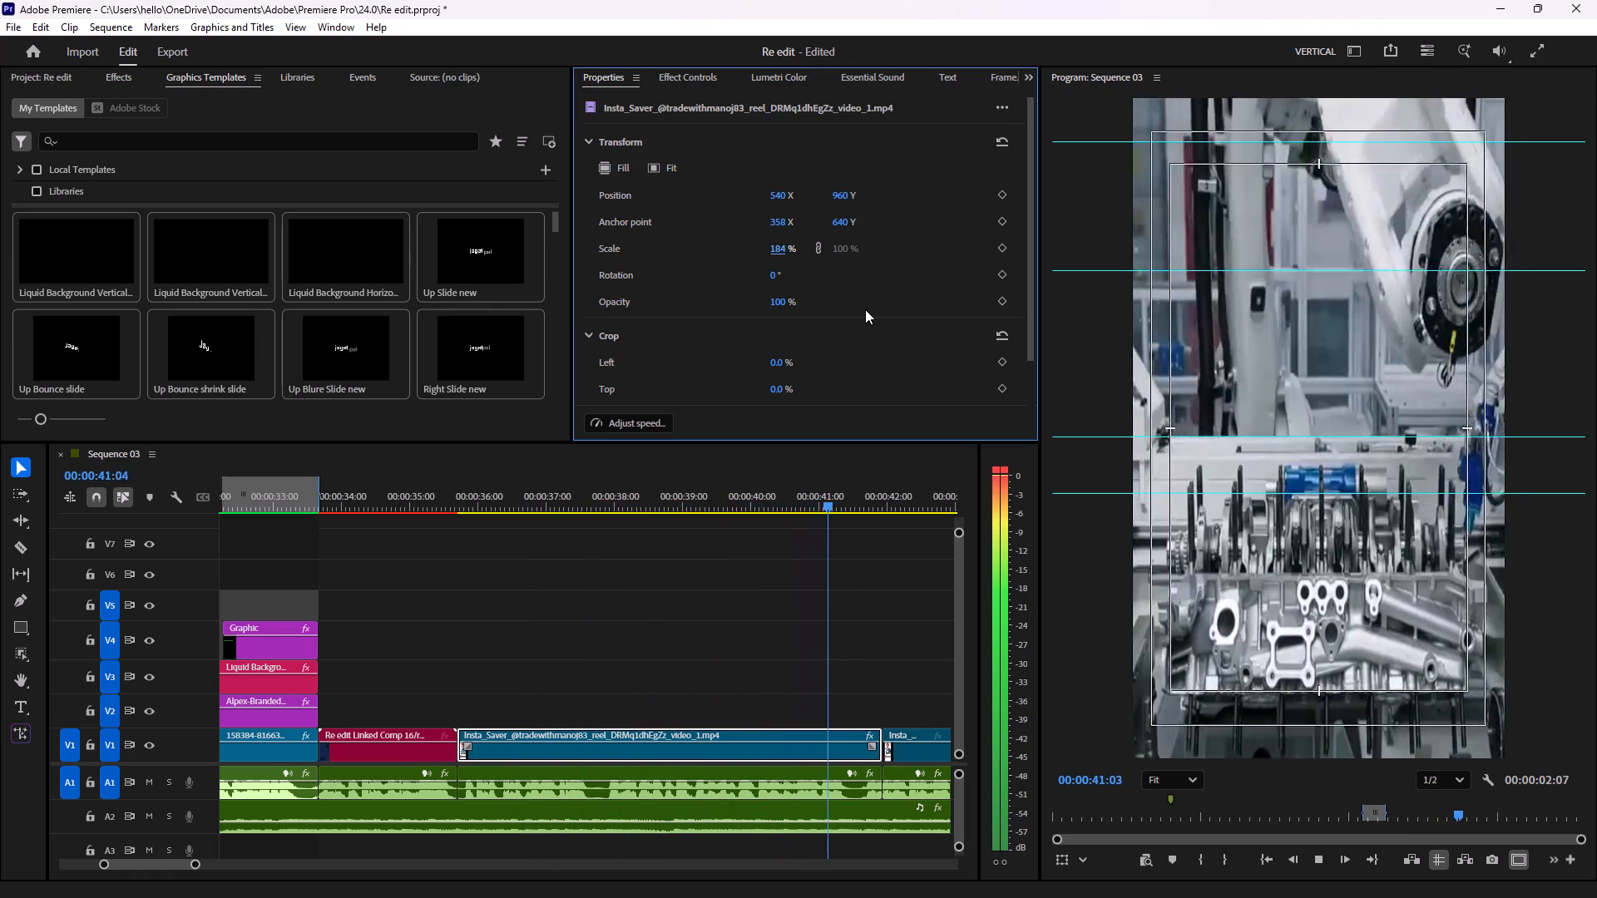
{"action": "key", "text": "space"}
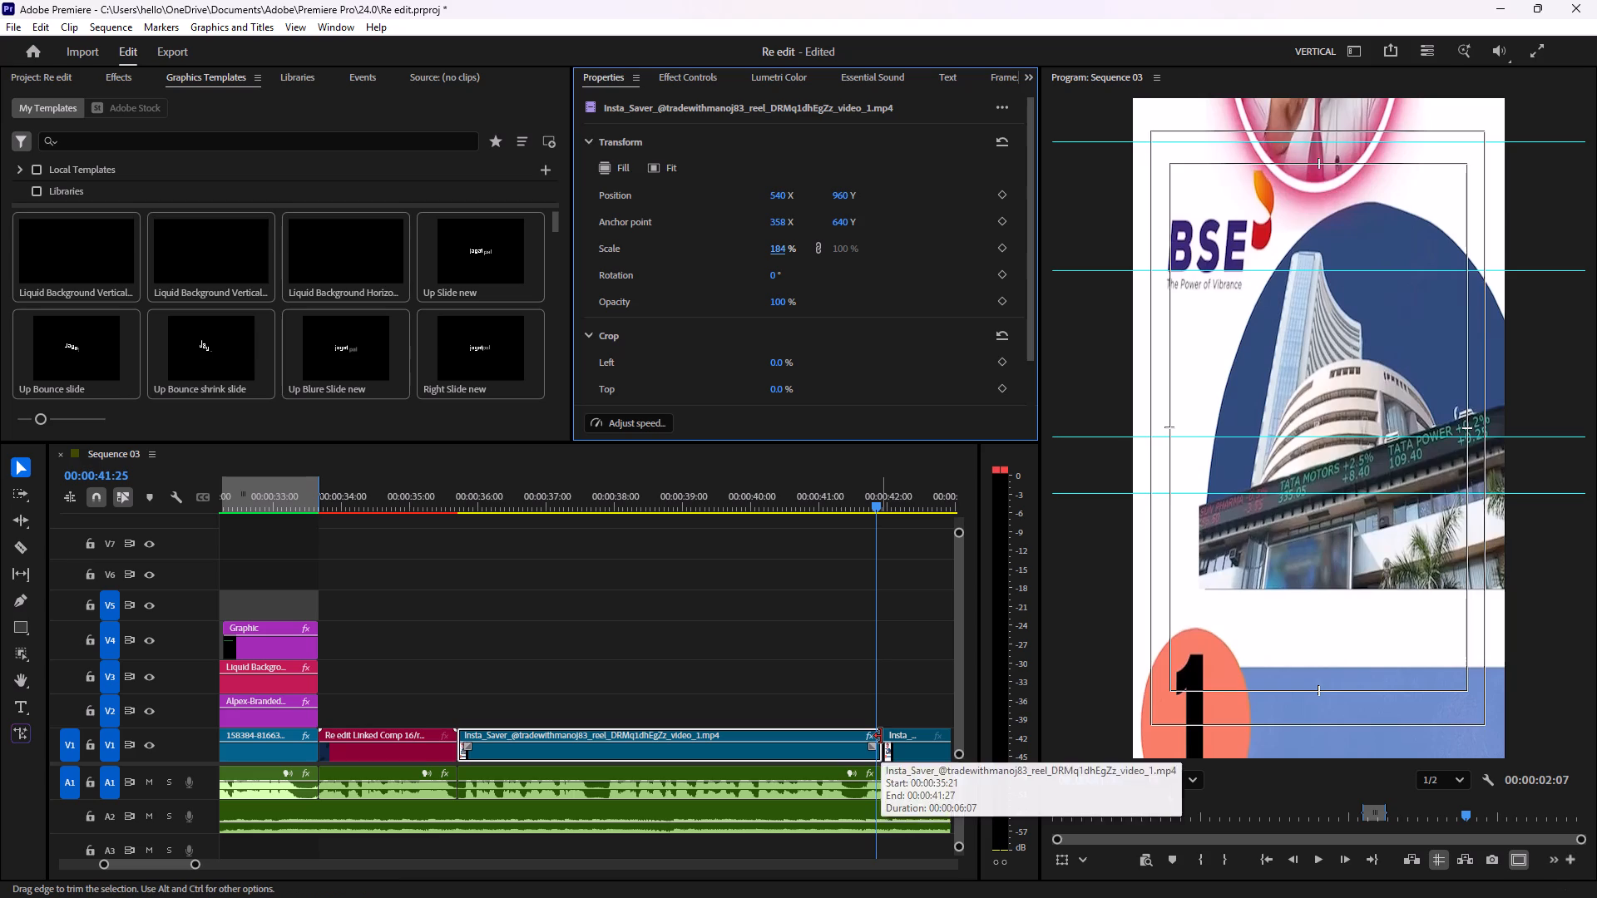
{"action": "left_click_drag", "start_coordinate": [881, 736], "coordinate": [872, 738]}
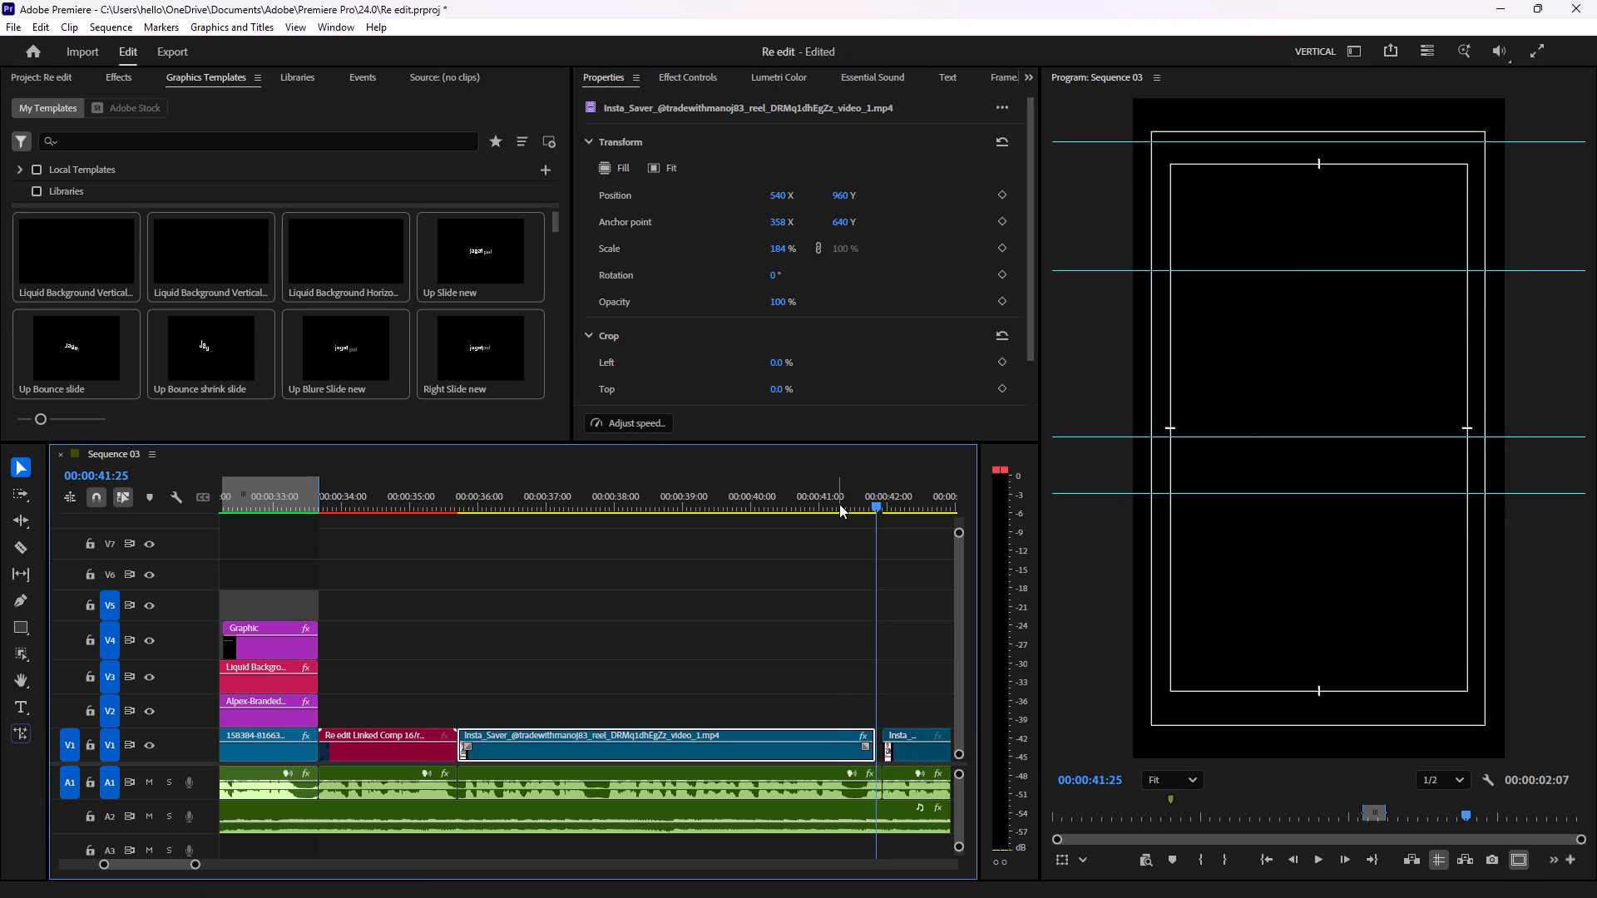
Play Sequence 03 past the trimmed end and again across the join between Re edit Linked Comp 16 and the factory footage.
{"action": "left_click", "coordinate": [839, 504]}
{"action": "key", "text": "space"}
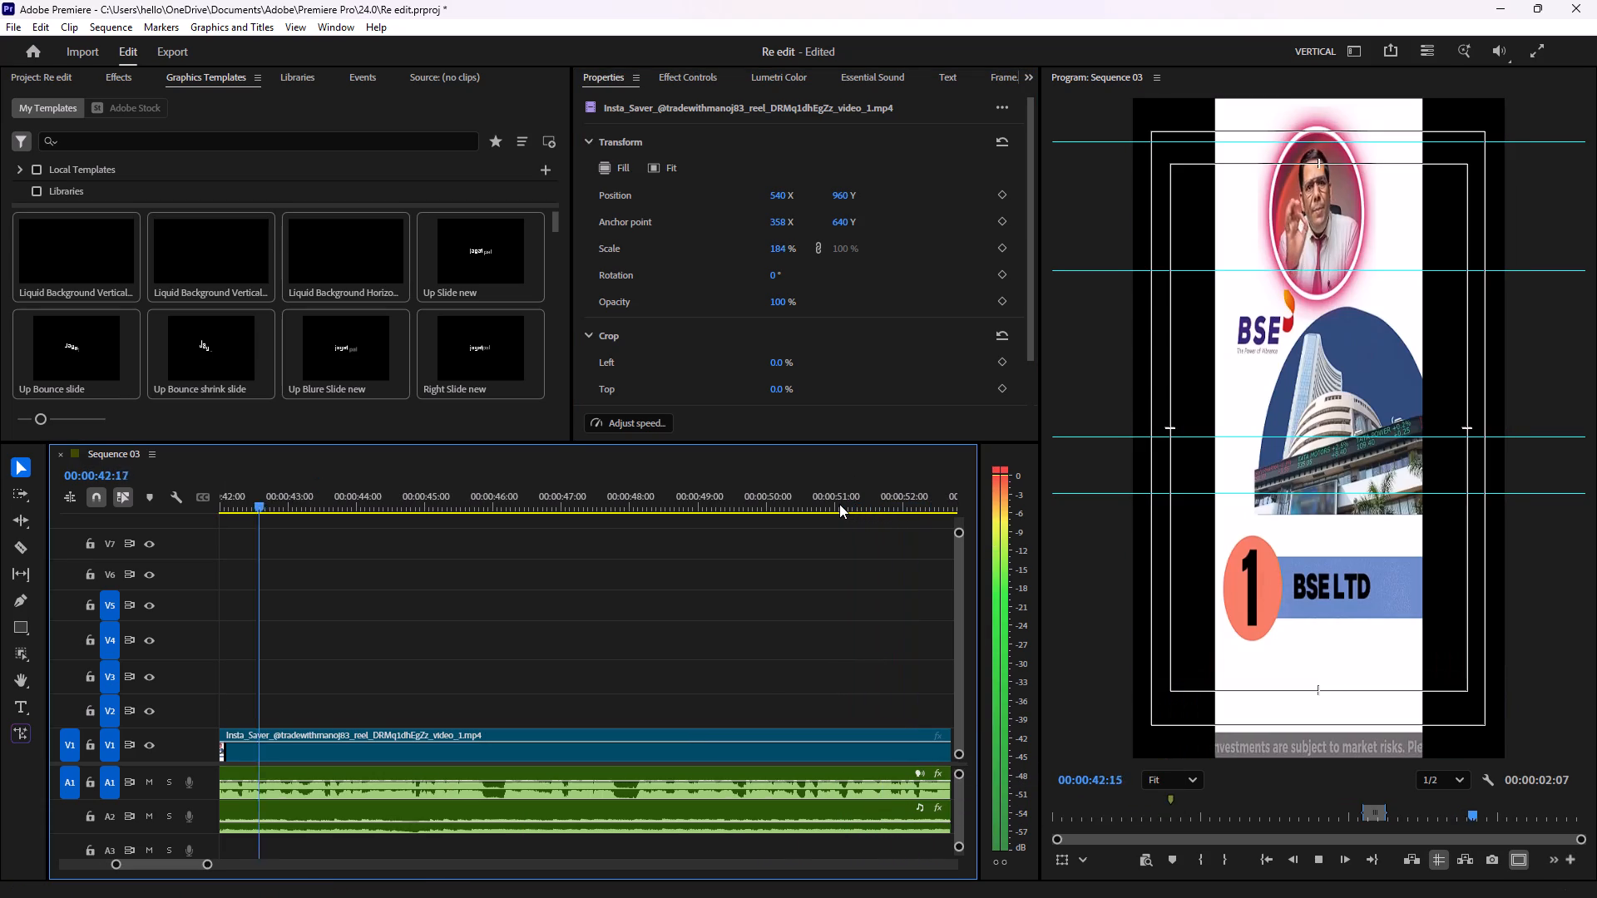
{"action": "key", "text": "space"}
{"action": "left_click_drag", "start_coordinate": [309, 504], "coordinate": [198, 507]}
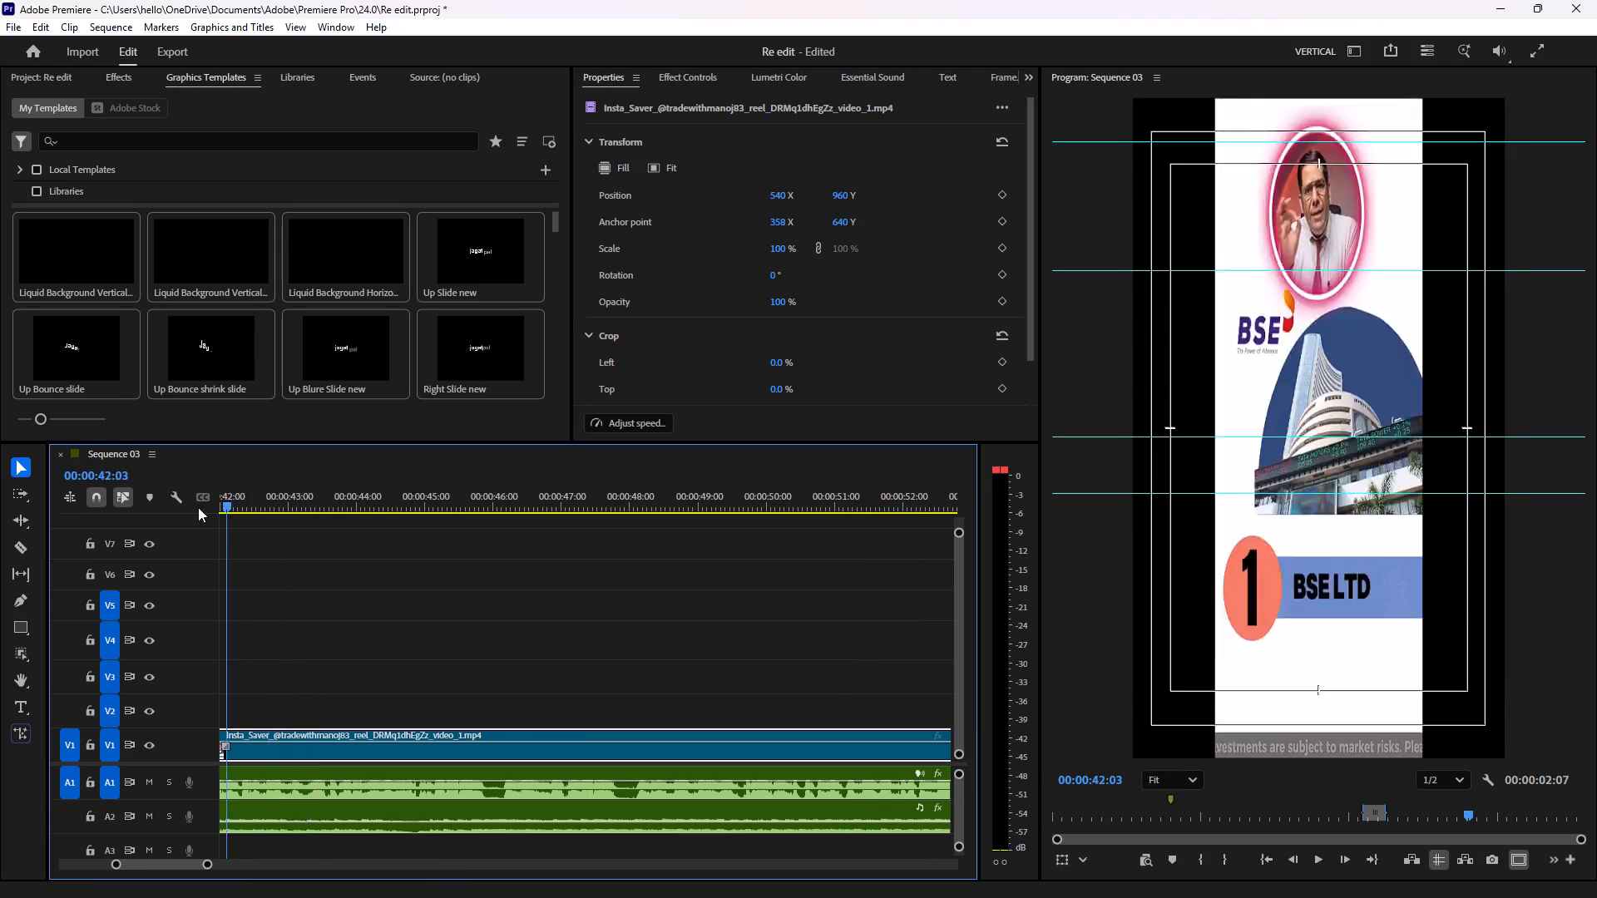
{"action": "left_click_drag", "start_coordinate": [198, 507], "coordinate": [308, 521]}
{"action": "key", "text": "space"}
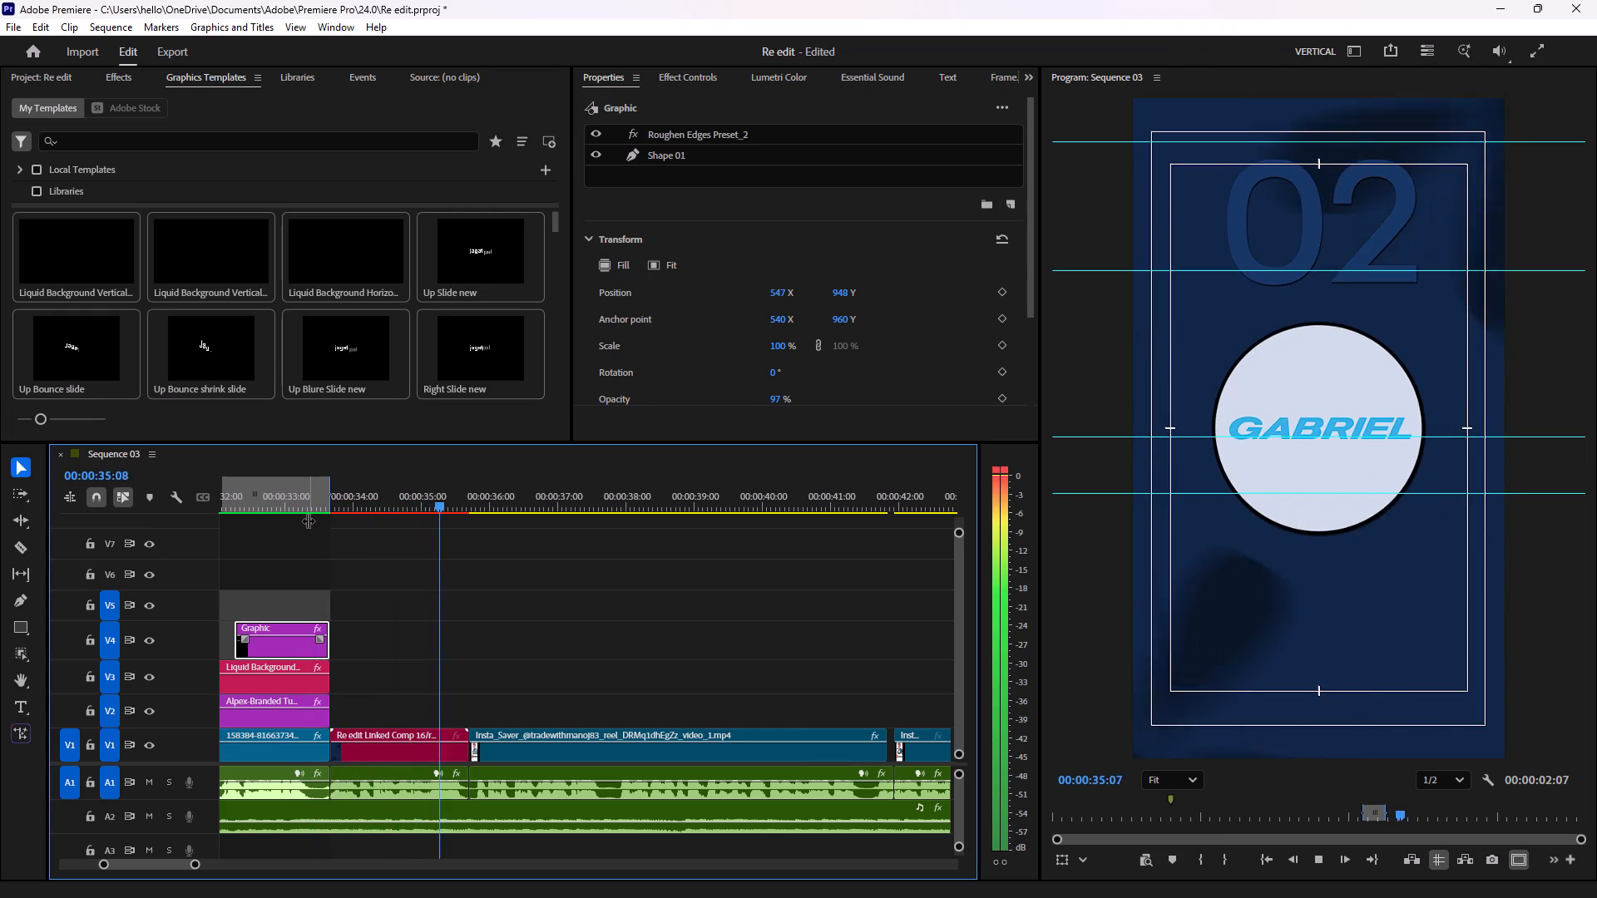
{"action": "key", "text": "space"}
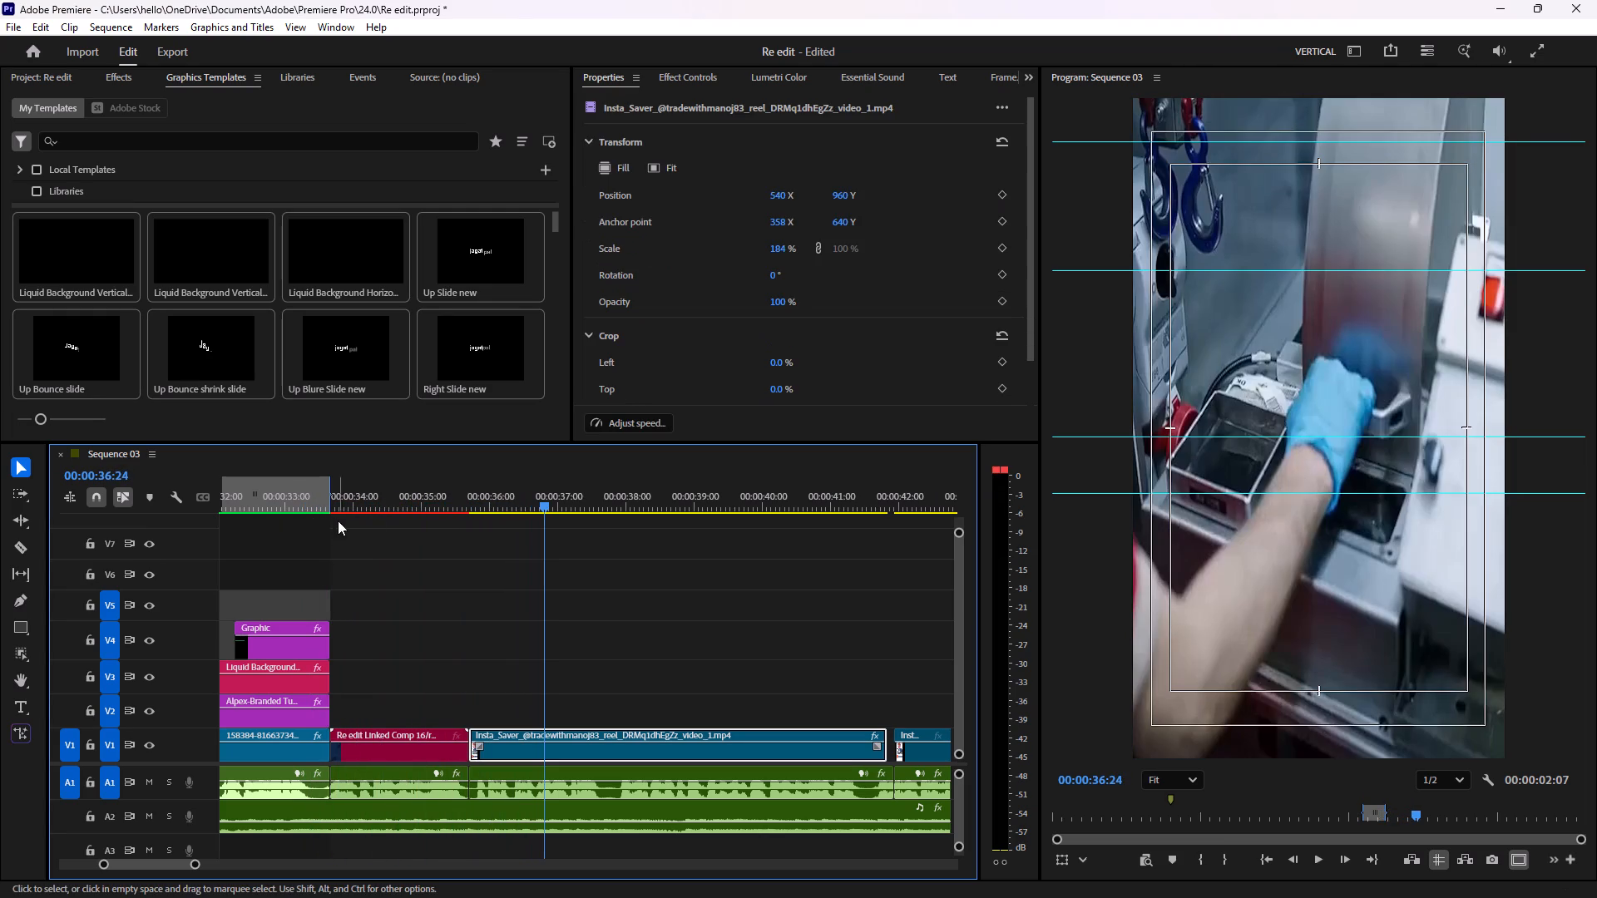
Trim Gabriel building frames off the start of the factory footage and move the clip back against Re edit Linked Comp 16.
{"action": "left_click", "coordinate": [438, 507]}
{"action": "key", "text": "space"}
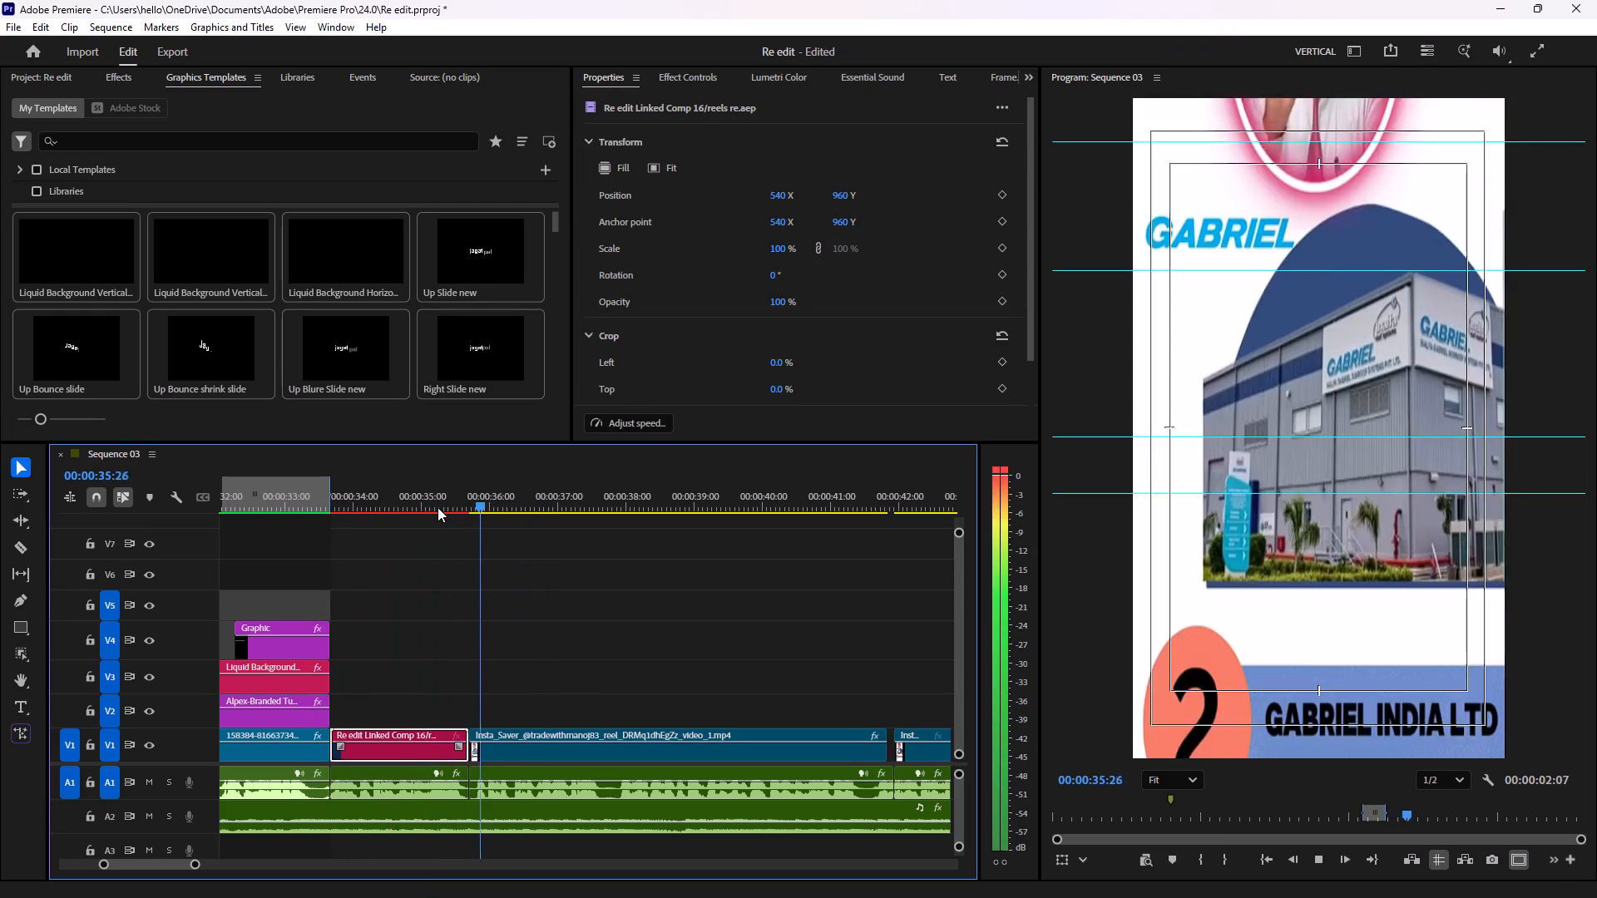
{"action": "key", "text": "space"}
{"action": "left_click_drag", "start_coordinate": [471, 735], "coordinate": [479, 735]}
{"action": "left_click", "coordinate": [527, 735]}
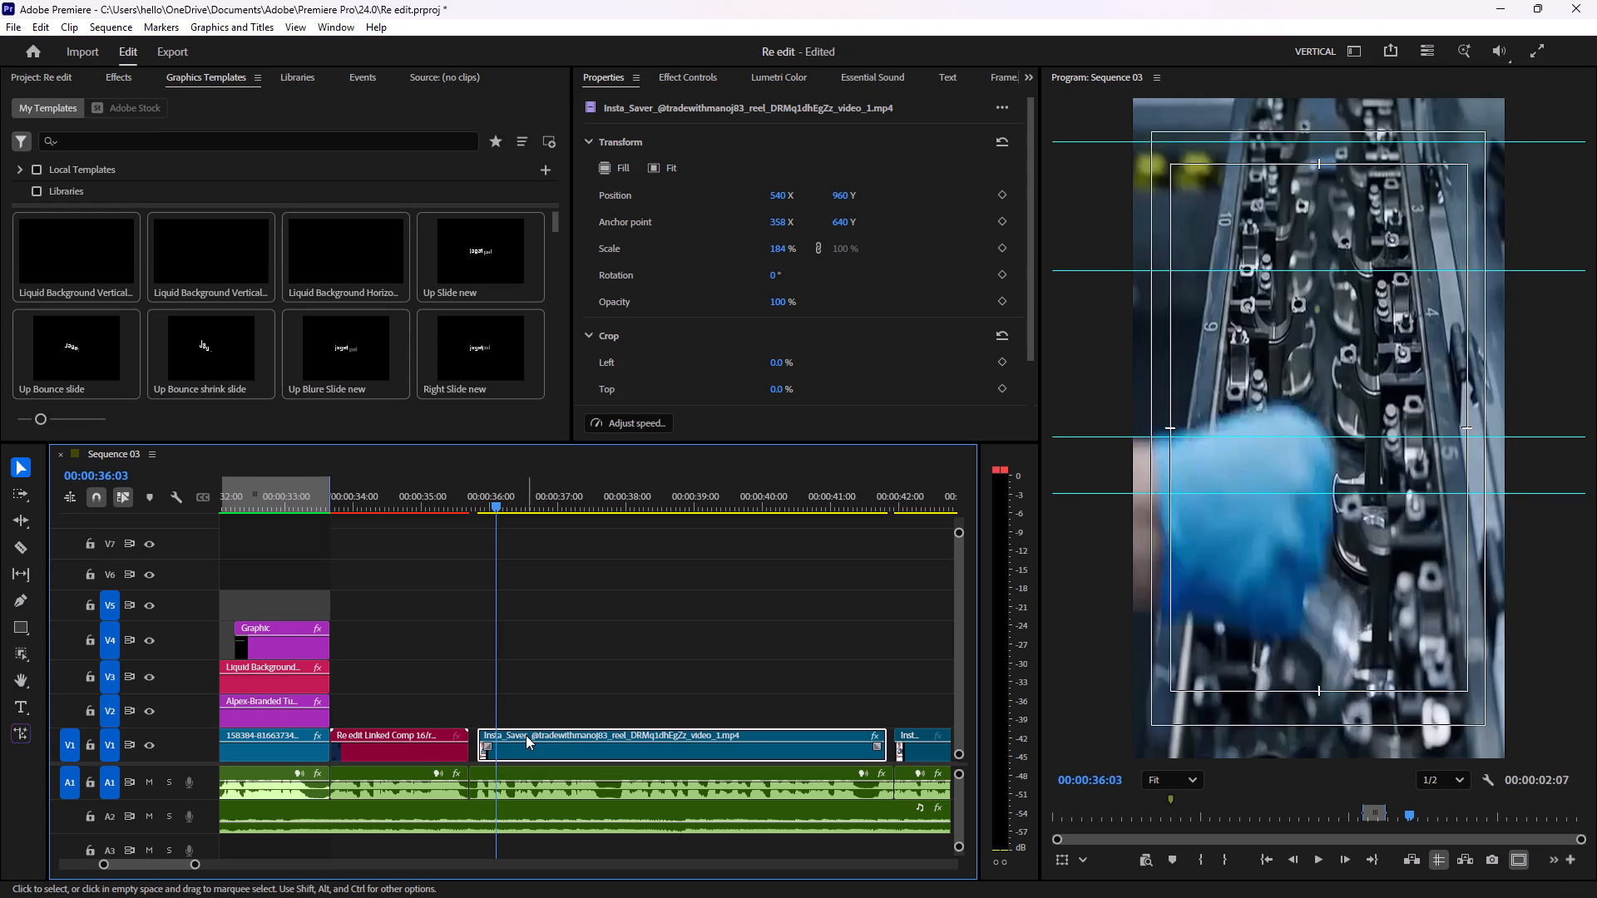
Replay the join after Re edit Linked Comp 16 to check for remaining Gabriel building frames at the footage's start.
{"action": "left_click_drag", "start_coordinate": [493, 507], "coordinate": [471, 509]}
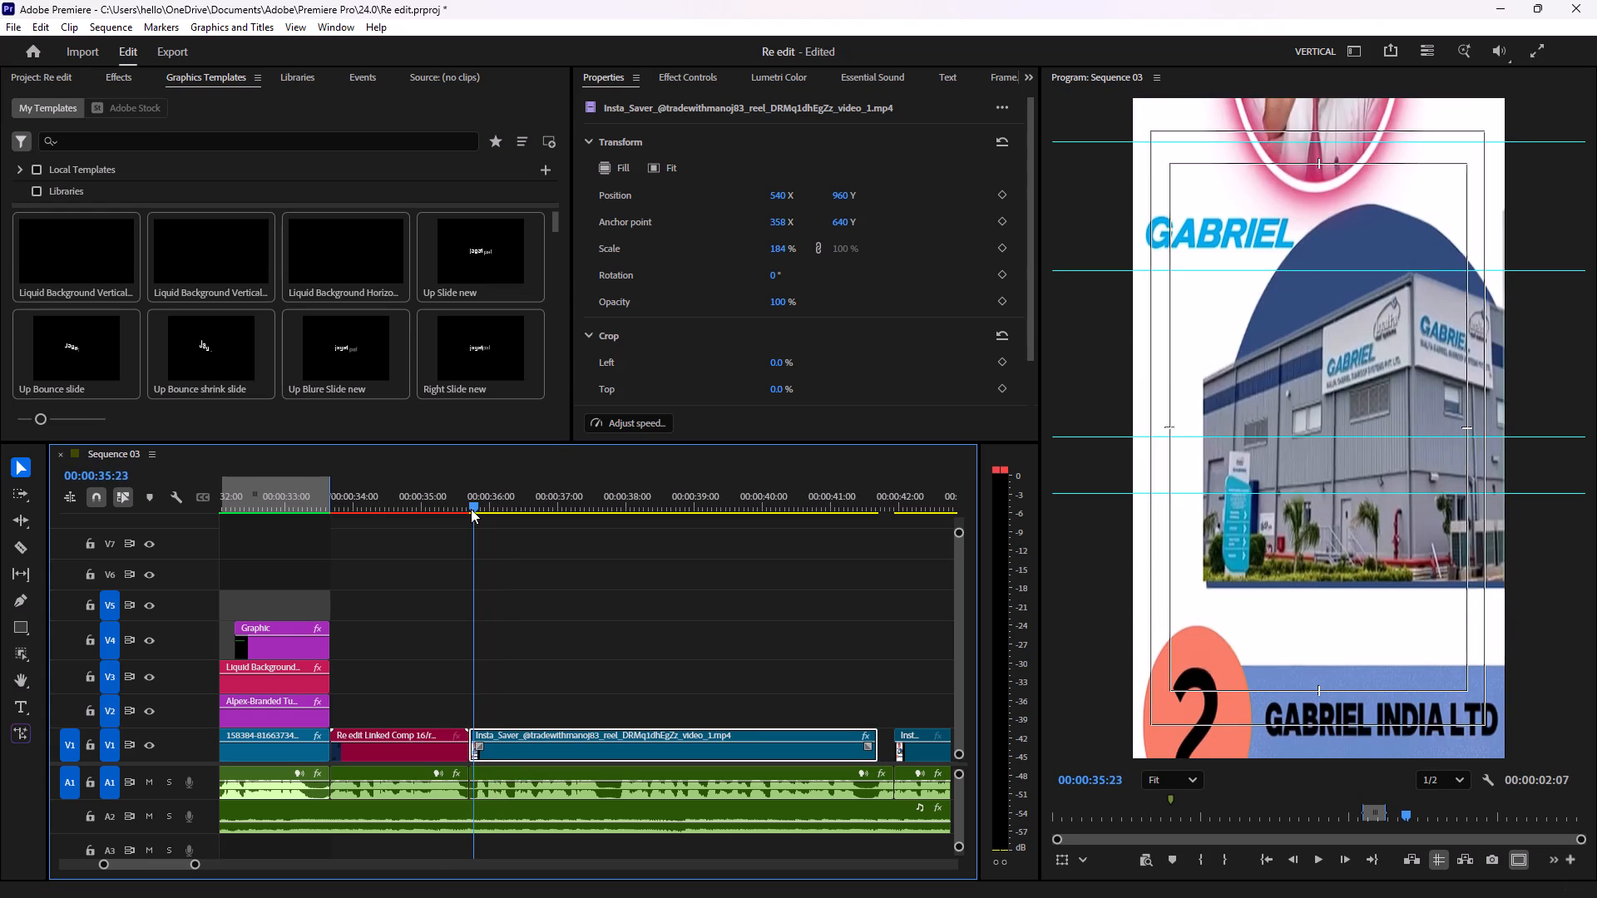
{"action": "key", "text": "space"}
{"action": "key", "text": "space"}
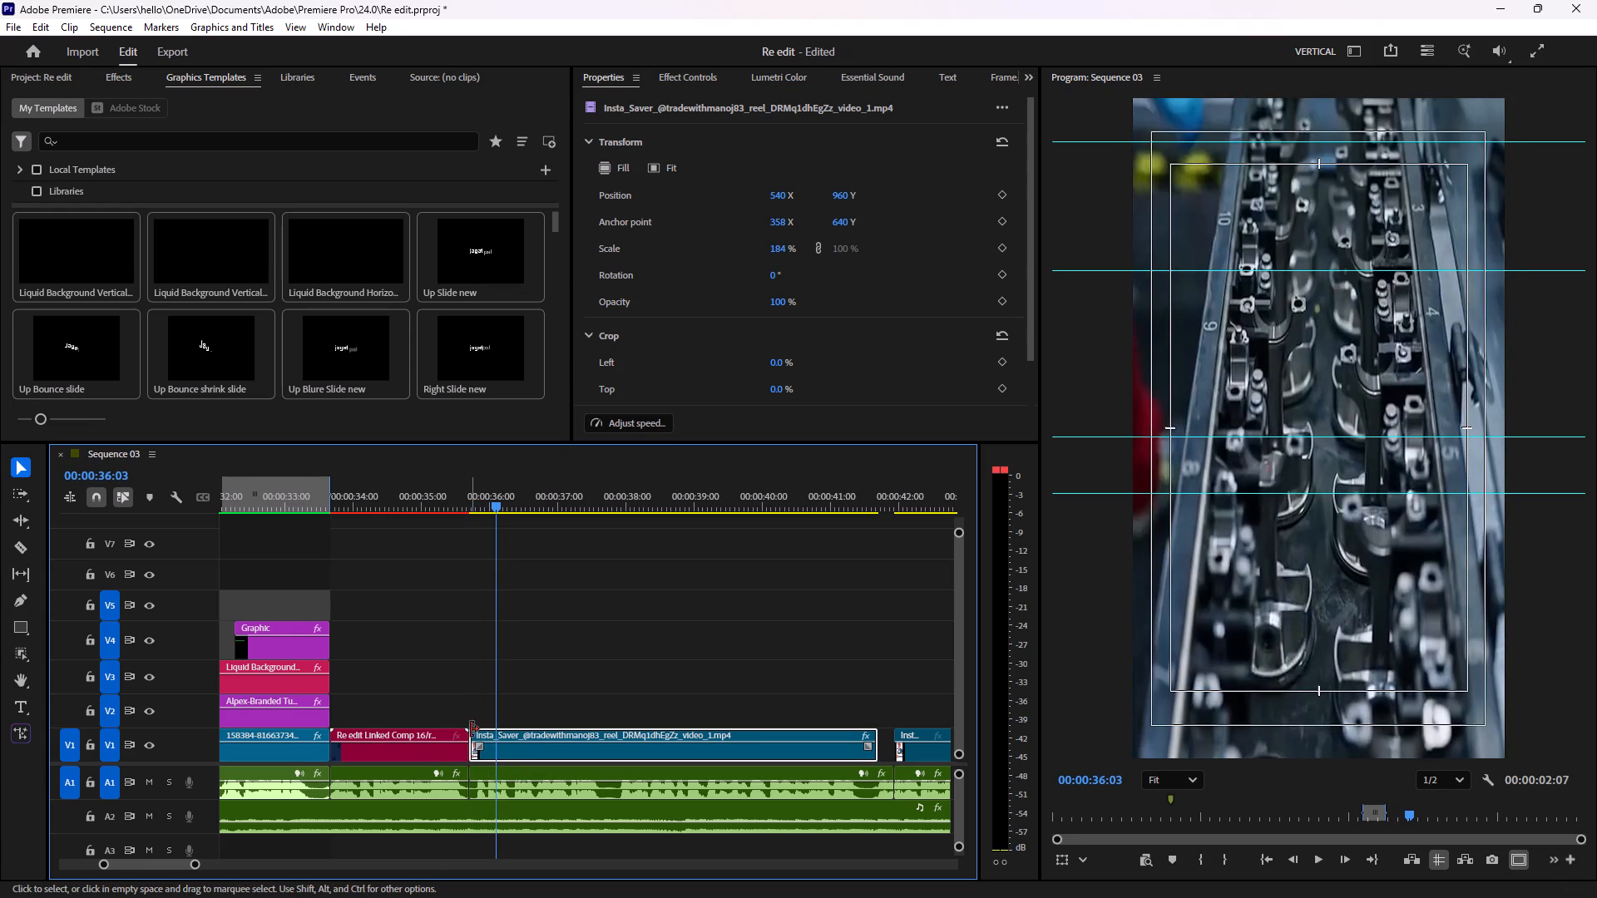
{"action": "left_click", "coordinate": [471, 735]}
{"action": "left_click", "coordinate": [517, 742]}
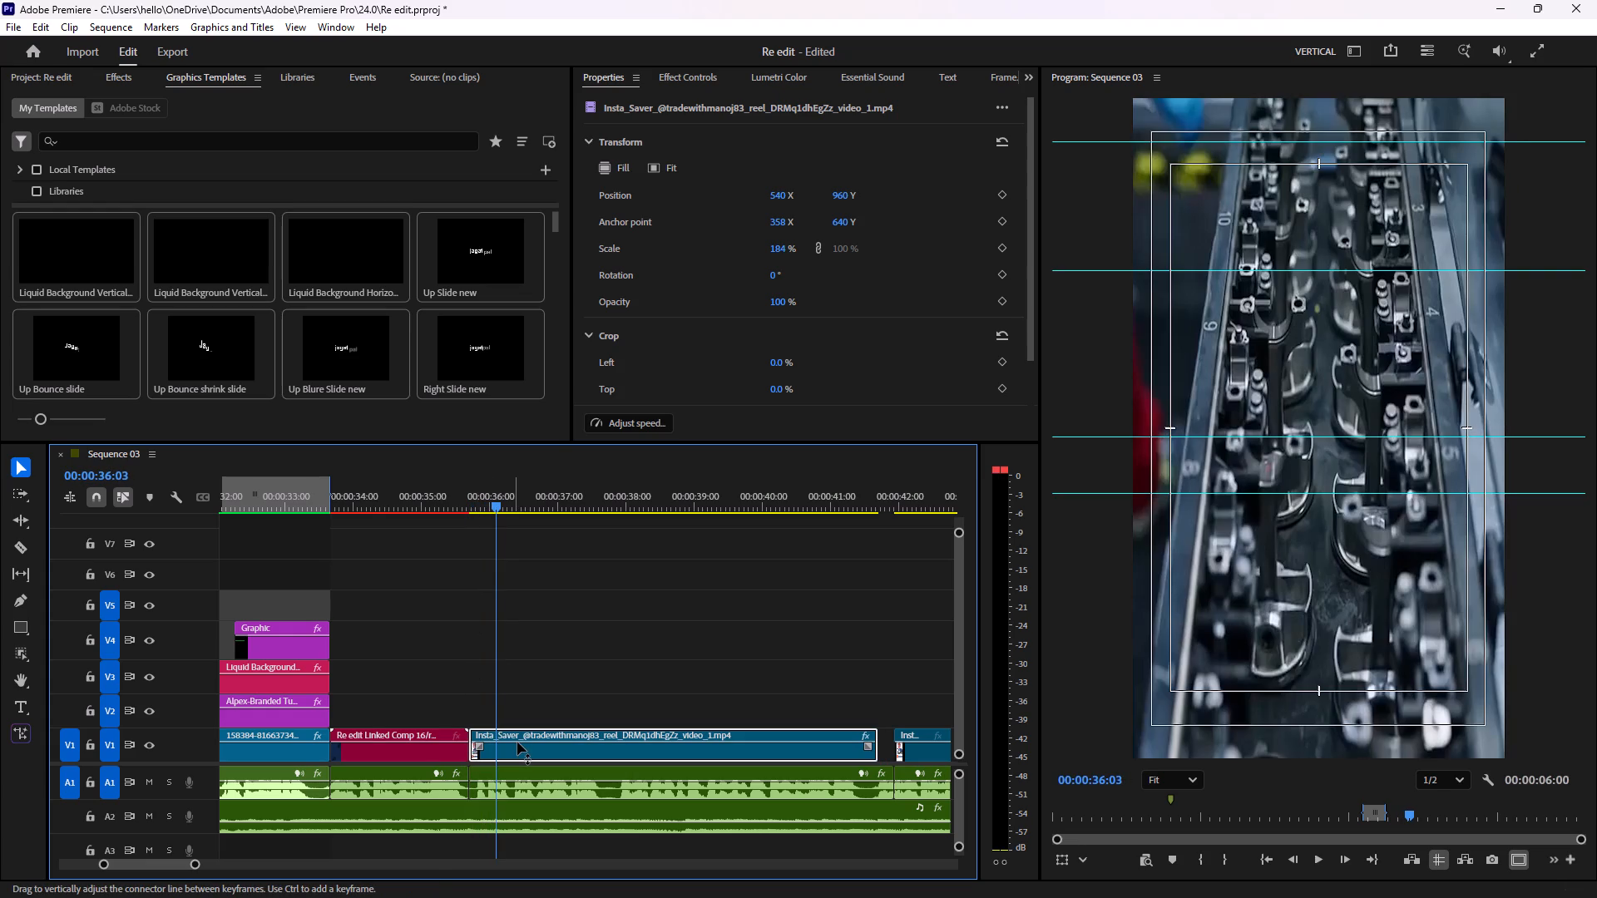
{"action": "left_click", "coordinate": [517, 742]}
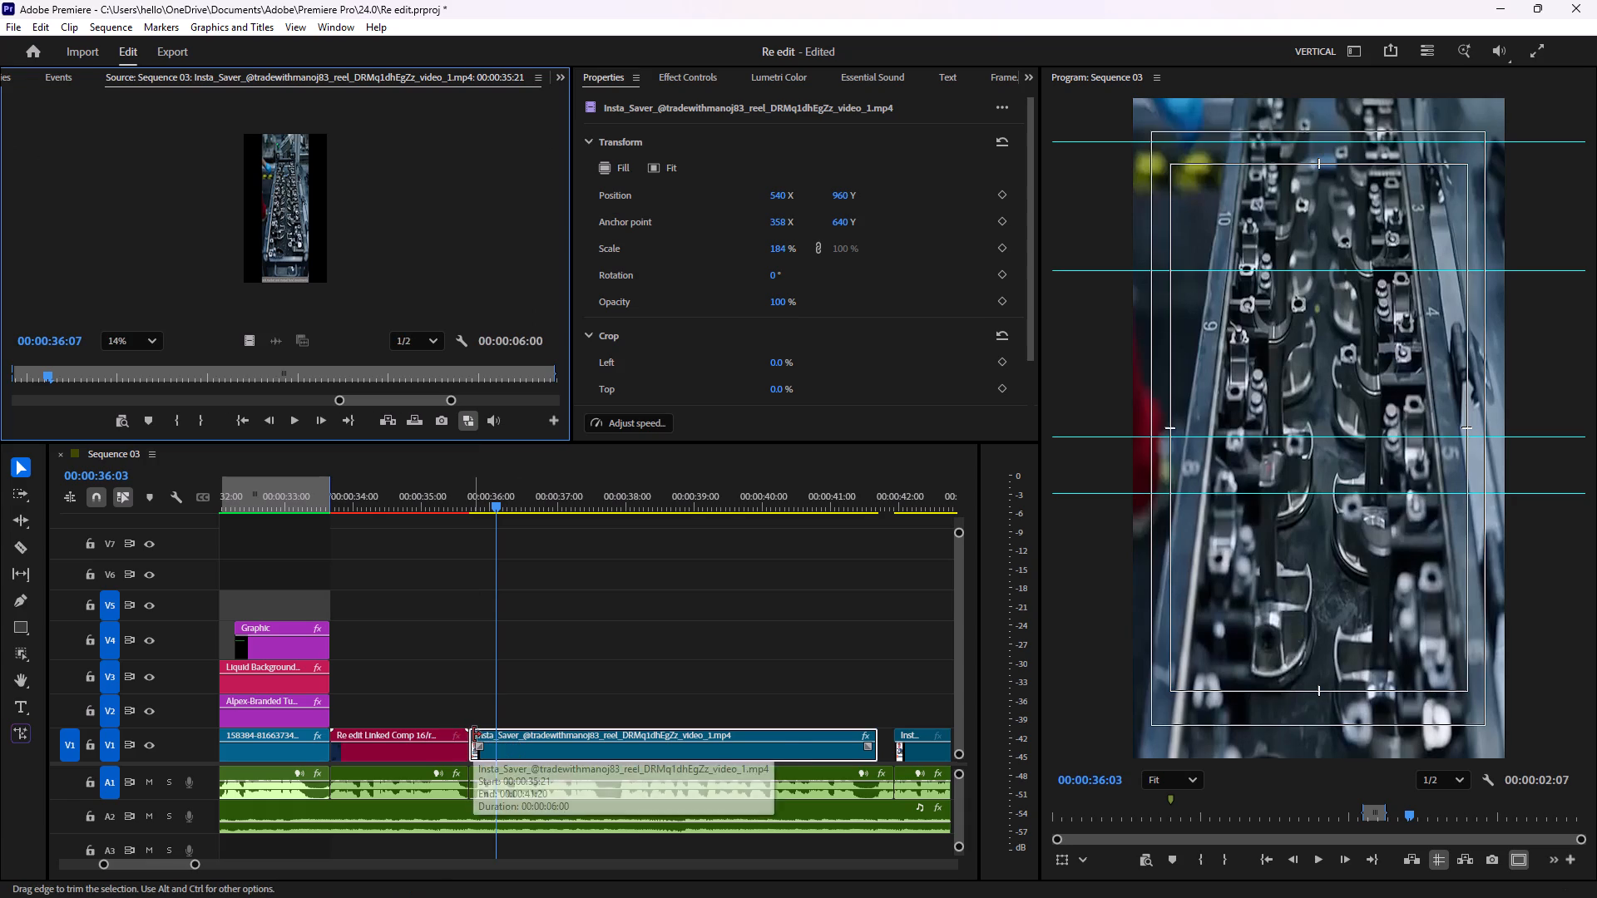
Trim 3 more frames off the factory footage's start and shift the clip 3 frames earlier to meet Re edit Linked Comp 16.
{"action": "scroll", "coordinate": [553, 748], "scroll_direction": "up", "scroll_amount": 5, "text": "alt"}
{"action": "scroll", "coordinate": [438, 722], "scroll_direction": "up", "scroll_amount": 9, "text": "alt"}
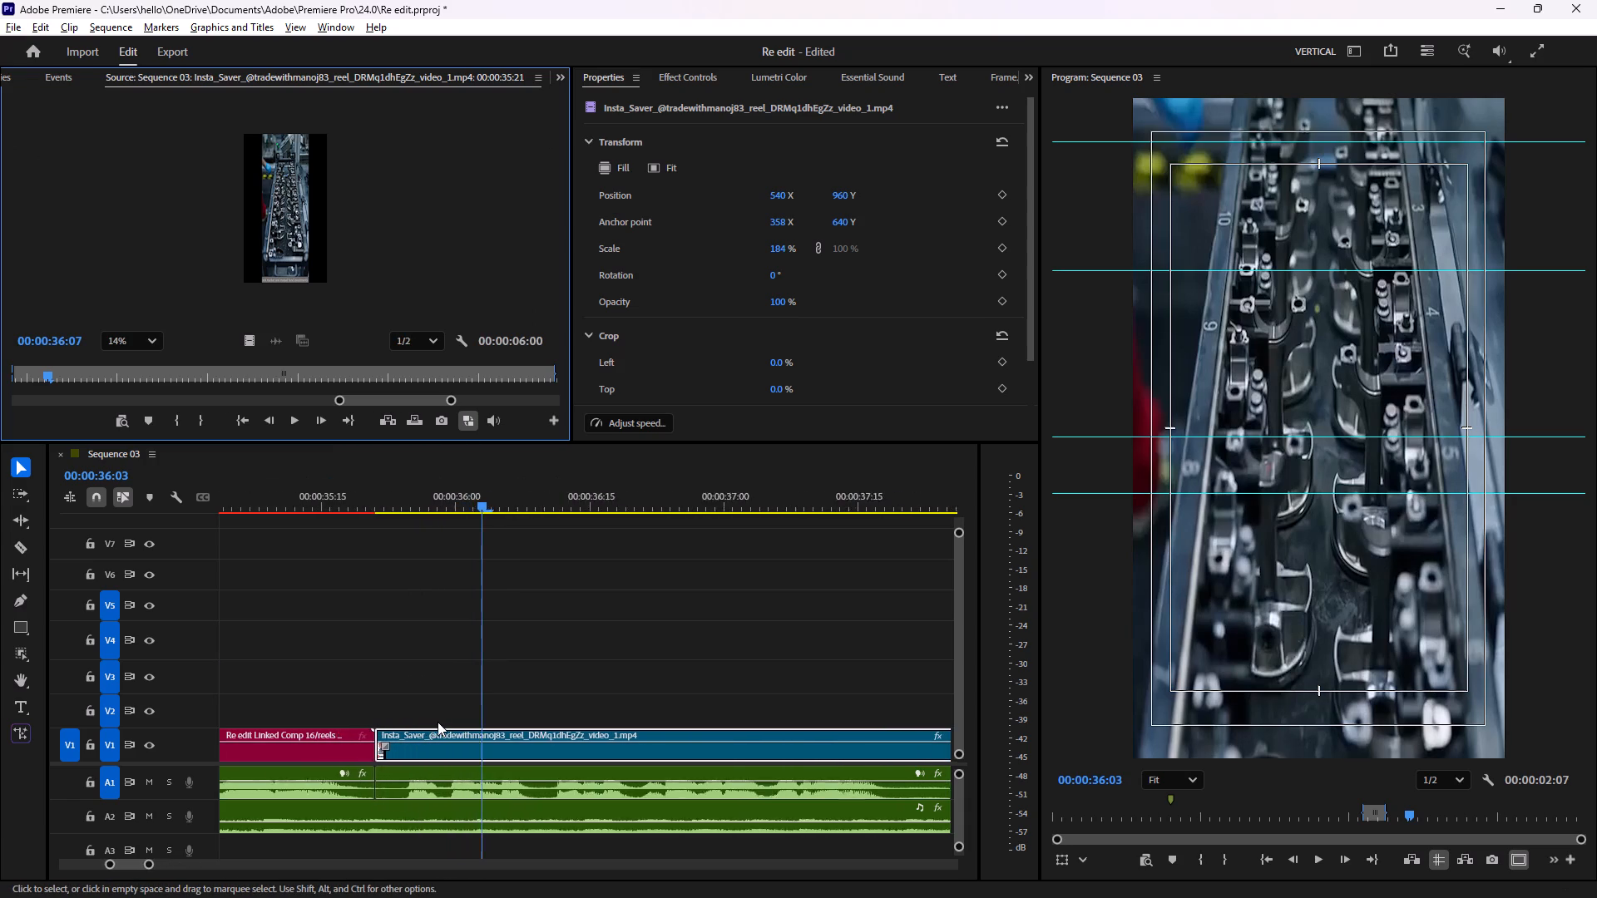
{"action": "scroll", "coordinate": [438, 722], "scroll_direction": "up", "scroll_amount": 3, "text": "alt"}
{"action": "right_click", "coordinate": [433, 733]}
{"action": "left_click", "coordinate": [403, 733]}
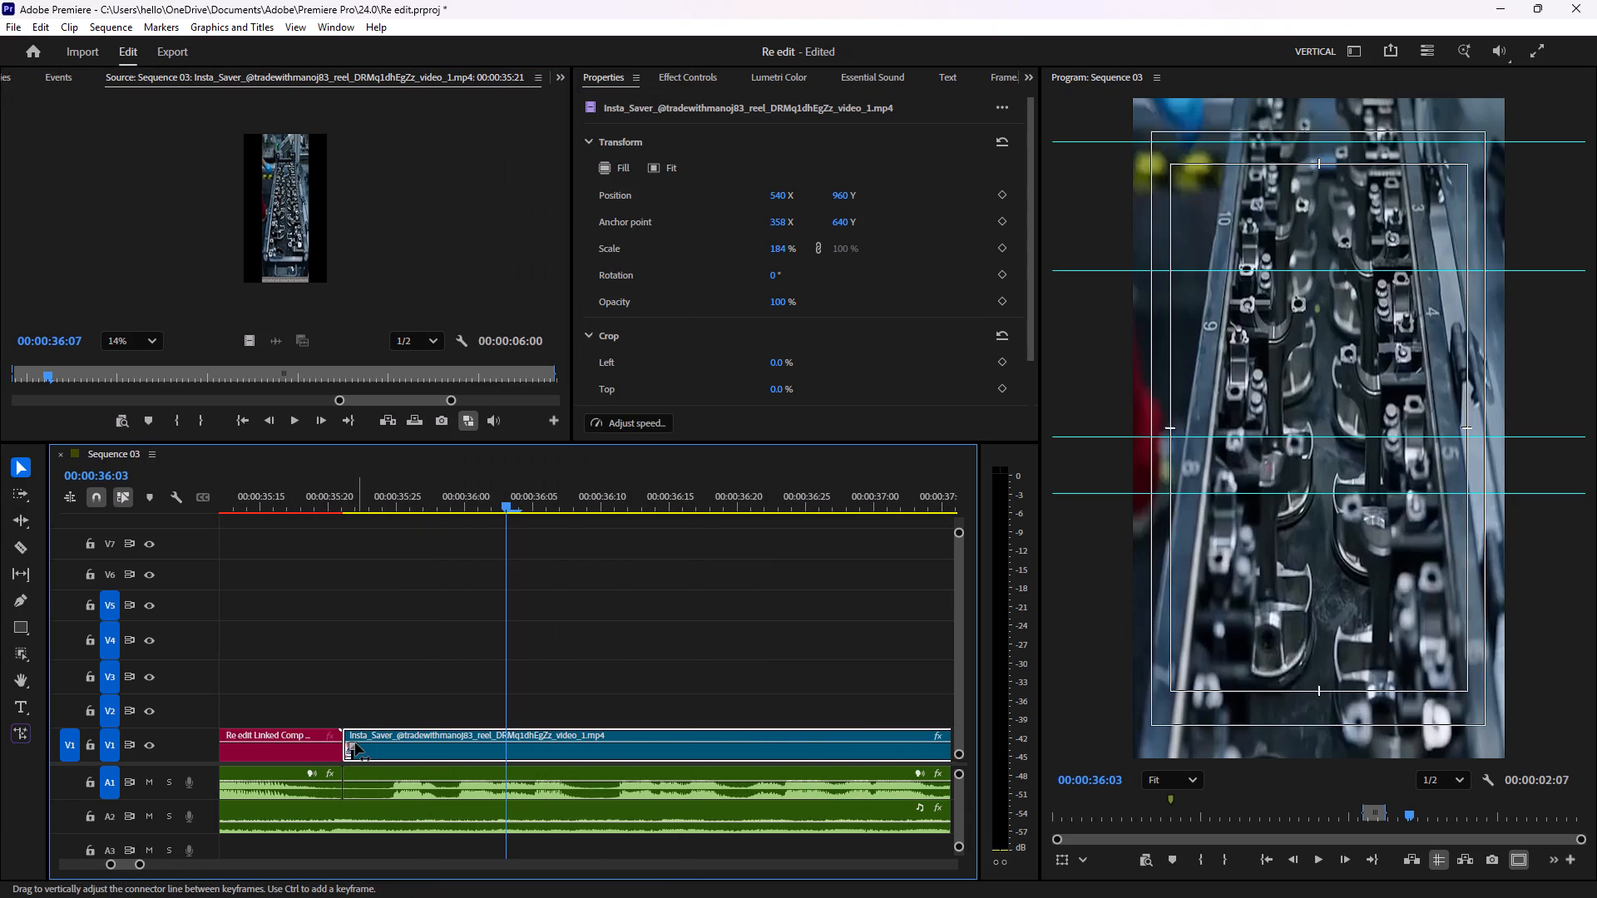
{"action": "left_click", "coordinate": [355, 743]}
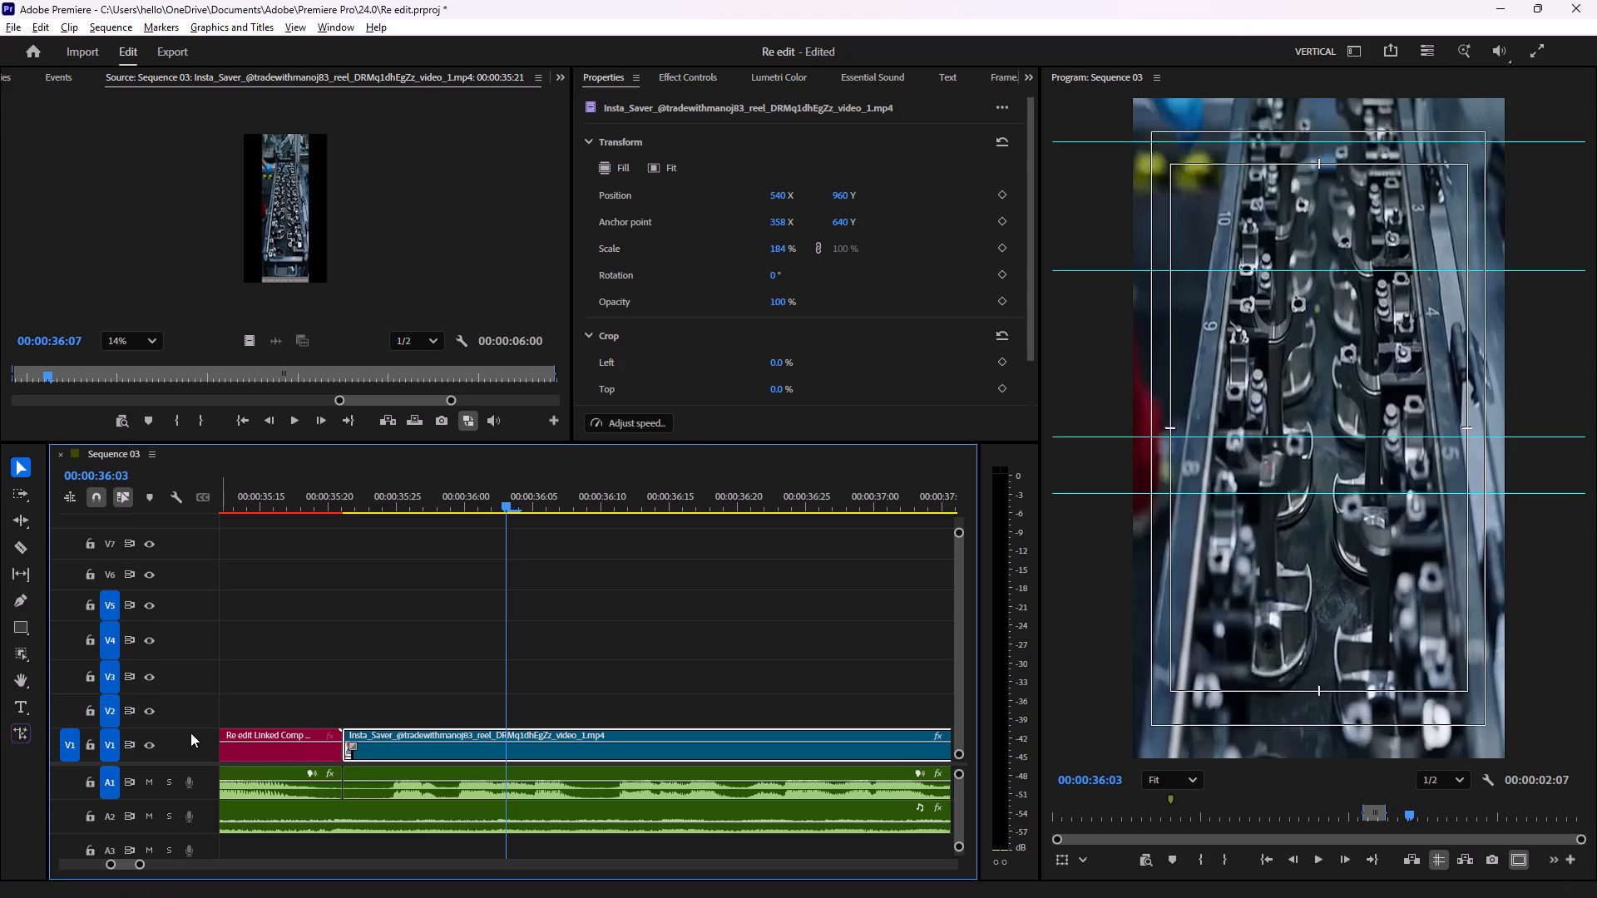
{"action": "scroll", "coordinate": [190, 733], "scroll_direction": "up", "scroll_amount": 13, "text": "alt"}
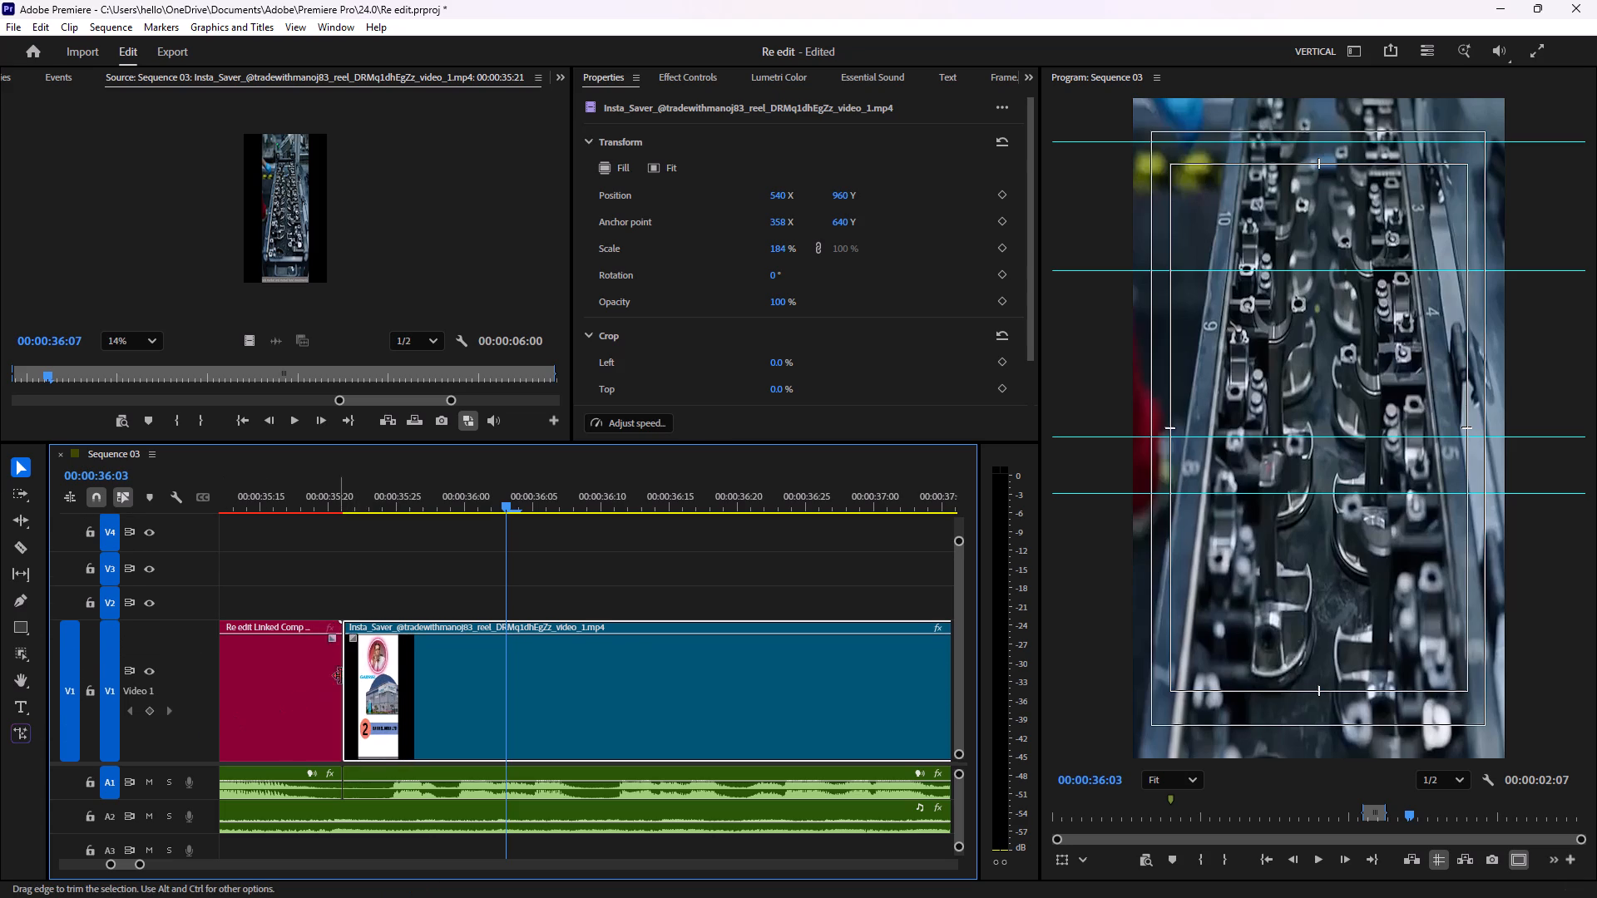
{"action": "left_click_drag", "start_coordinate": [348, 674], "coordinate": [392, 678]}
{"action": "left_click_drag", "start_coordinate": [509, 626], "coordinate": [476, 626]}
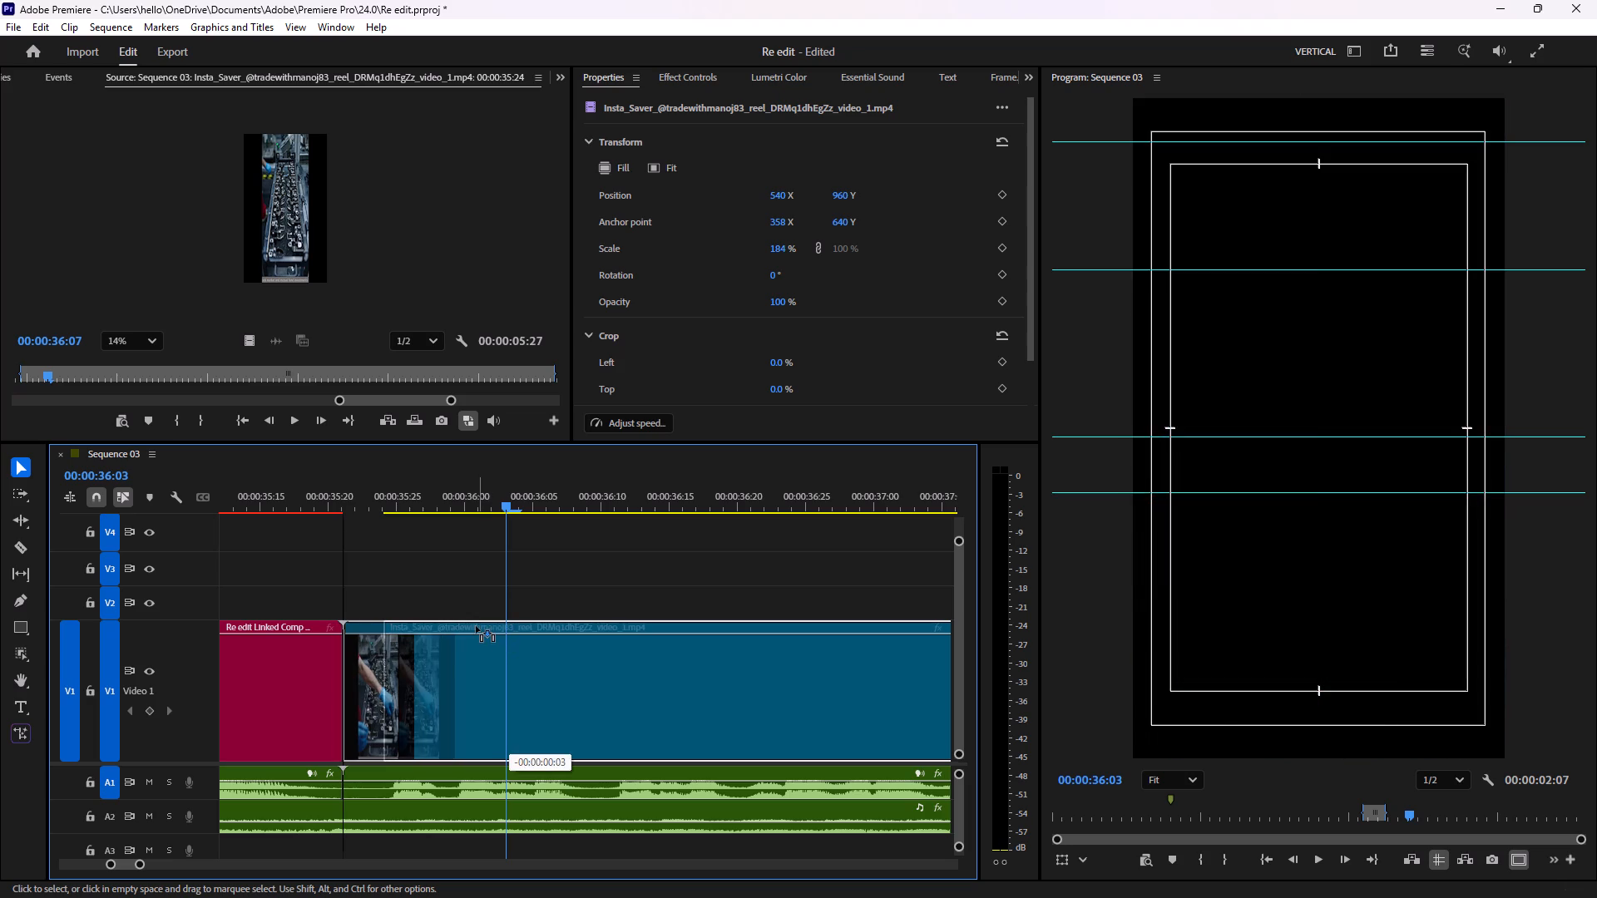
{"action": "left_click_drag", "start_coordinate": [476, 626], "coordinate": [474, 626]}
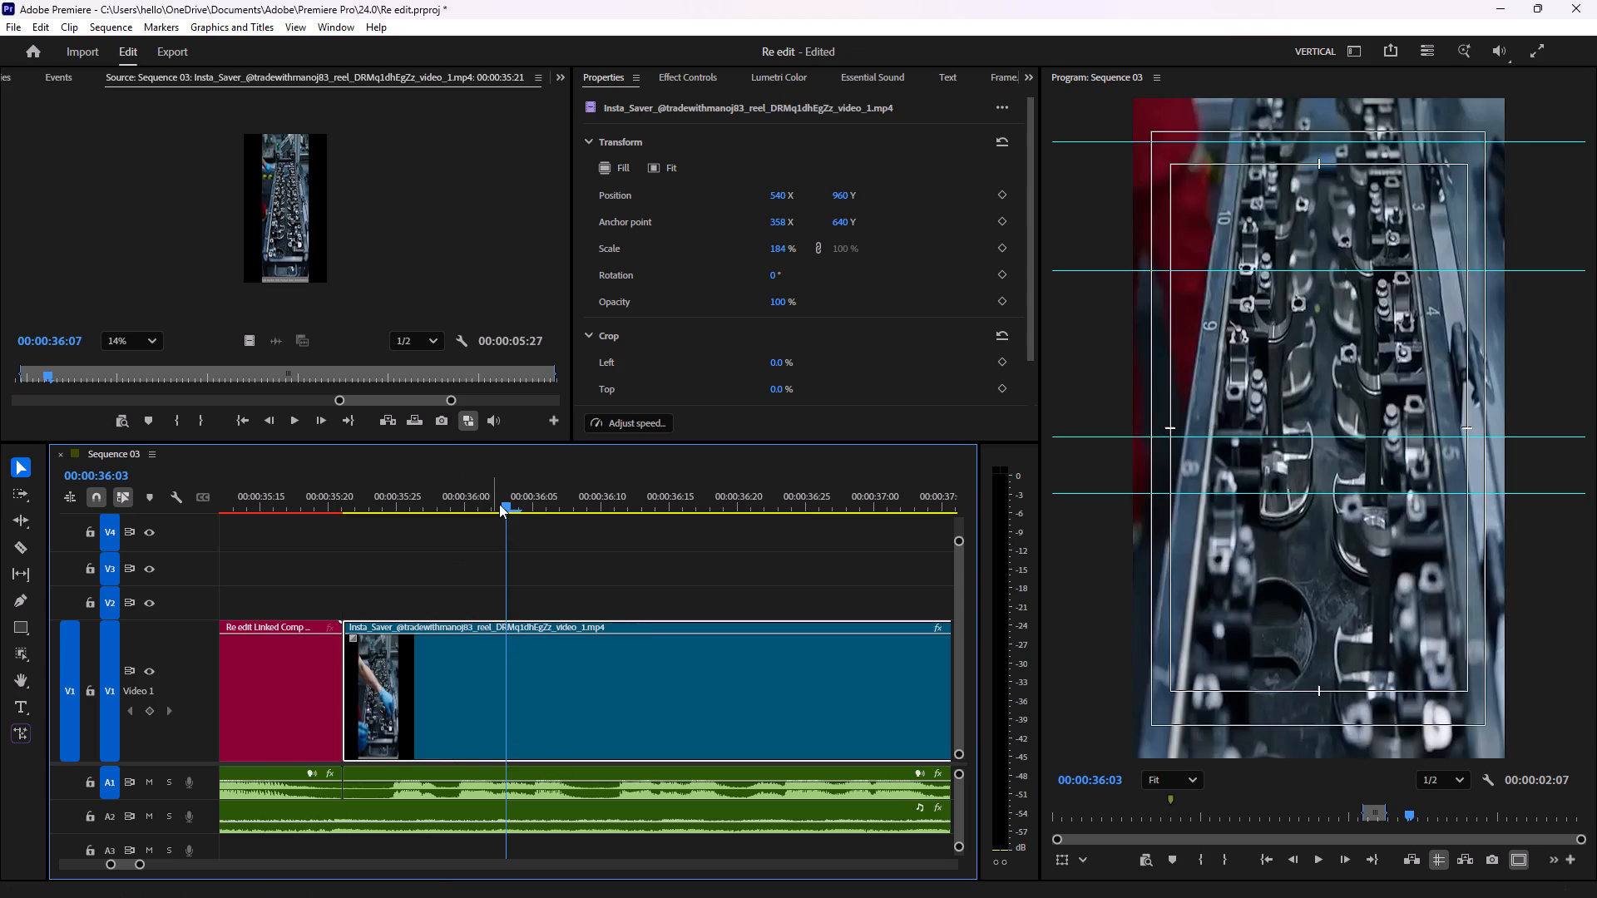
Check the factory footage's first frame at 00:00:35:21 and reduce the Video 1 track height.
{"action": "left_click_drag", "start_coordinate": [500, 503], "coordinate": [352, 511]}
{"action": "scroll", "coordinate": [190, 681], "scroll_direction": "down", "scroll_amount": 9, "text": "alt"}
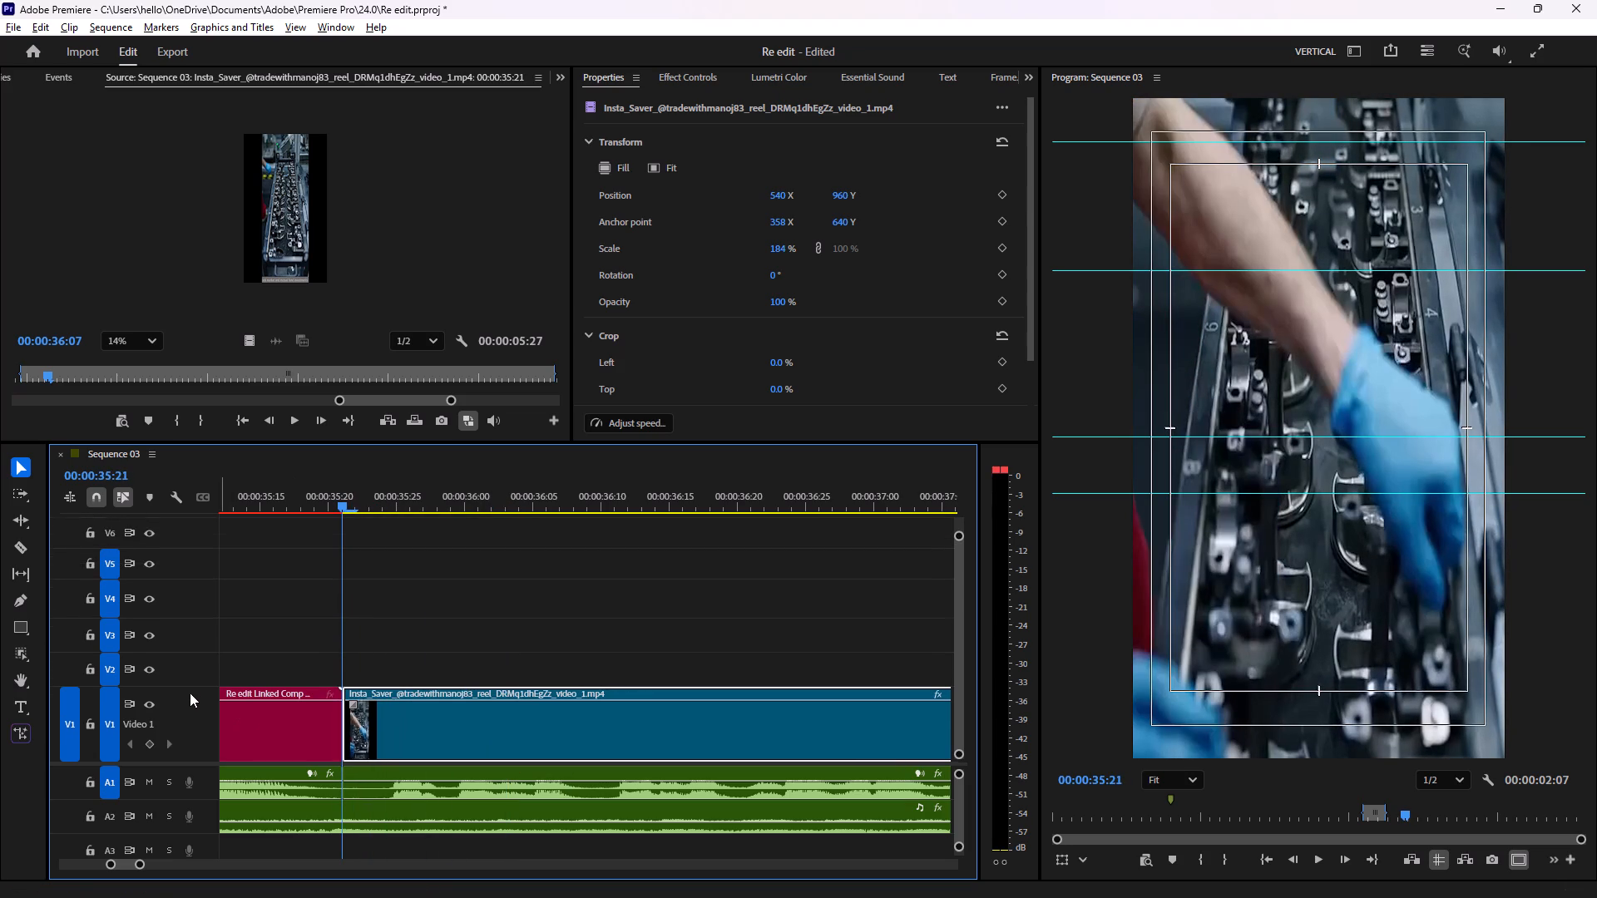
Play the factory footage from 00:00:35:21 through the gap into the BSE clip to review the trimmed section.
{"action": "scroll", "coordinate": [190, 693], "scroll_direction": "down", "scroll_amount": 2, "text": "alt"}
{"action": "key", "text": "space"}
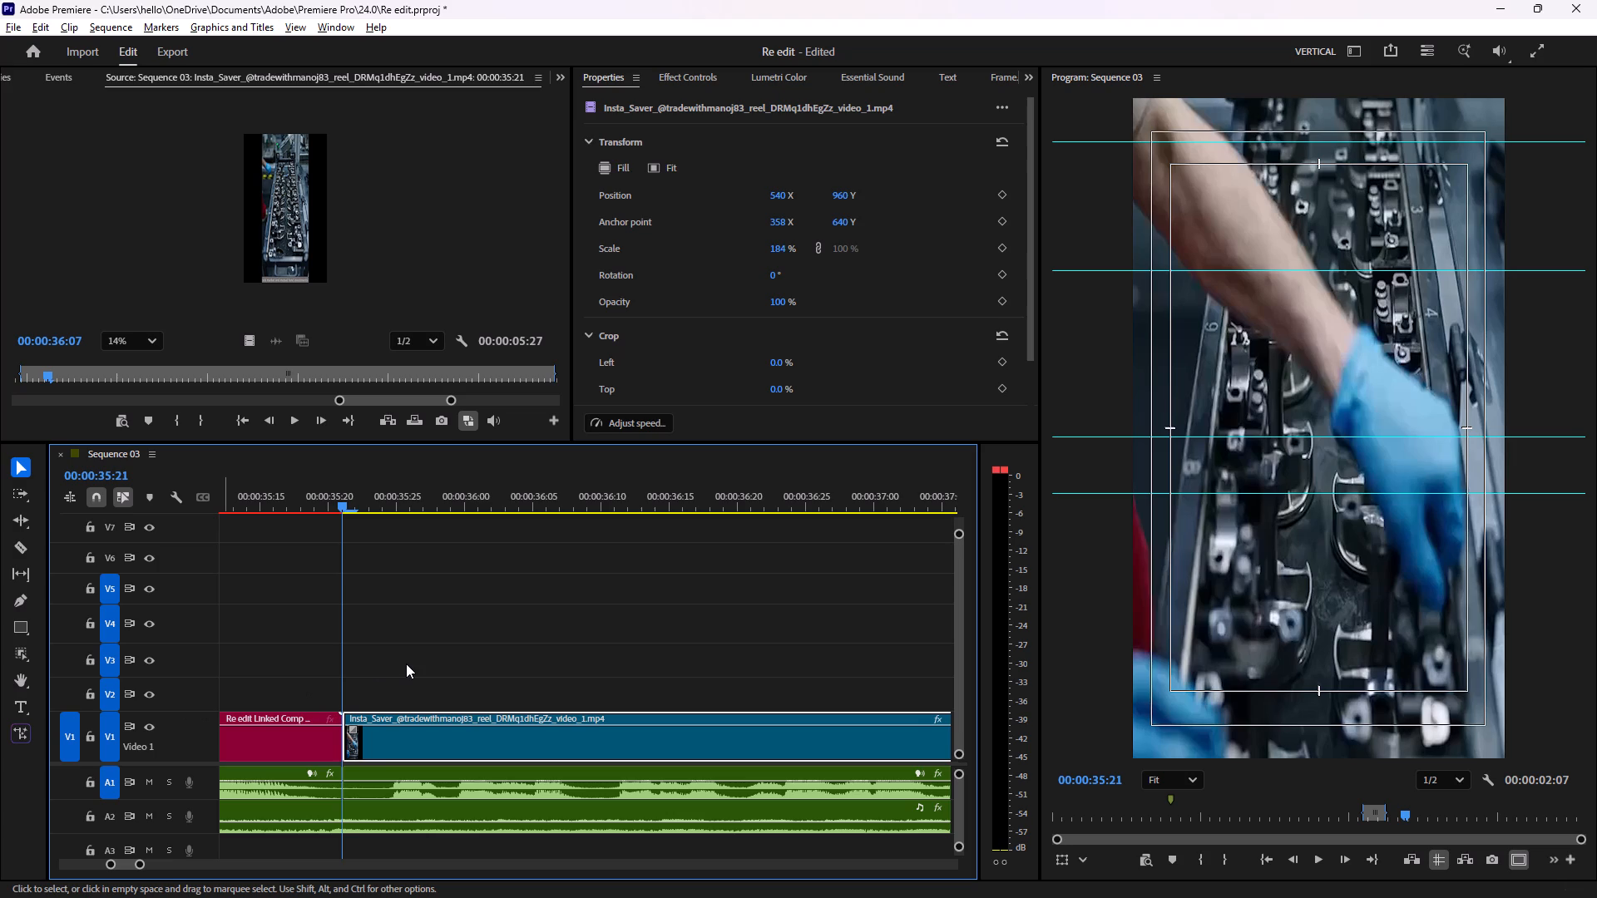
{"action": "left_click", "coordinate": [398, 673]}
{"action": "key", "text": "space"}
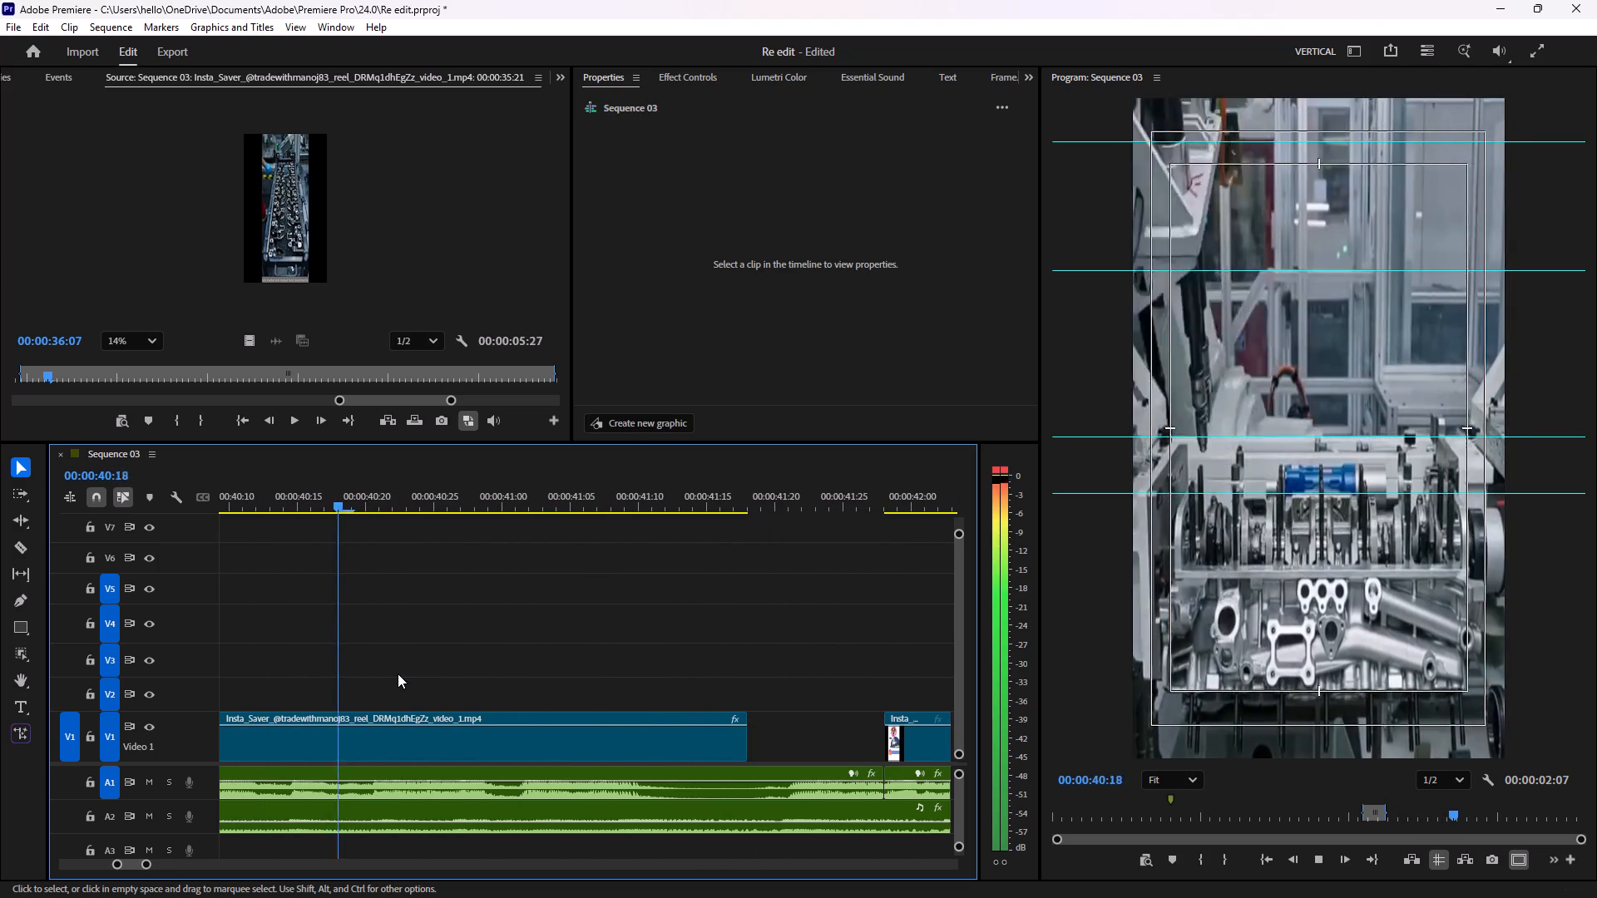
{"action": "key", "text": "space"}
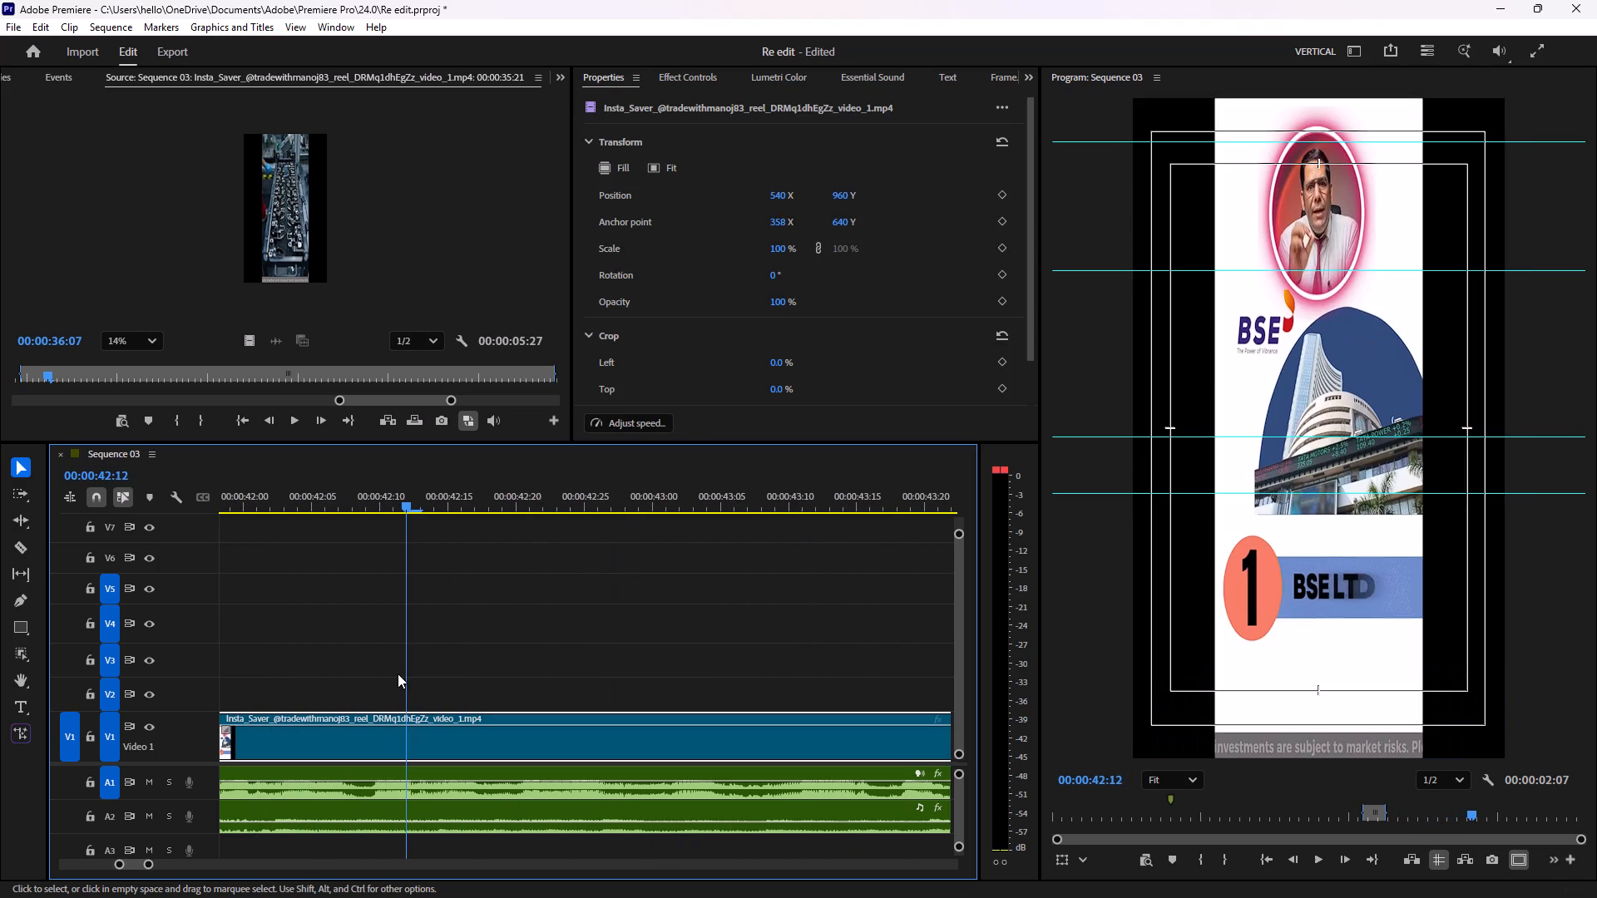
Replay from the Alpex Solar section through Re edit Linked Comp 16 and the factory footage to examine the cuts in context.
{"action": "scroll", "coordinate": [570, 736], "scroll_direction": "down", "scroll_amount": 6, "text": "alt"}
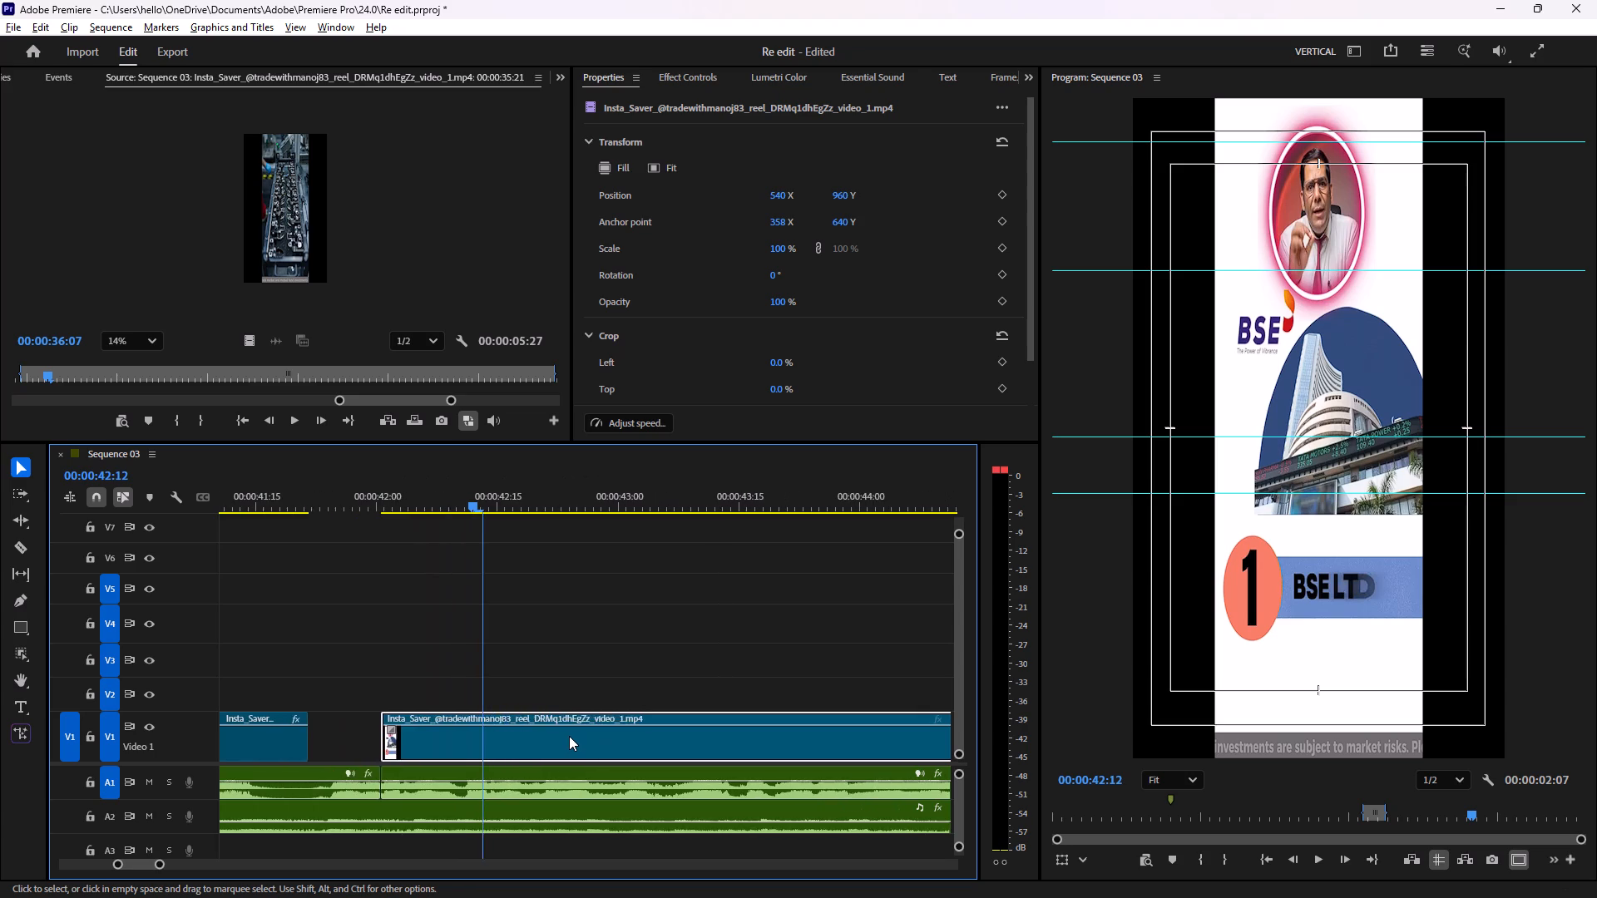
{"action": "scroll", "coordinate": [568, 738], "scroll_direction": "down", "scroll_amount": 20, "text": "alt"}
{"action": "scroll", "coordinate": [566, 745], "scroll_direction": "down", "scroll_amount": 3, "text": "alt"}
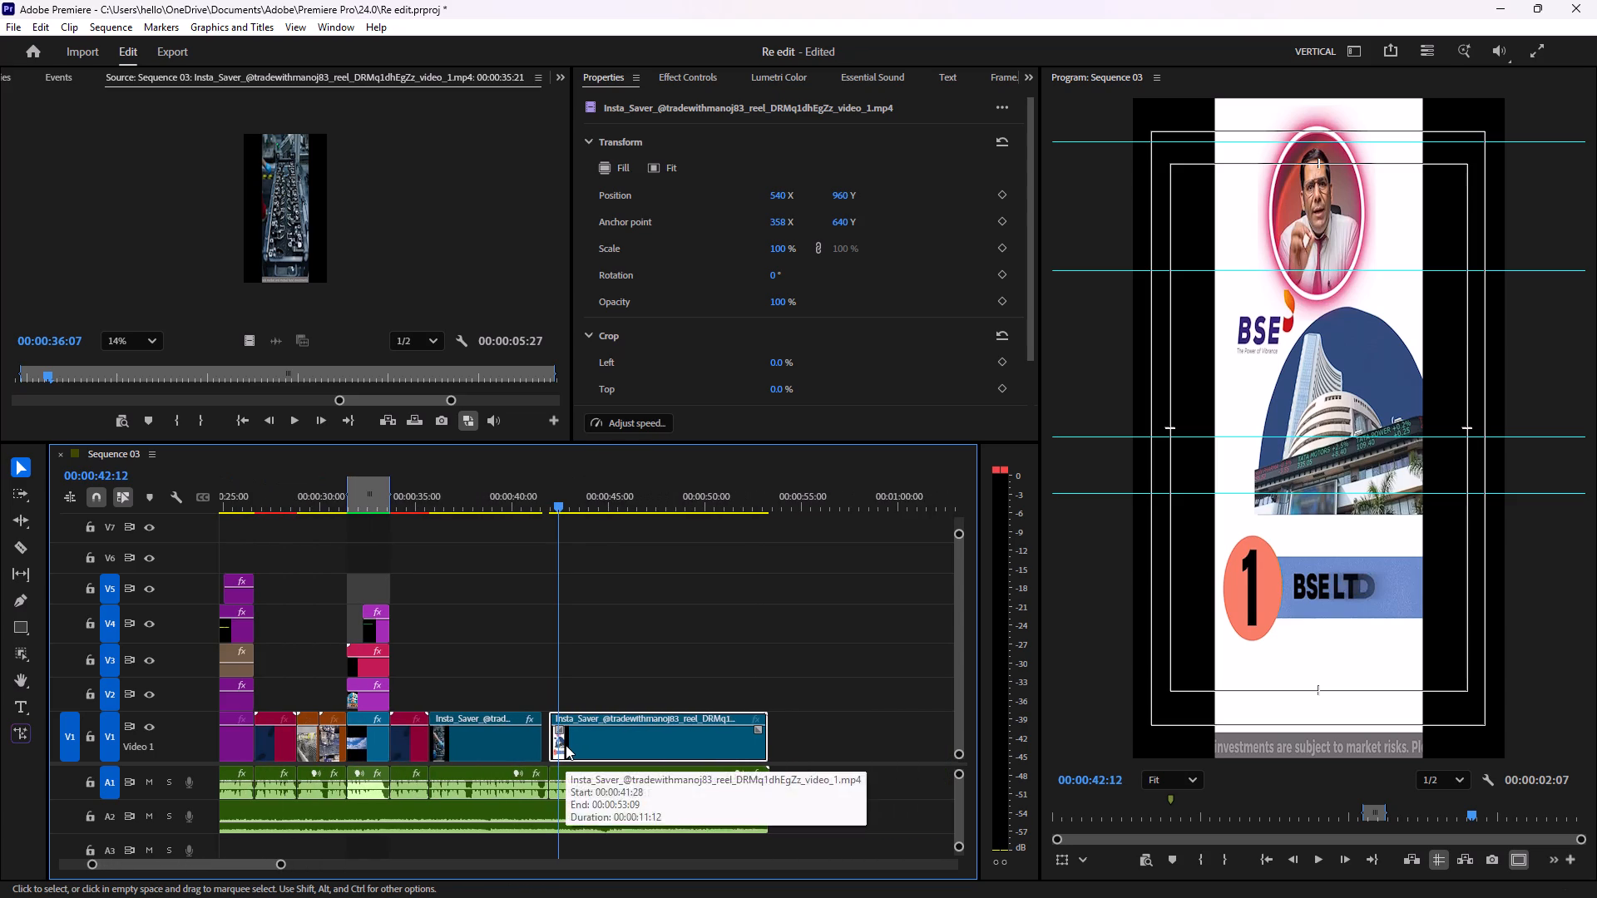
{"action": "left_click_drag", "start_coordinate": [558, 507], "coordinate": [381, 514]}
{"action": "key", "text": "space"}
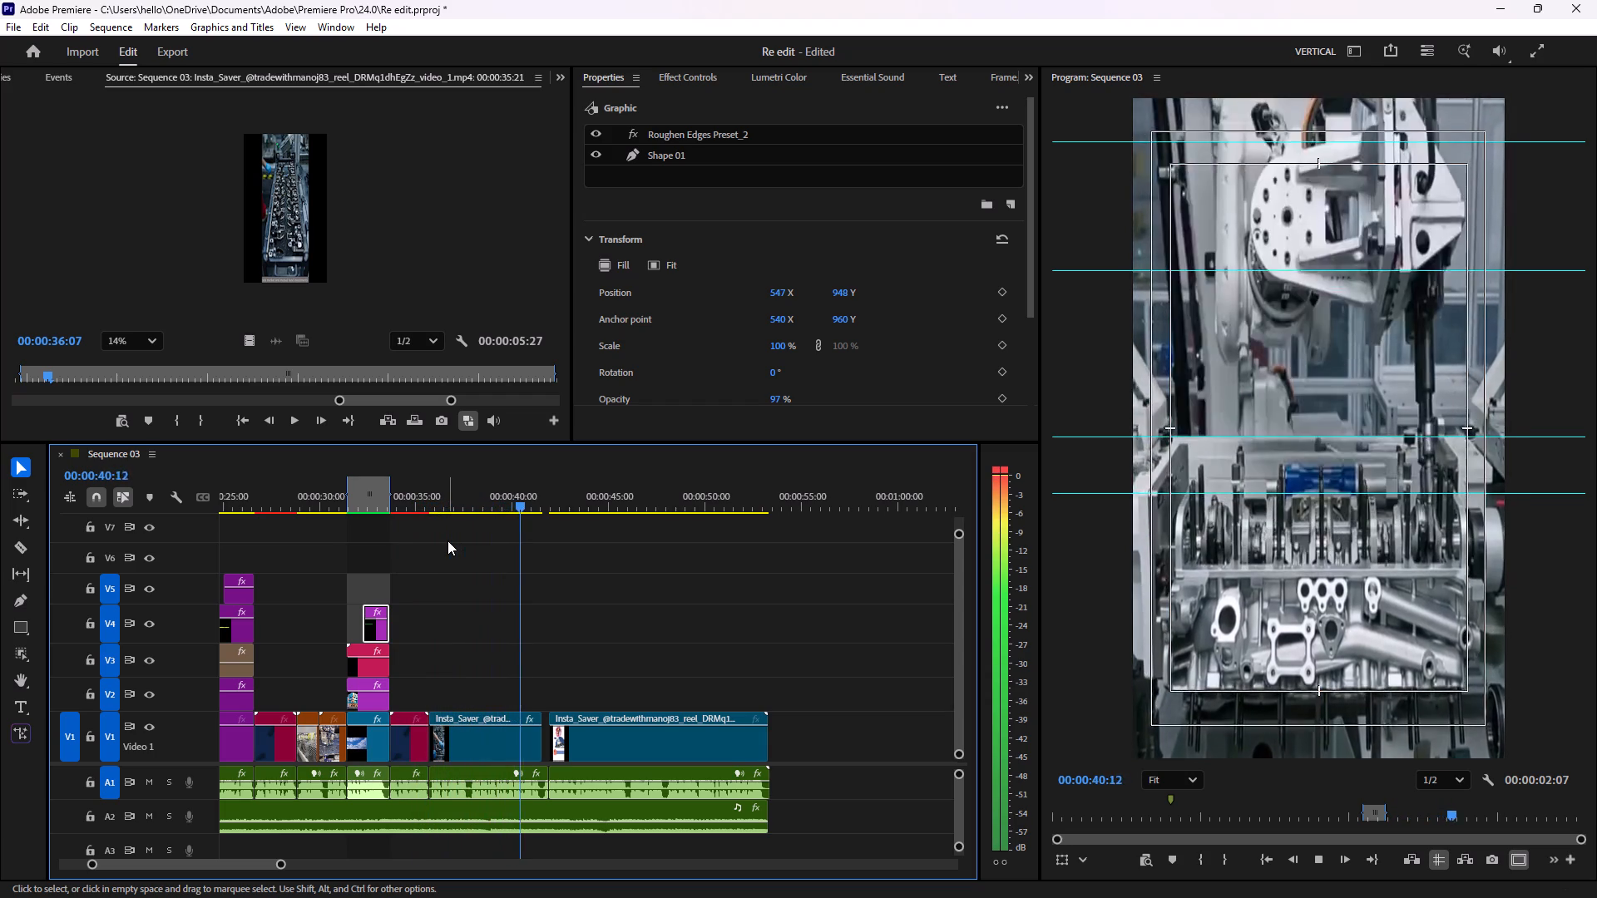
{"action": "key", "text": "space"}
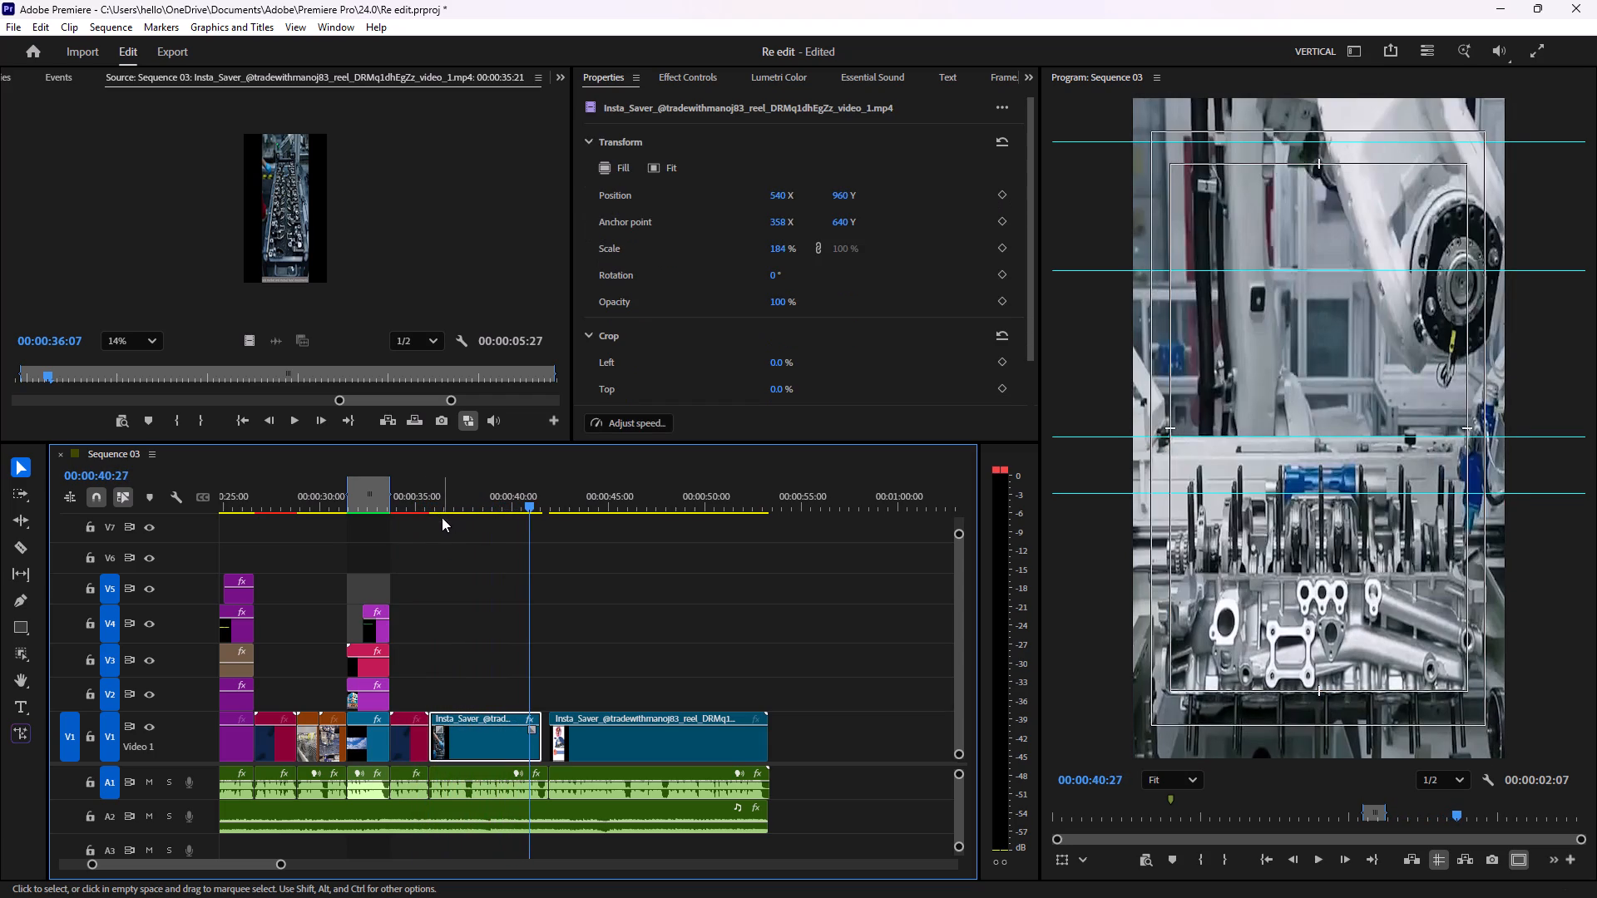
{"action": "left_click", "coordinate": [408, 500]}
{"action": "key", "text": "space"}
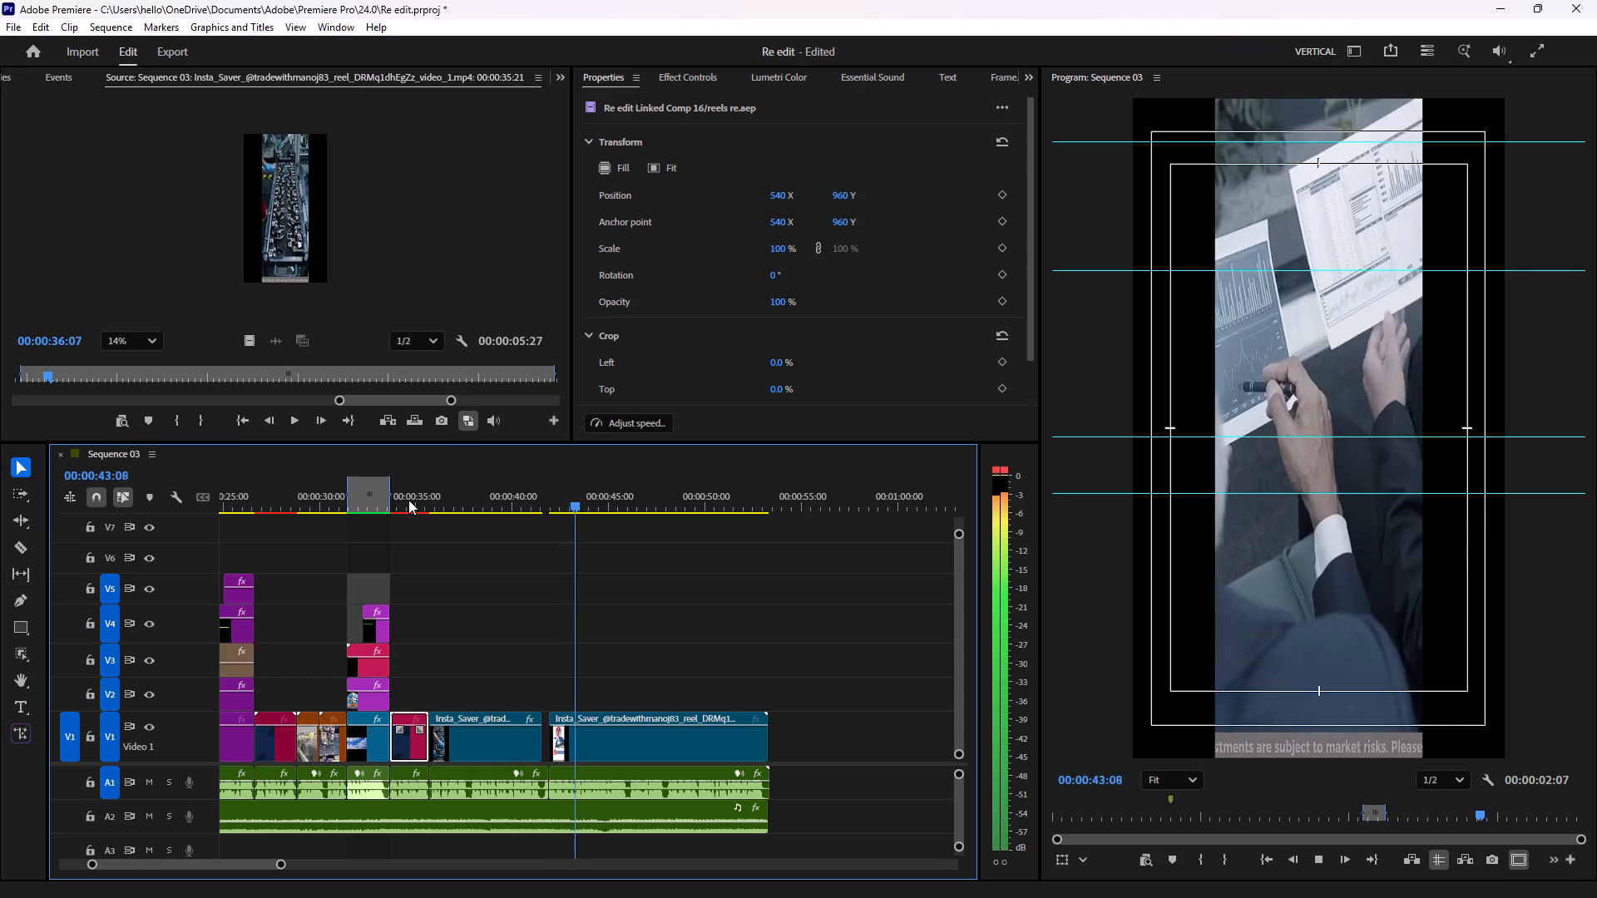
{"action": "key", "text": "space"}
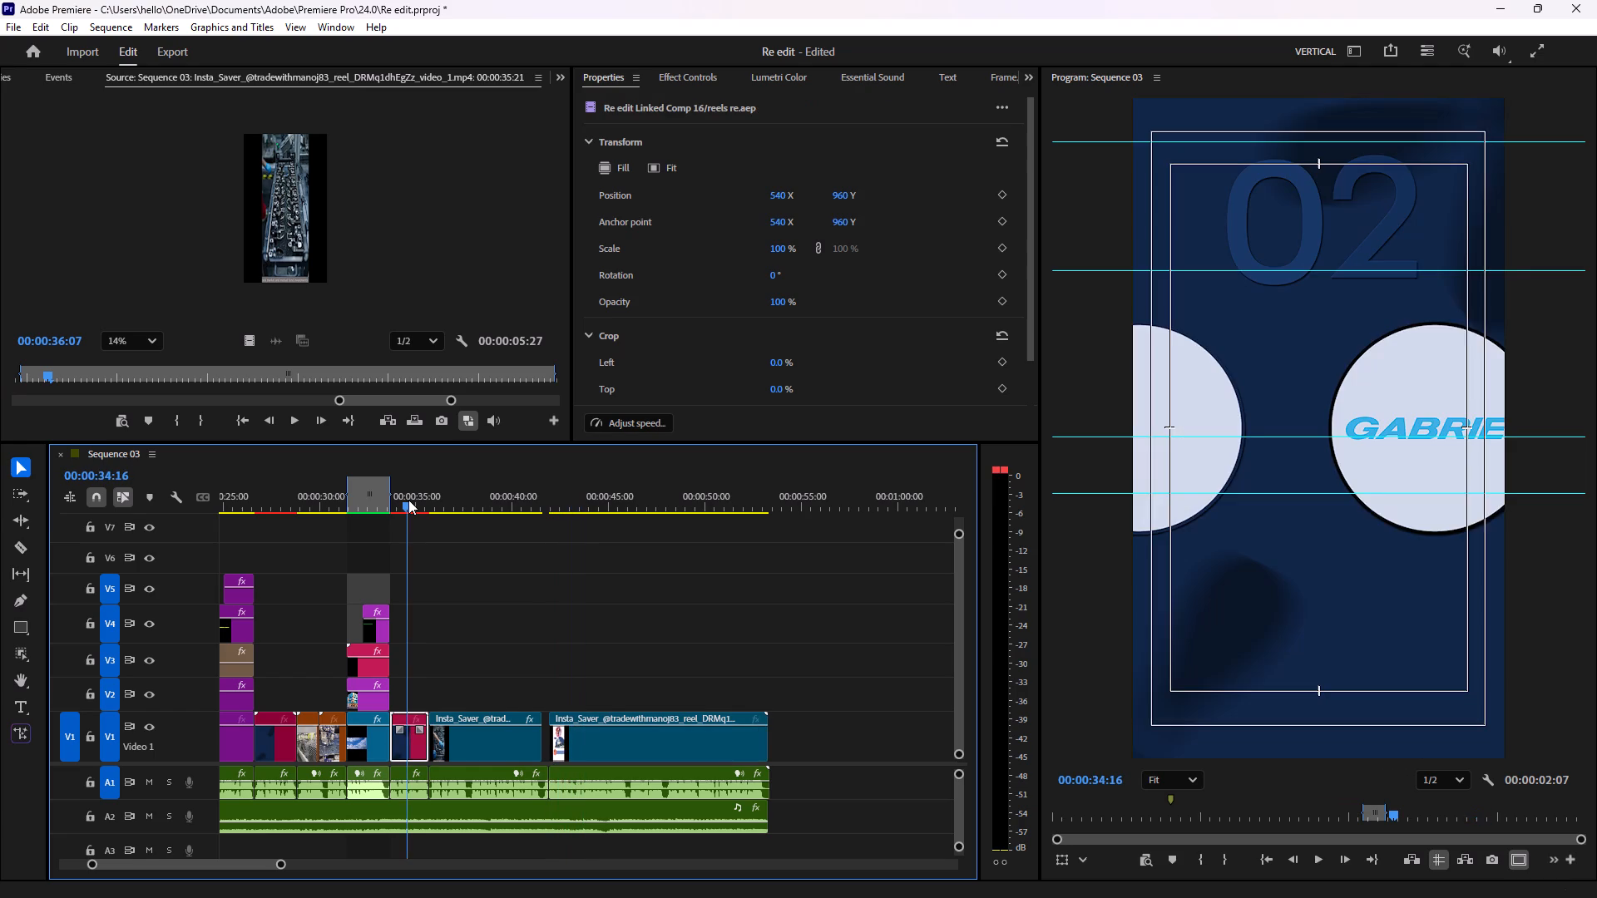
{"action": "key", "text": "space"}
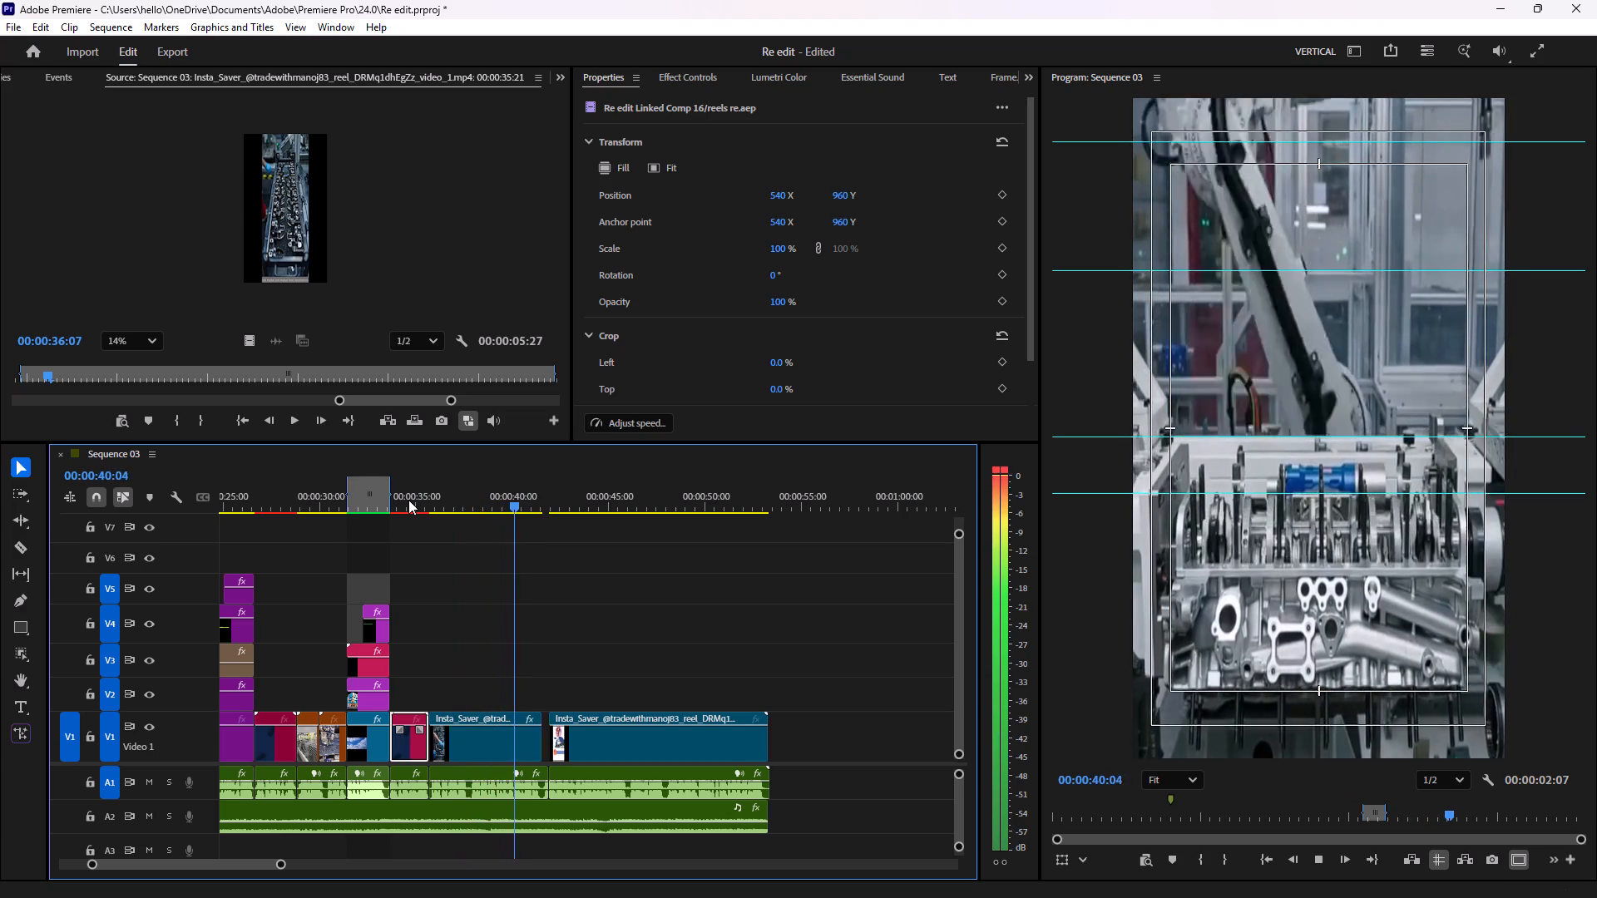
{"action": "key", "text": "space"}
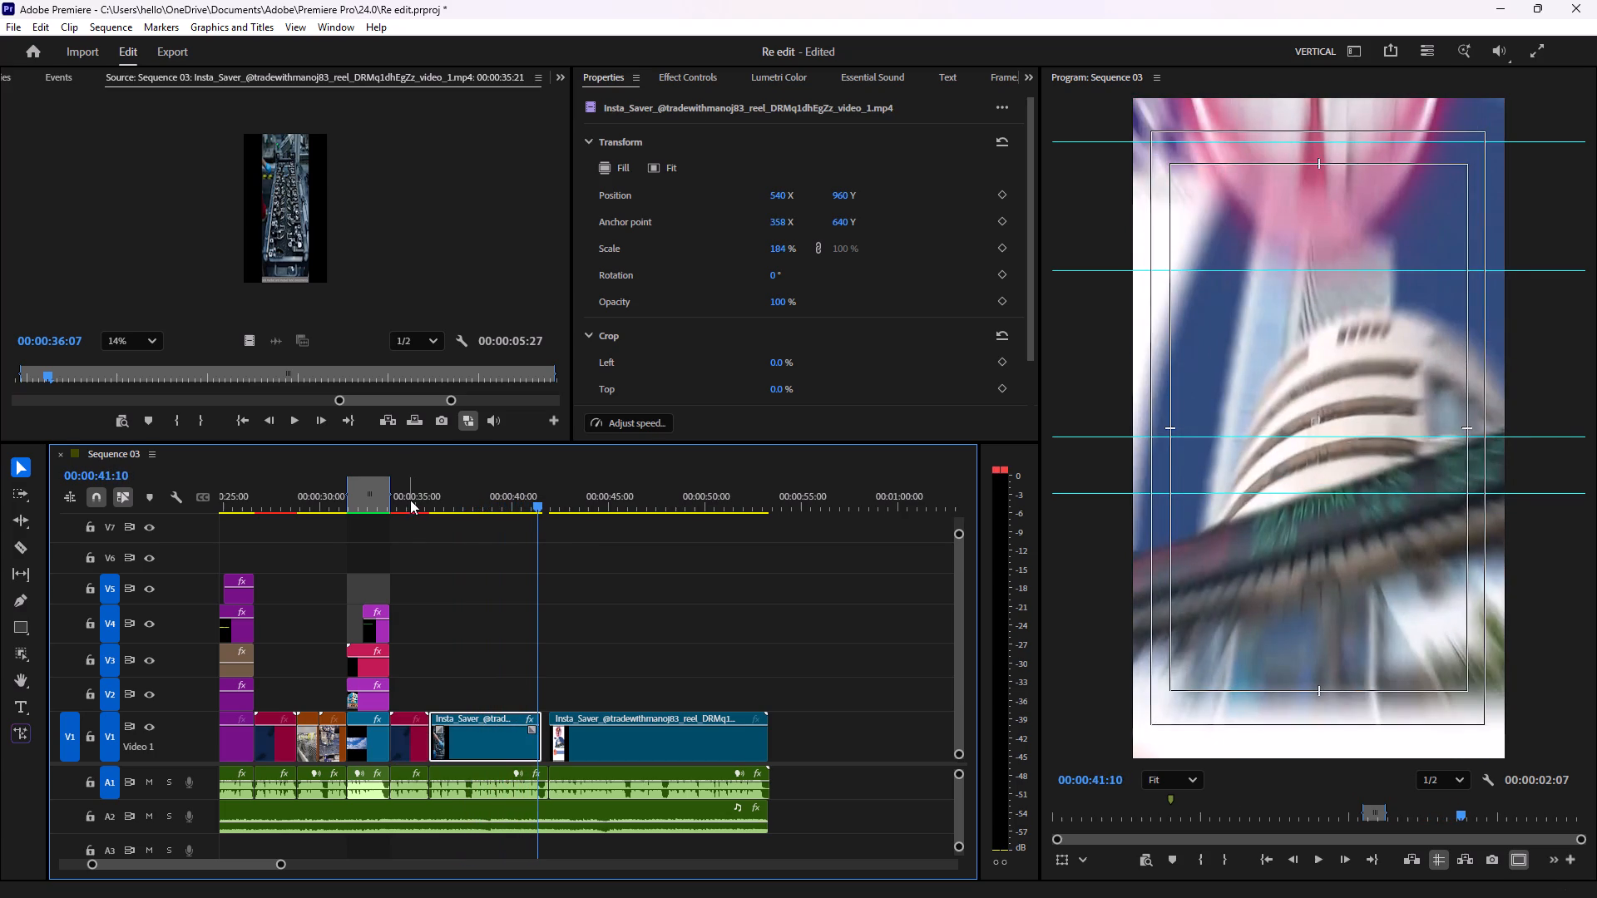
Replay Re edit Linked Comp 16 and the clips after it to the sequence's end, checking the flow and remaining footage.
{"action": "left_click", "coordinate": [405, 504]}
{"action": "left_click", "coordinate": [405, 504]}
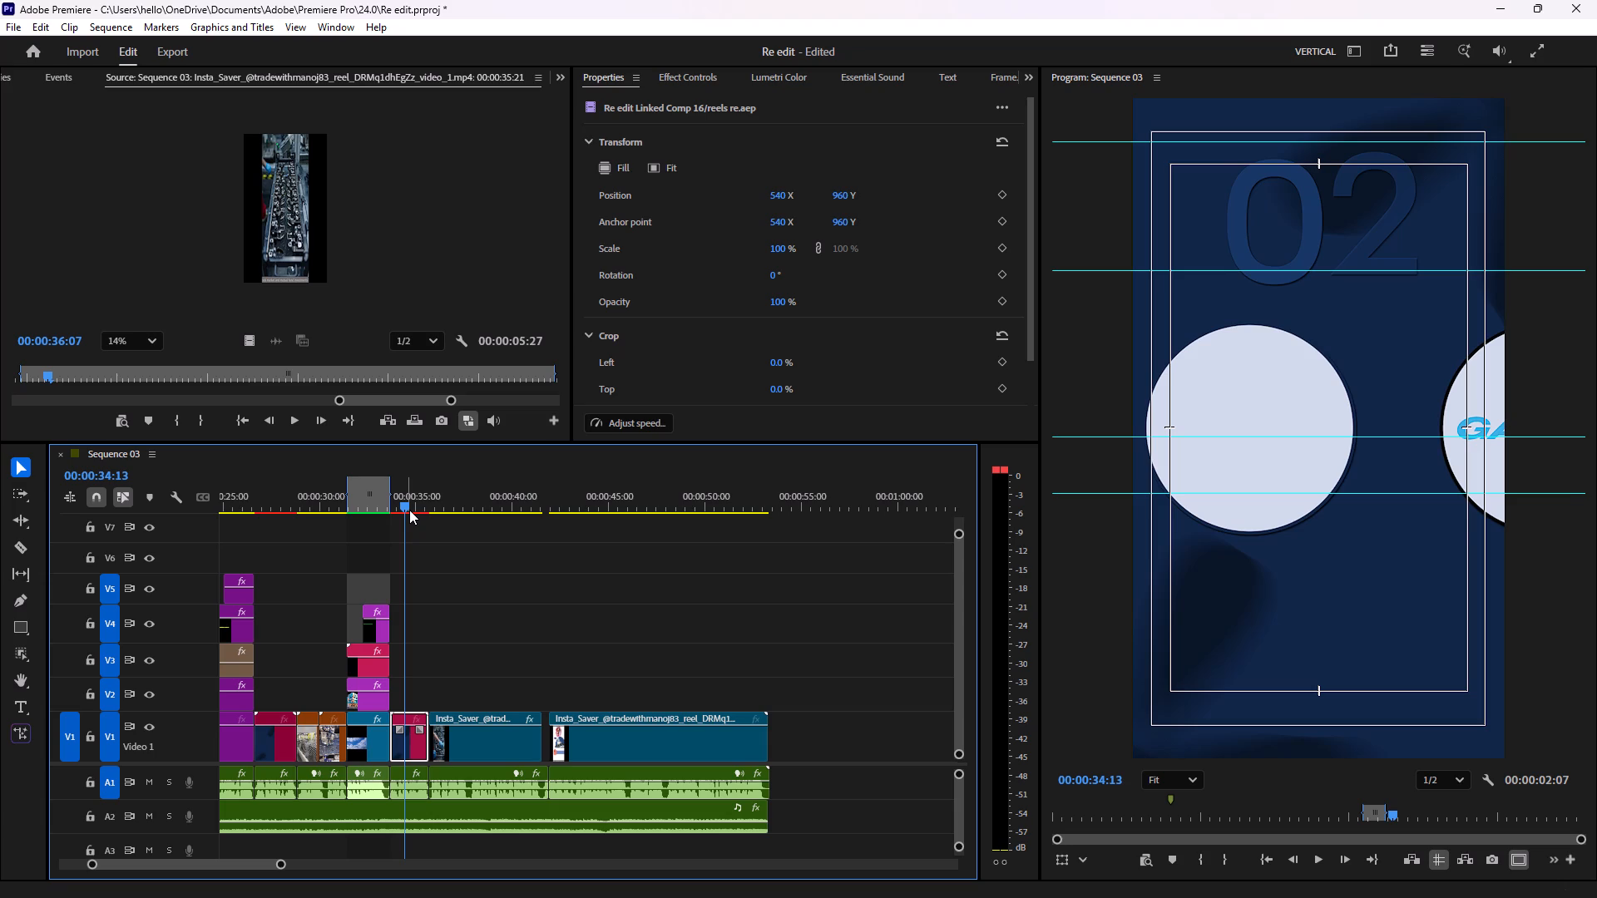
{"action": "key", "text": "space"}
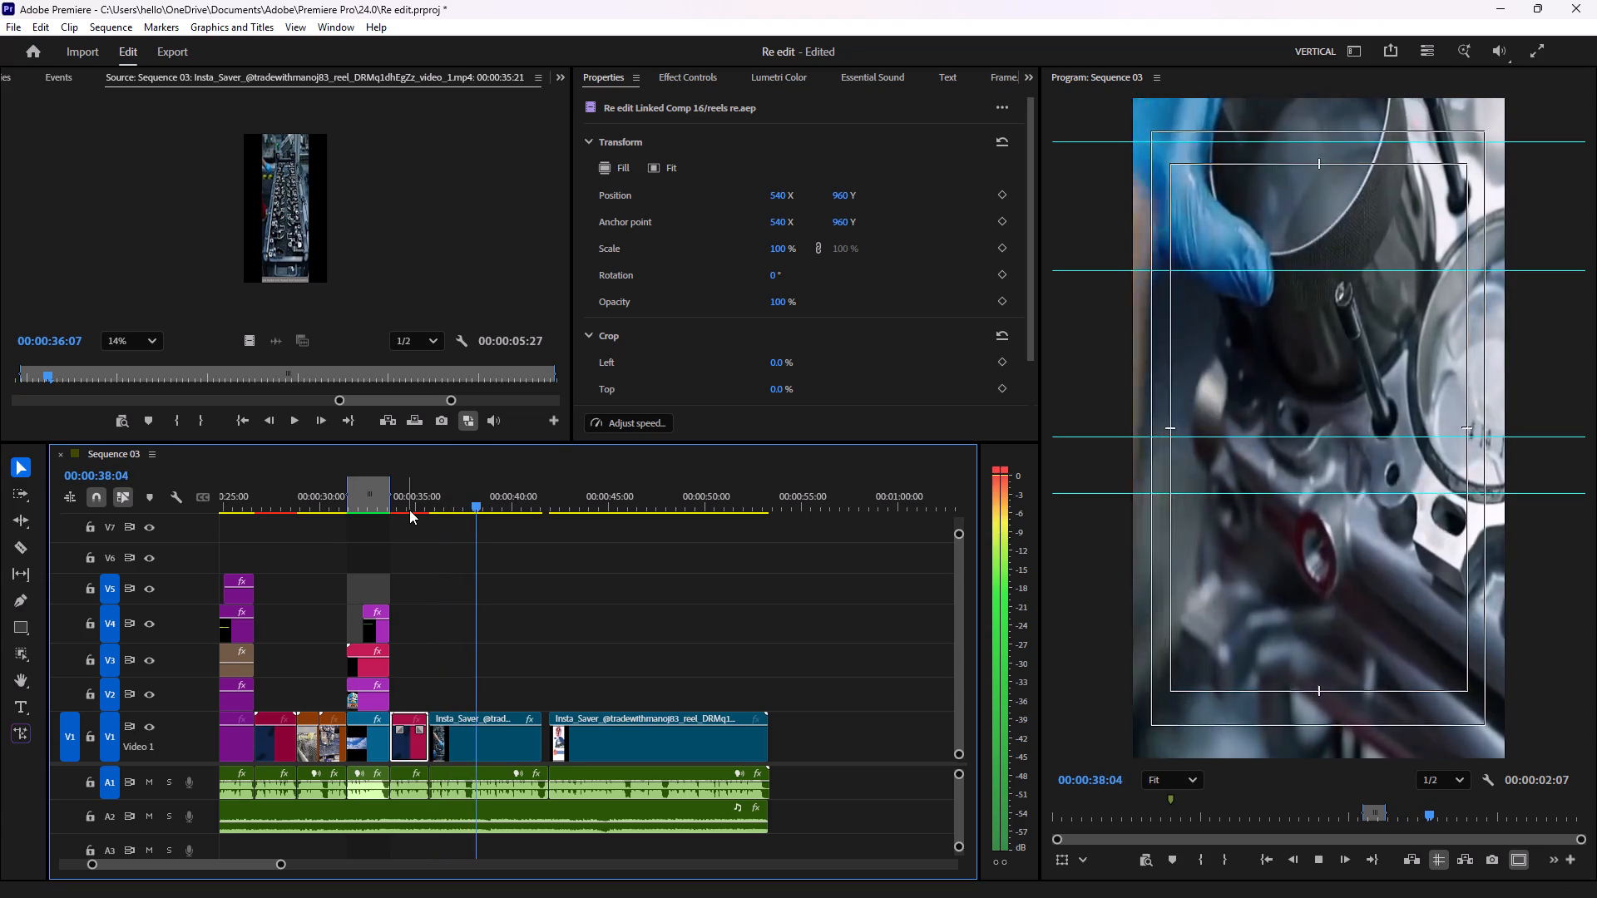
{"action": "key", "text": "space"}
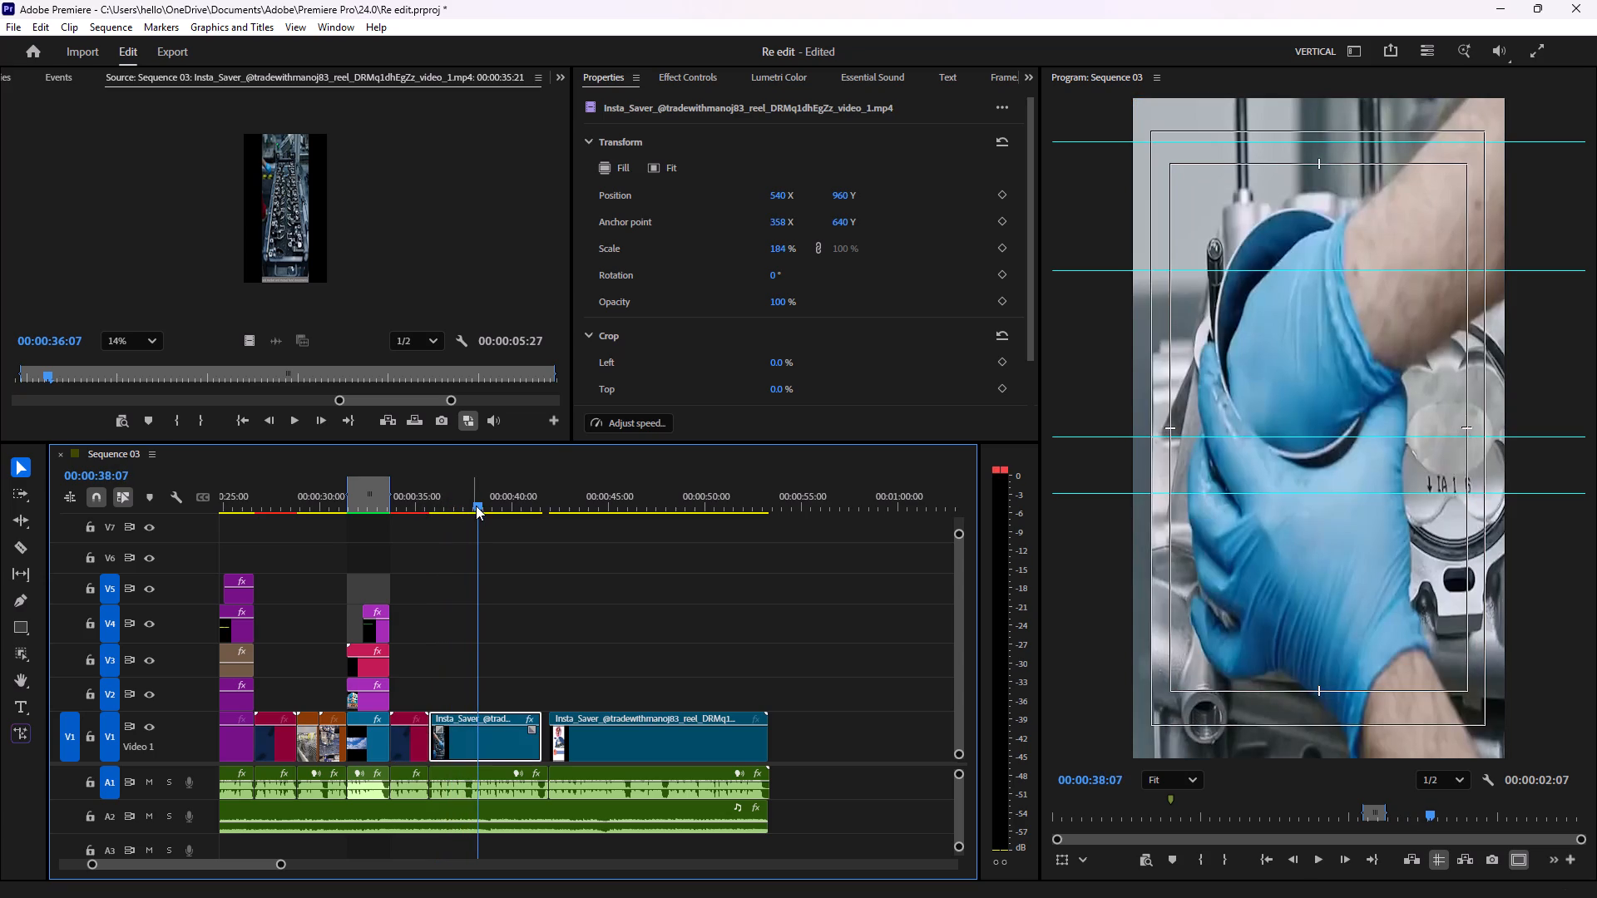
{"action": "left_click_drag", "start_coordinate": [476, 506], "coordinate": [368, 525]}
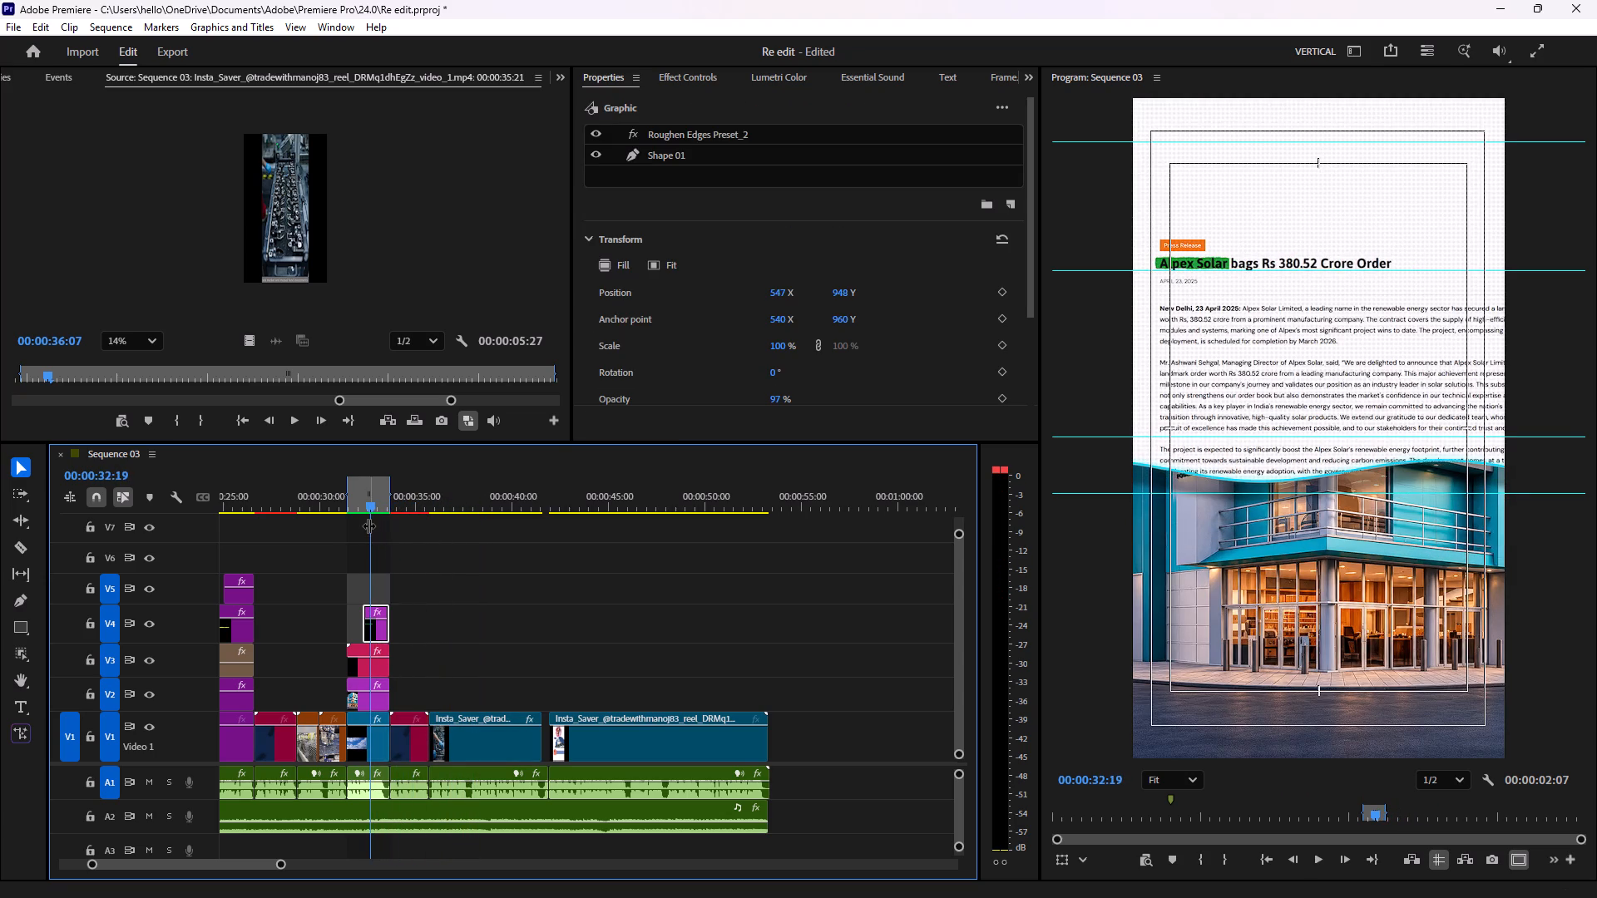
{"action": "key", "text": "space"}
{"action": "key", "text": "space"}
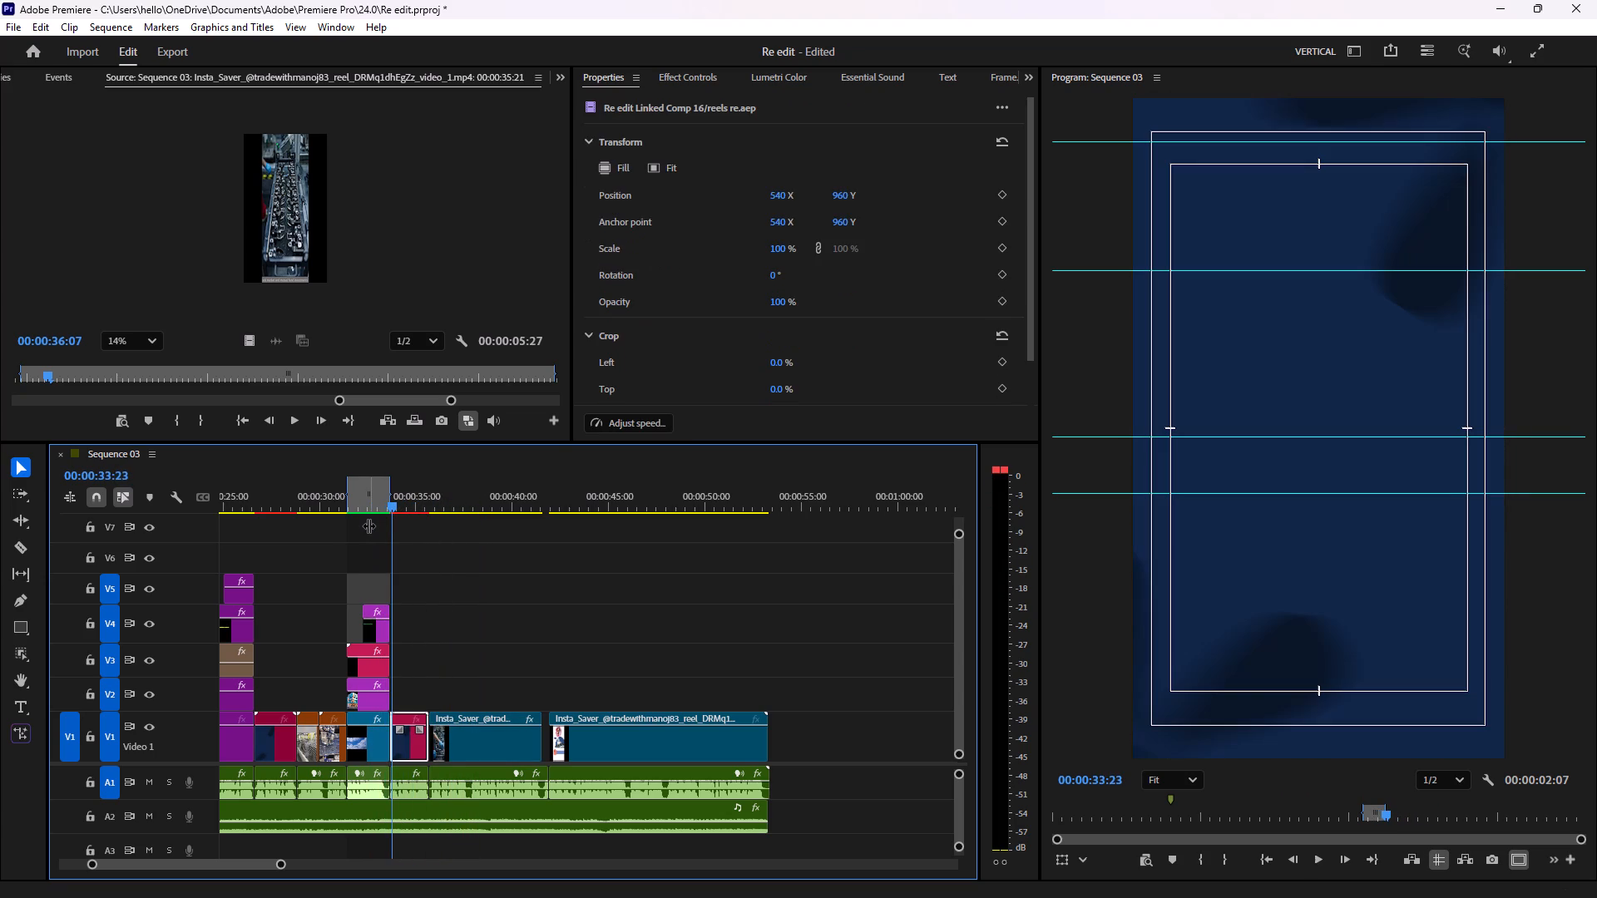
{"action": "key", "text": "space"}
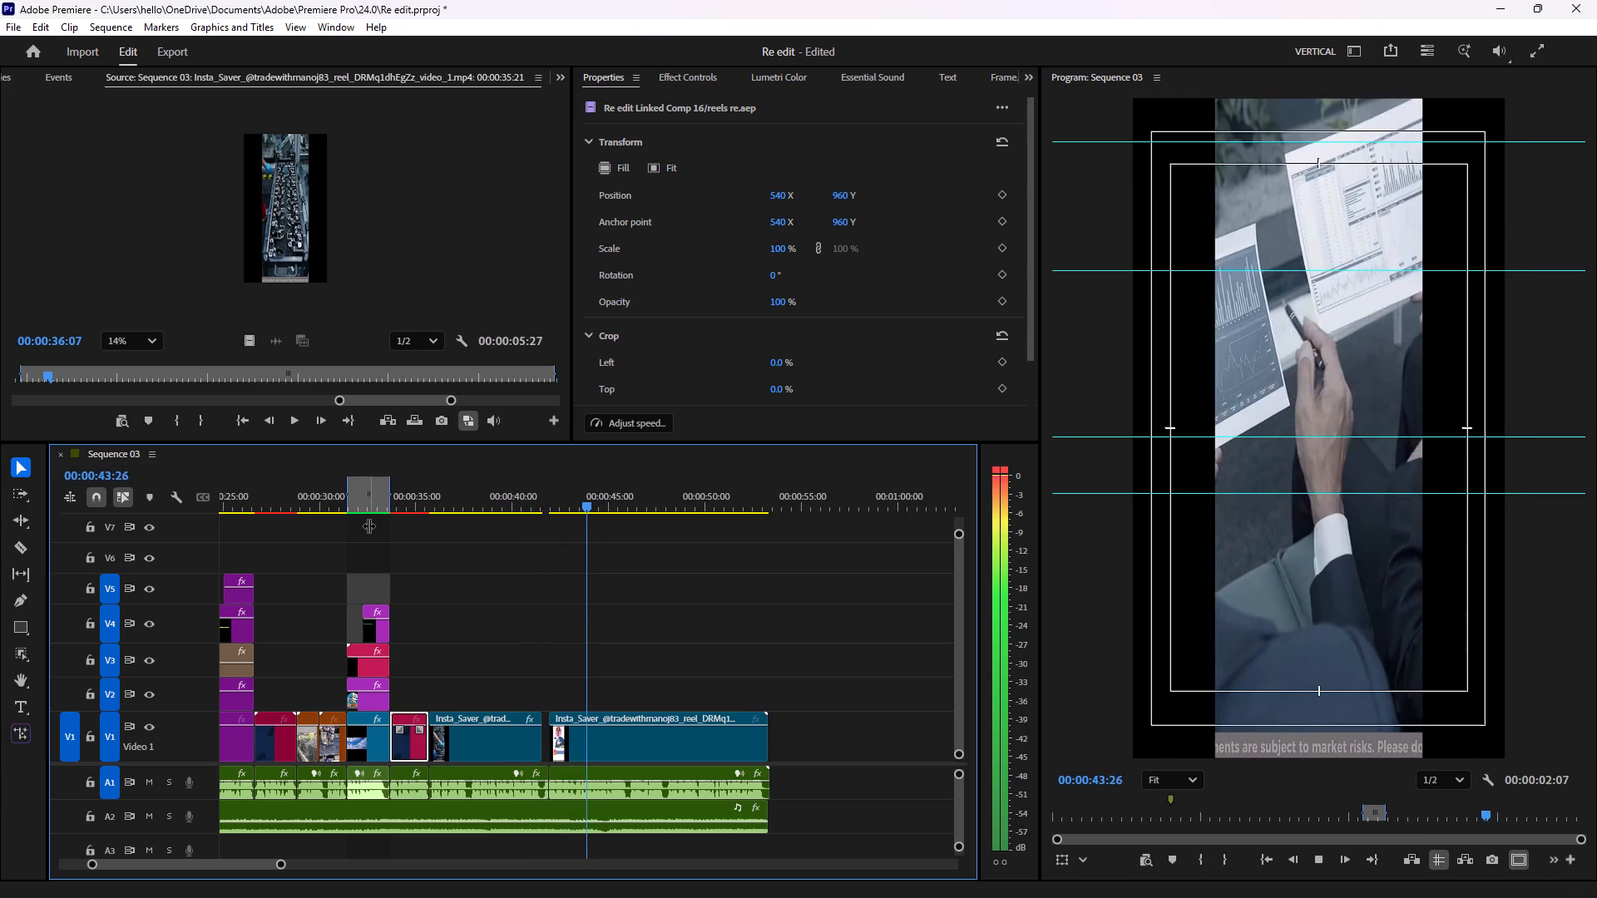
{"action": "left_click", "coordinate": [398, 511]}
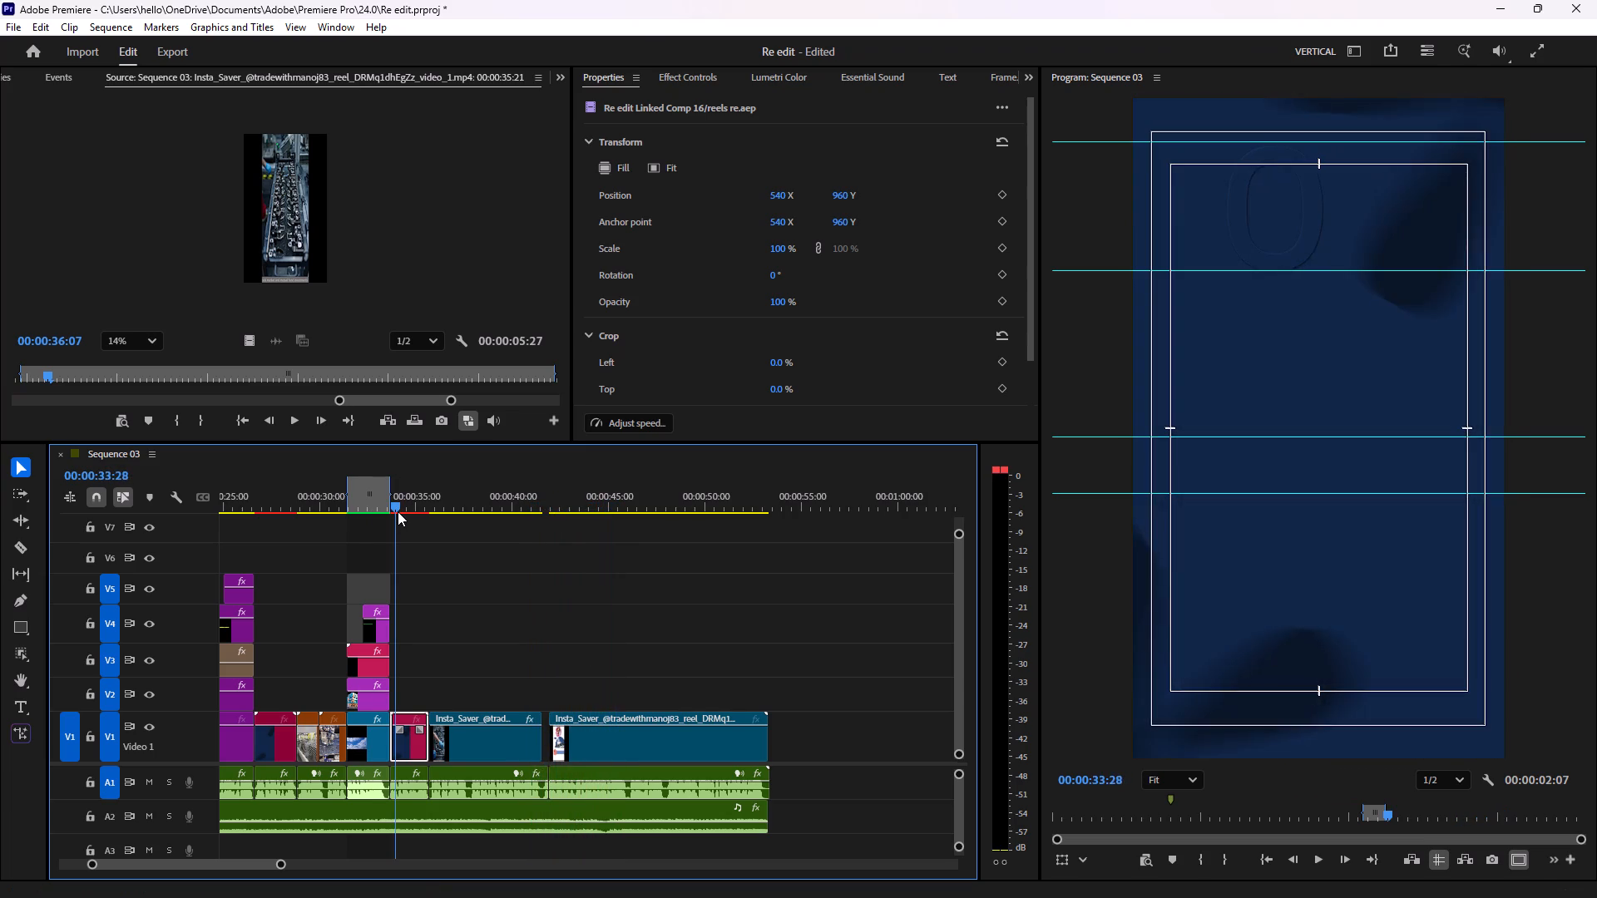
{"action": "key", "text": "space"}
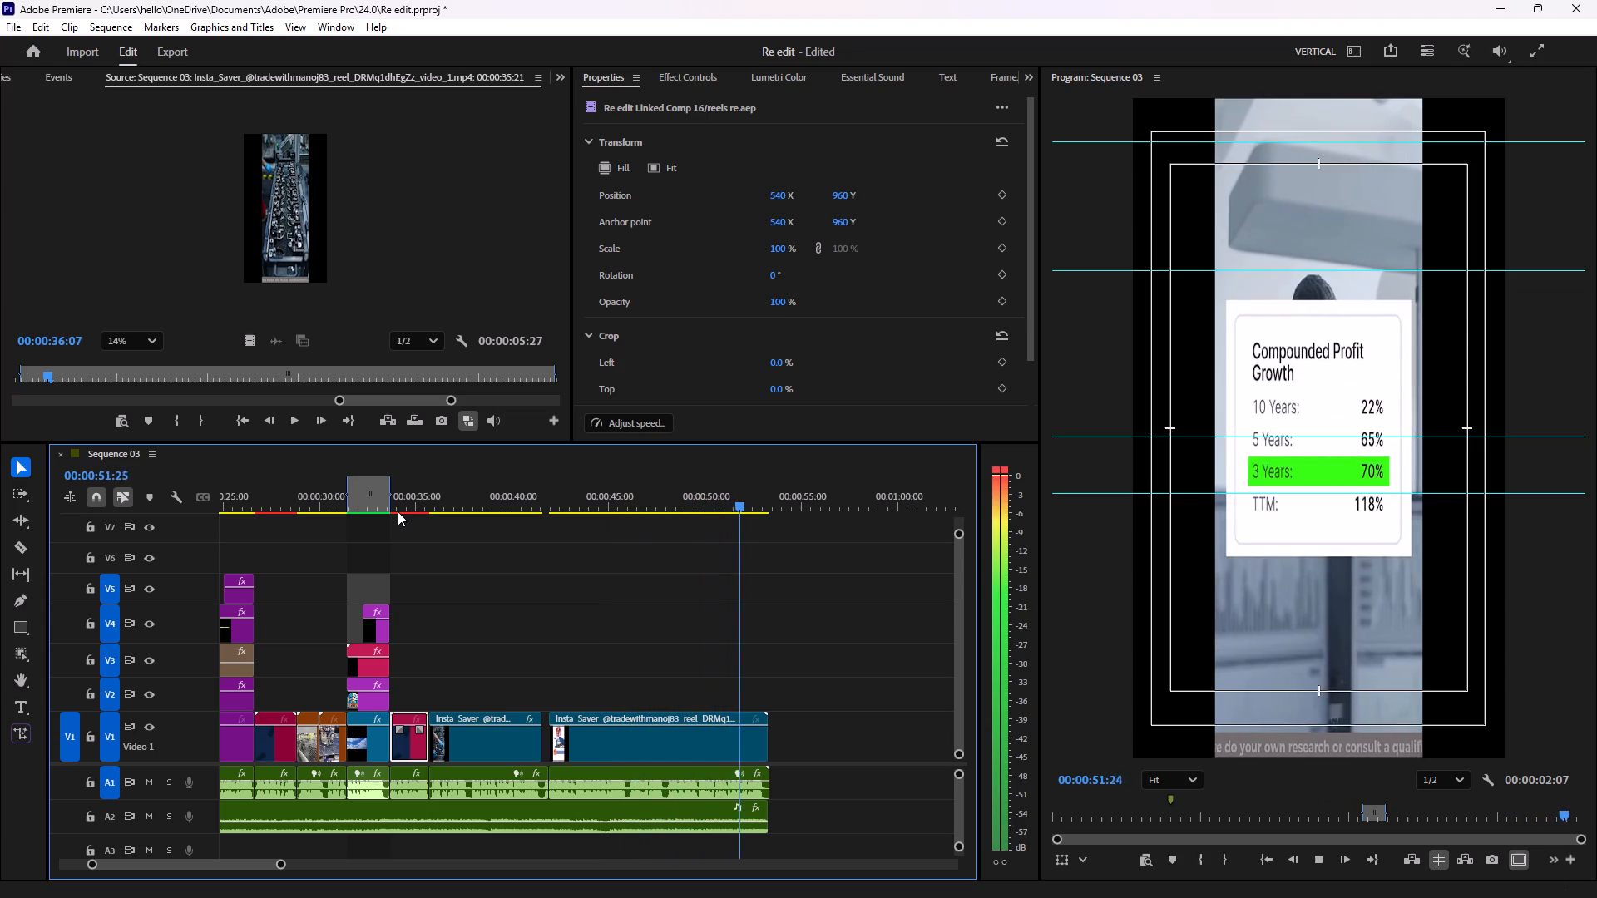
Play Sequence 03 from its beginning to review the opening comps up to the "My Favourite Stock" chess-piece title.
{"action": "key", "text": "space"}
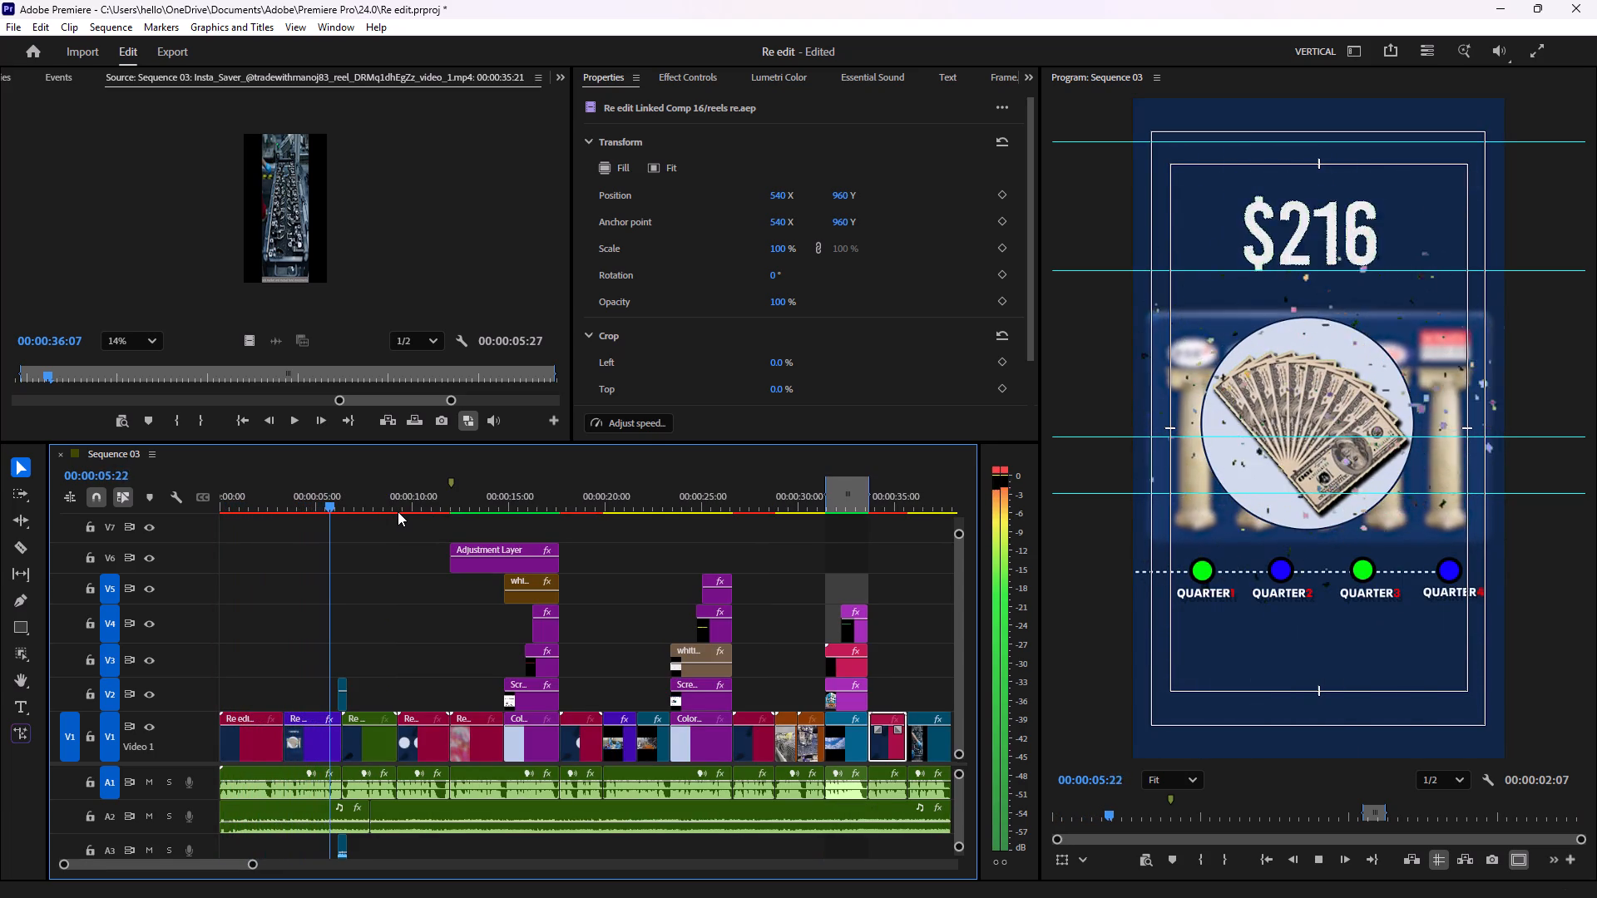
{"action": "key", "text": "space"}
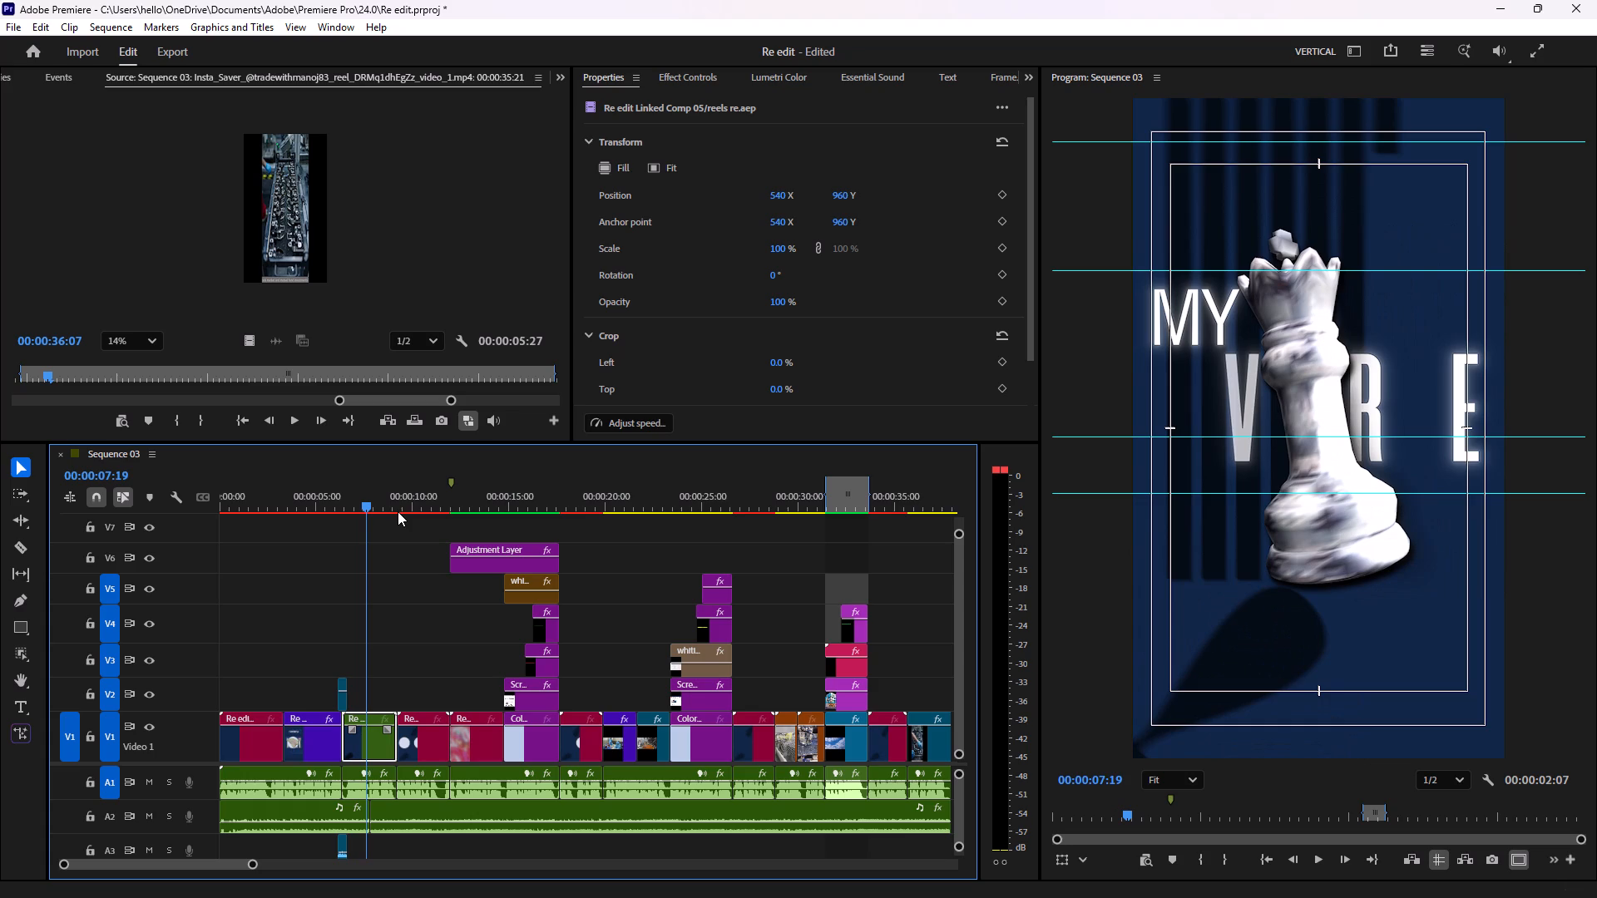
{"action": "key", "text": "space"}
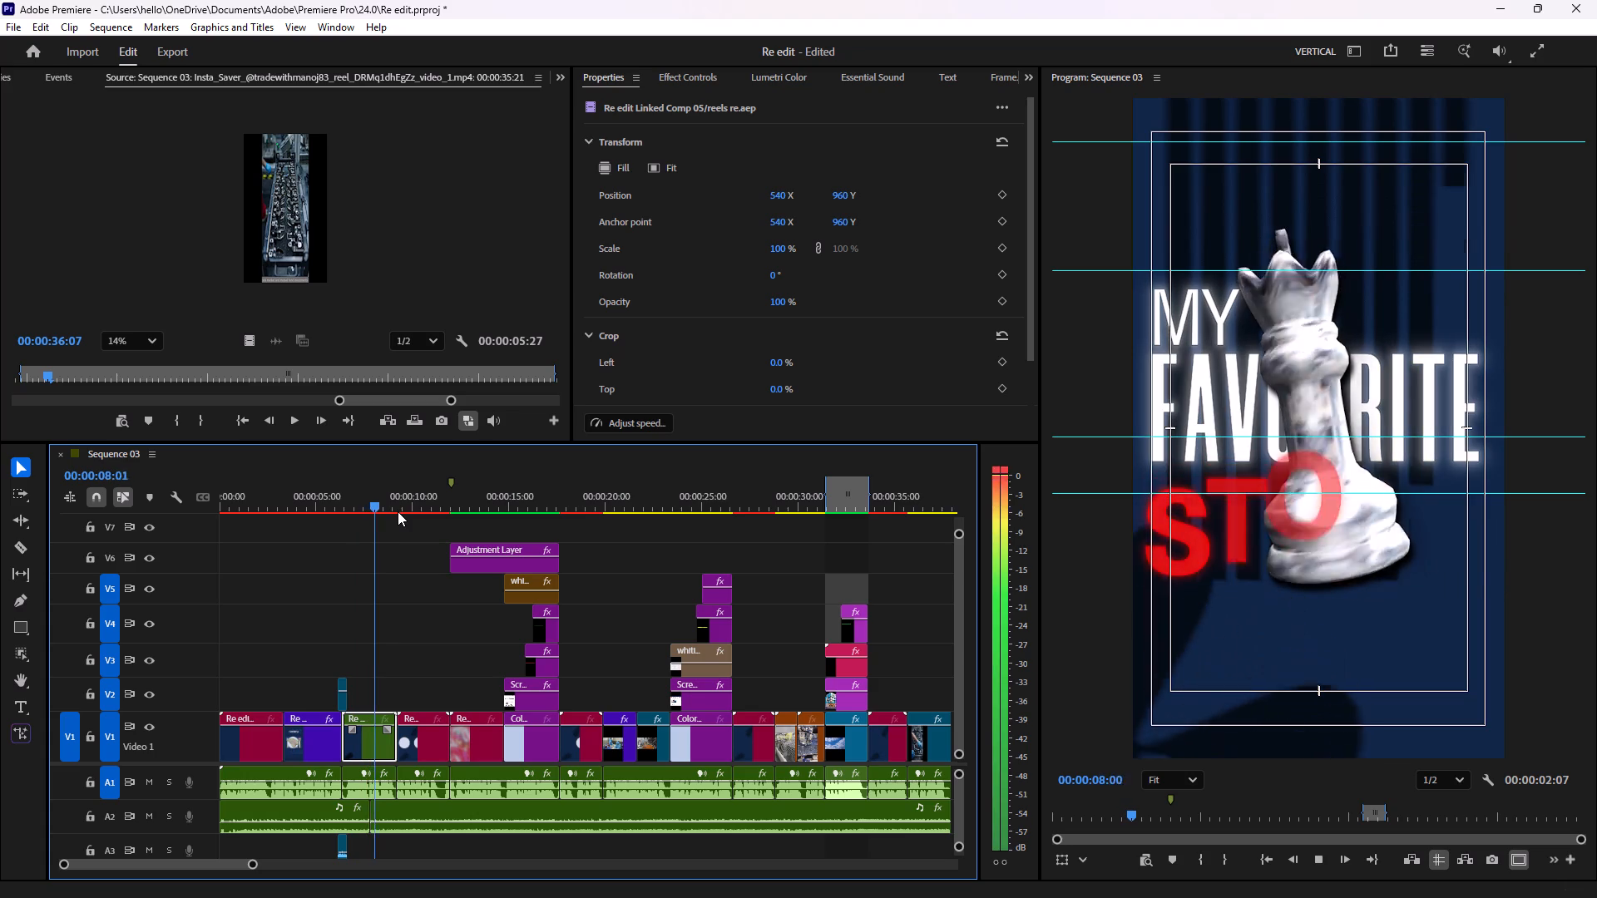
{"action": "key", "text": "space"}
{"action": "key", "text": "space"}
{"action": "key", "text": "space"}
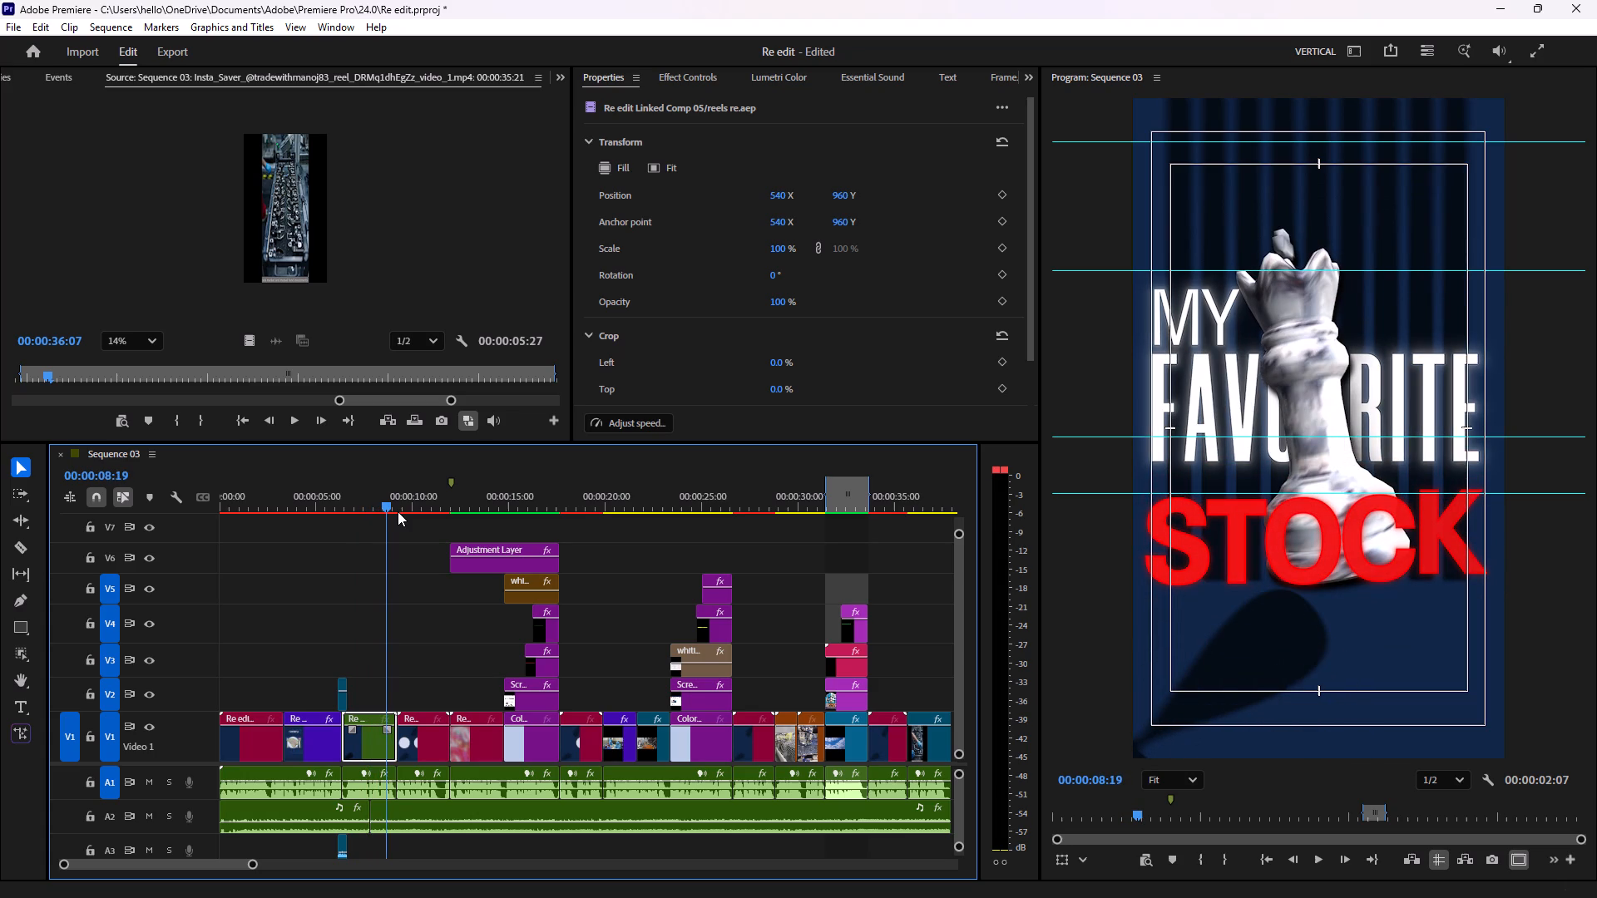
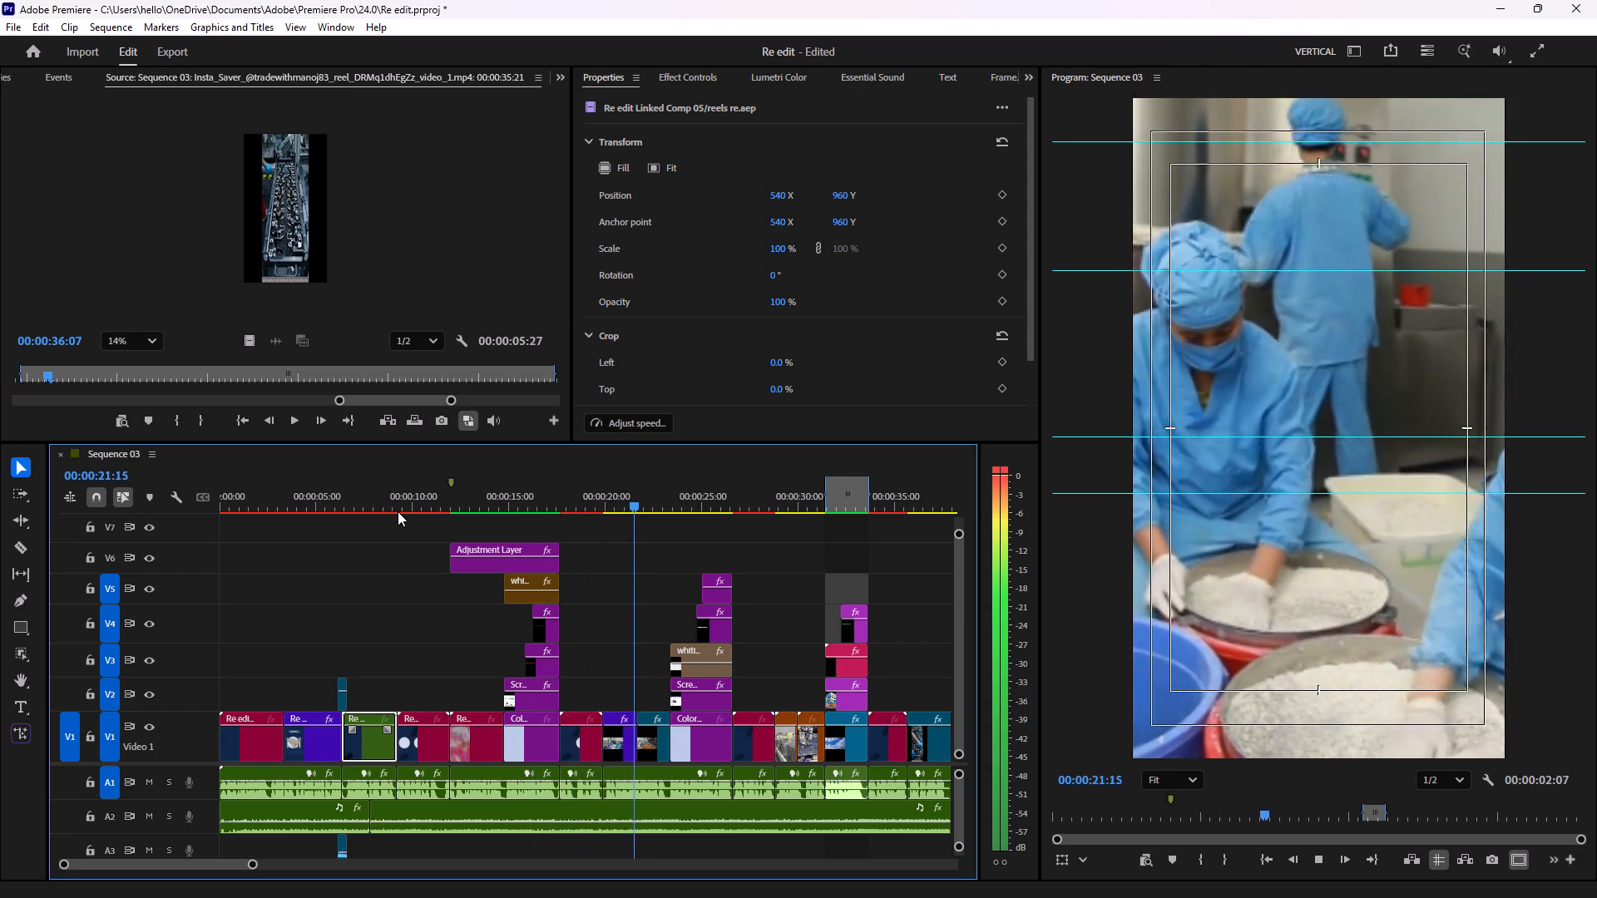
Continue playing Sequence 03 from 00:00:21:15 through the later comps and factory footage into the BSE clip to review the edit.
{"action": "key", "text": "space"}
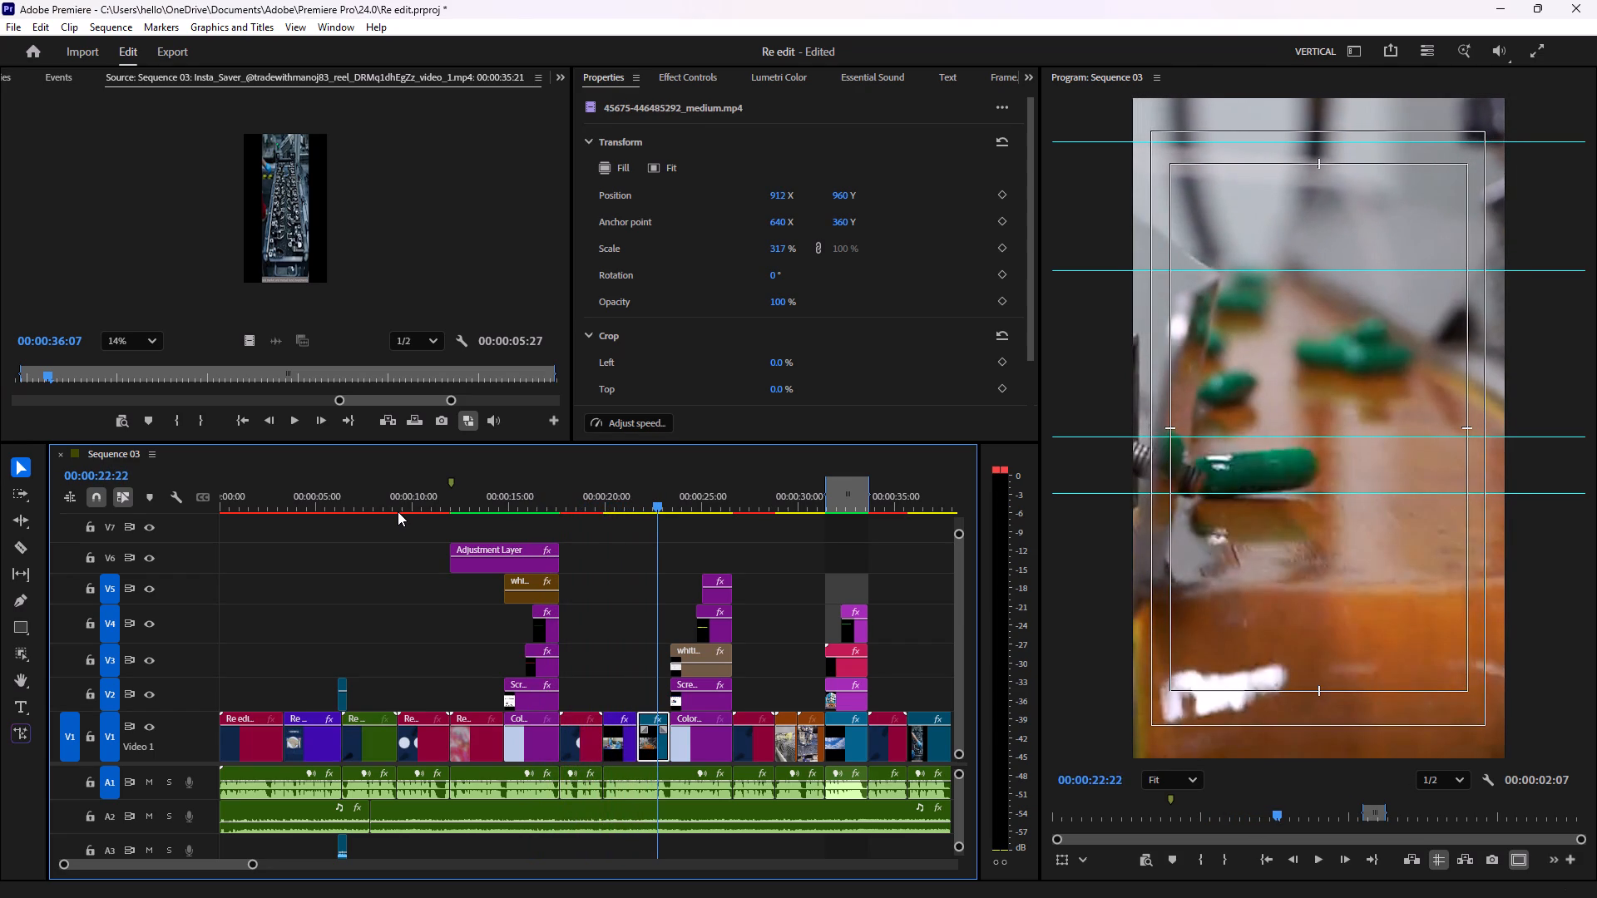
{"action": "key", "text": "space"}
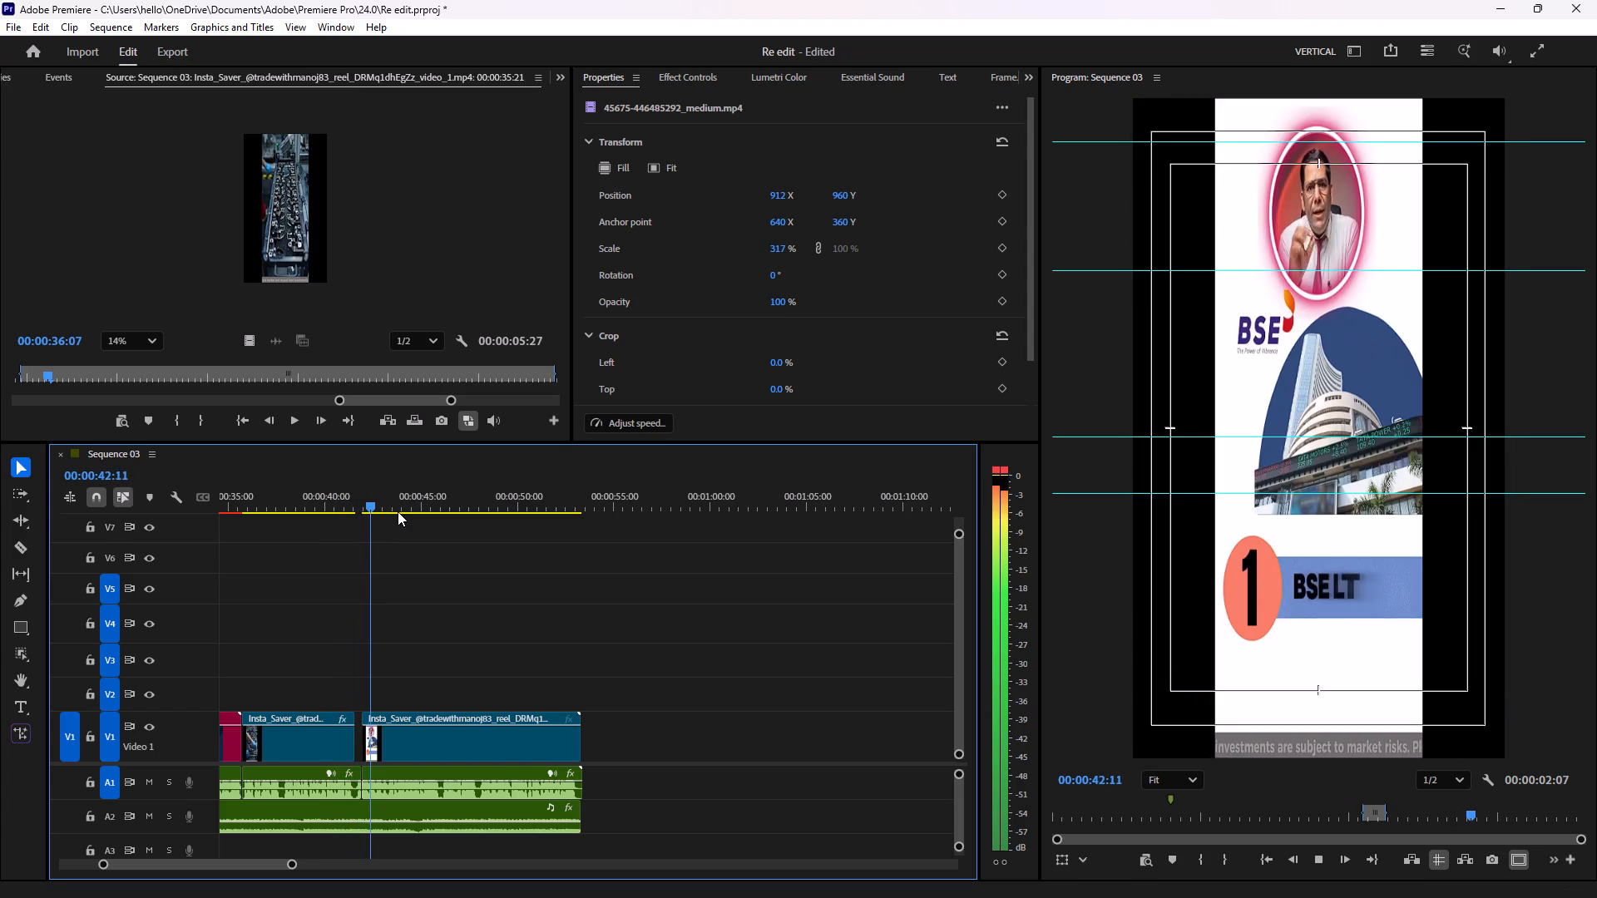
{"action": "key", "text": "space"}
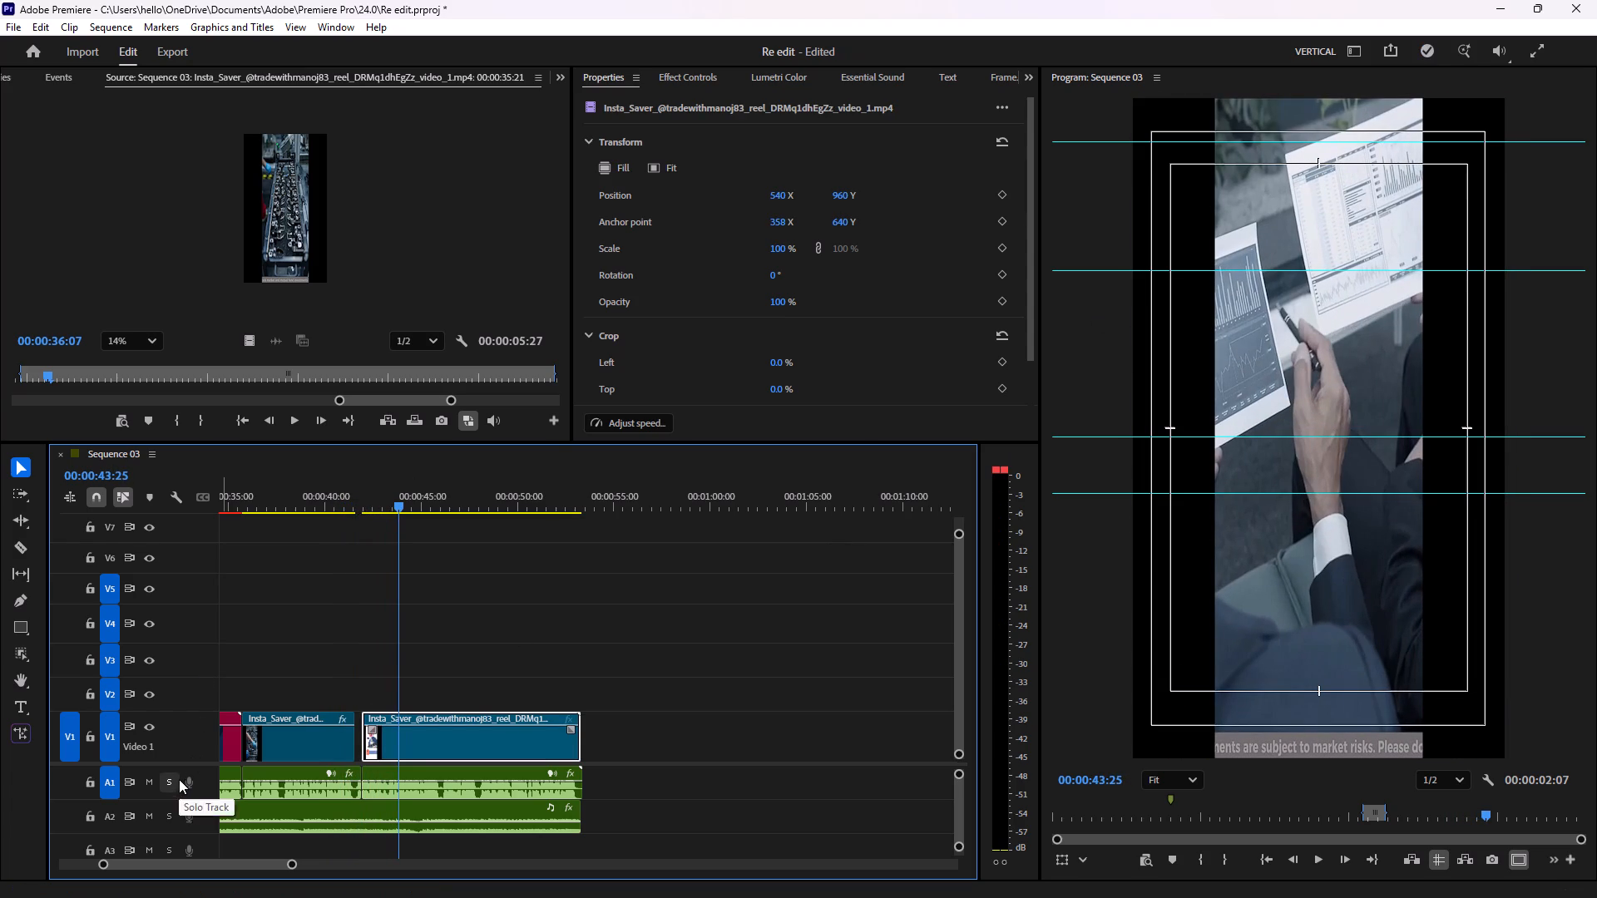
Split the factory footage clip on V1 at 00:00:41:06 and delete the short leftover piece before the BSE clip.
{"action": "scroll", "coordinate": [200, 738], "scroll_direction": "up", "scroll_amount": 4, "text": "alt"}
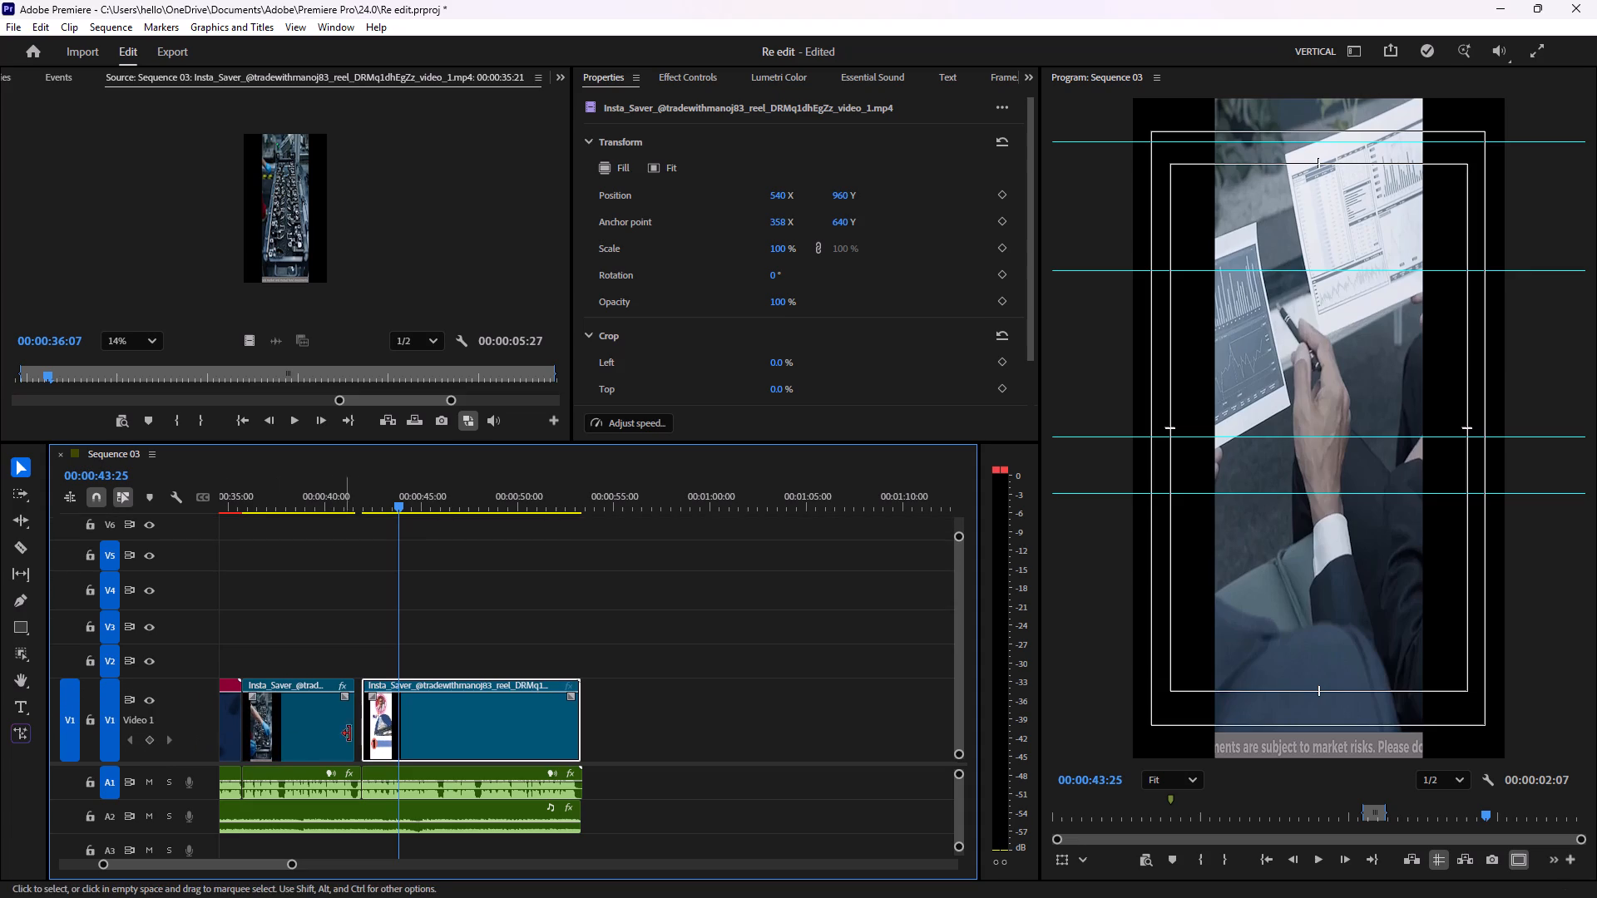
{"action": "scroll", "coordinate": [402, 701], "scroll_direction": "up", "scroll_amount": 5, "text": "ctrl"}
{"action": "scroll", "coordinate": [402, 701], "scroll_direction": "down", "scroll_amount": 4, "text": "ctrl"}
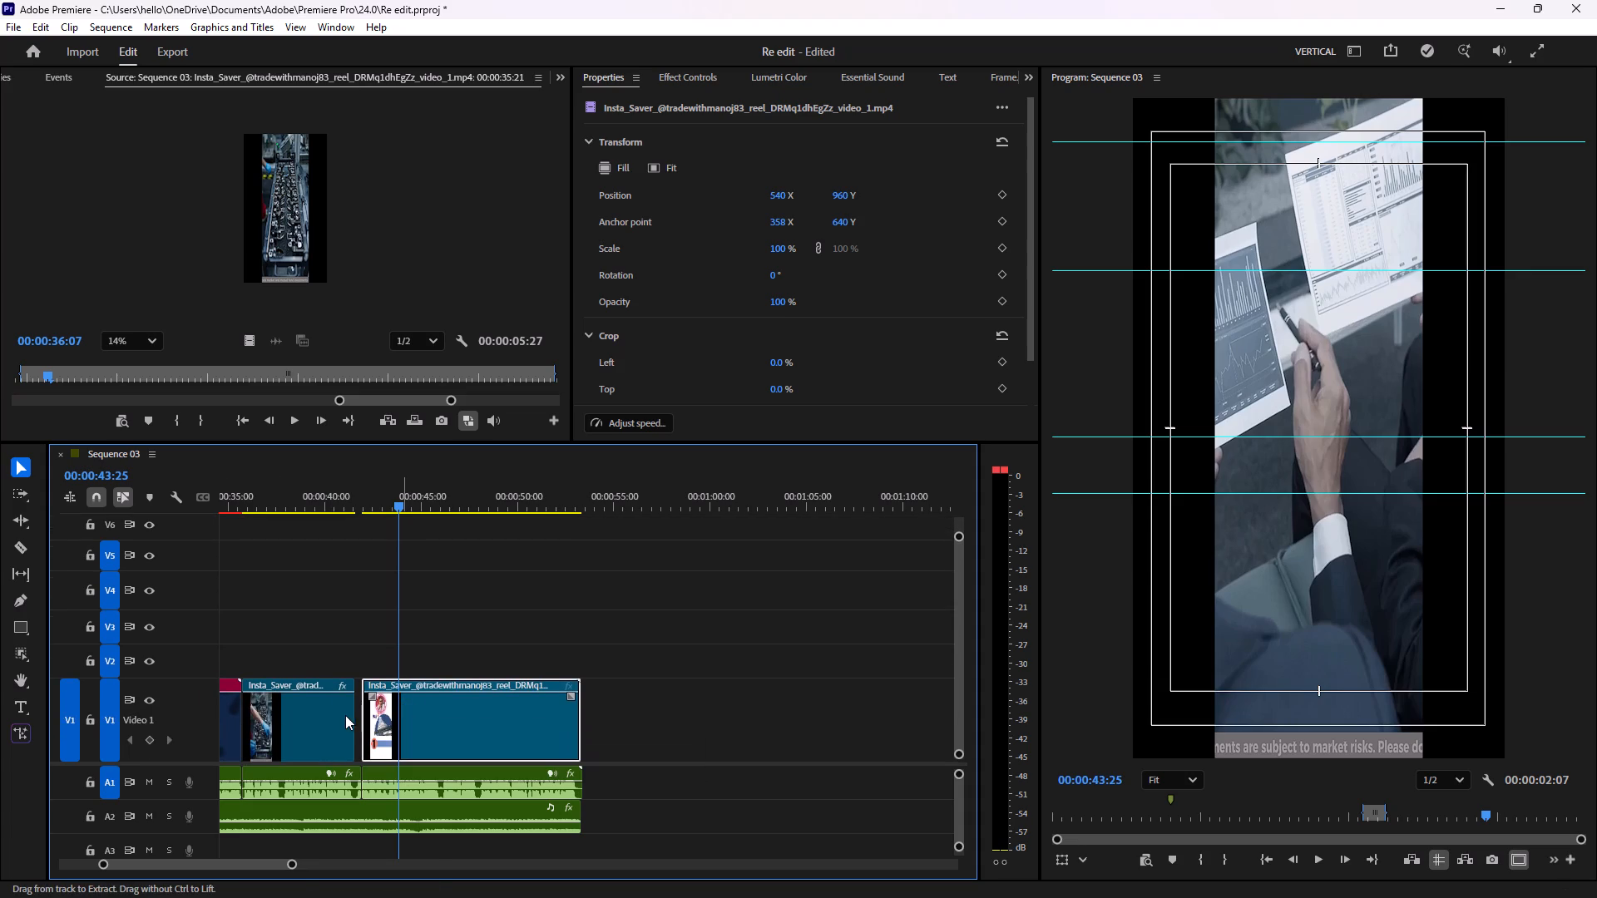
{"action": "scroll", "coordinate": [324, 671], "scroll_direction": "up", "scroll_amount": 5, "text": "alt"}
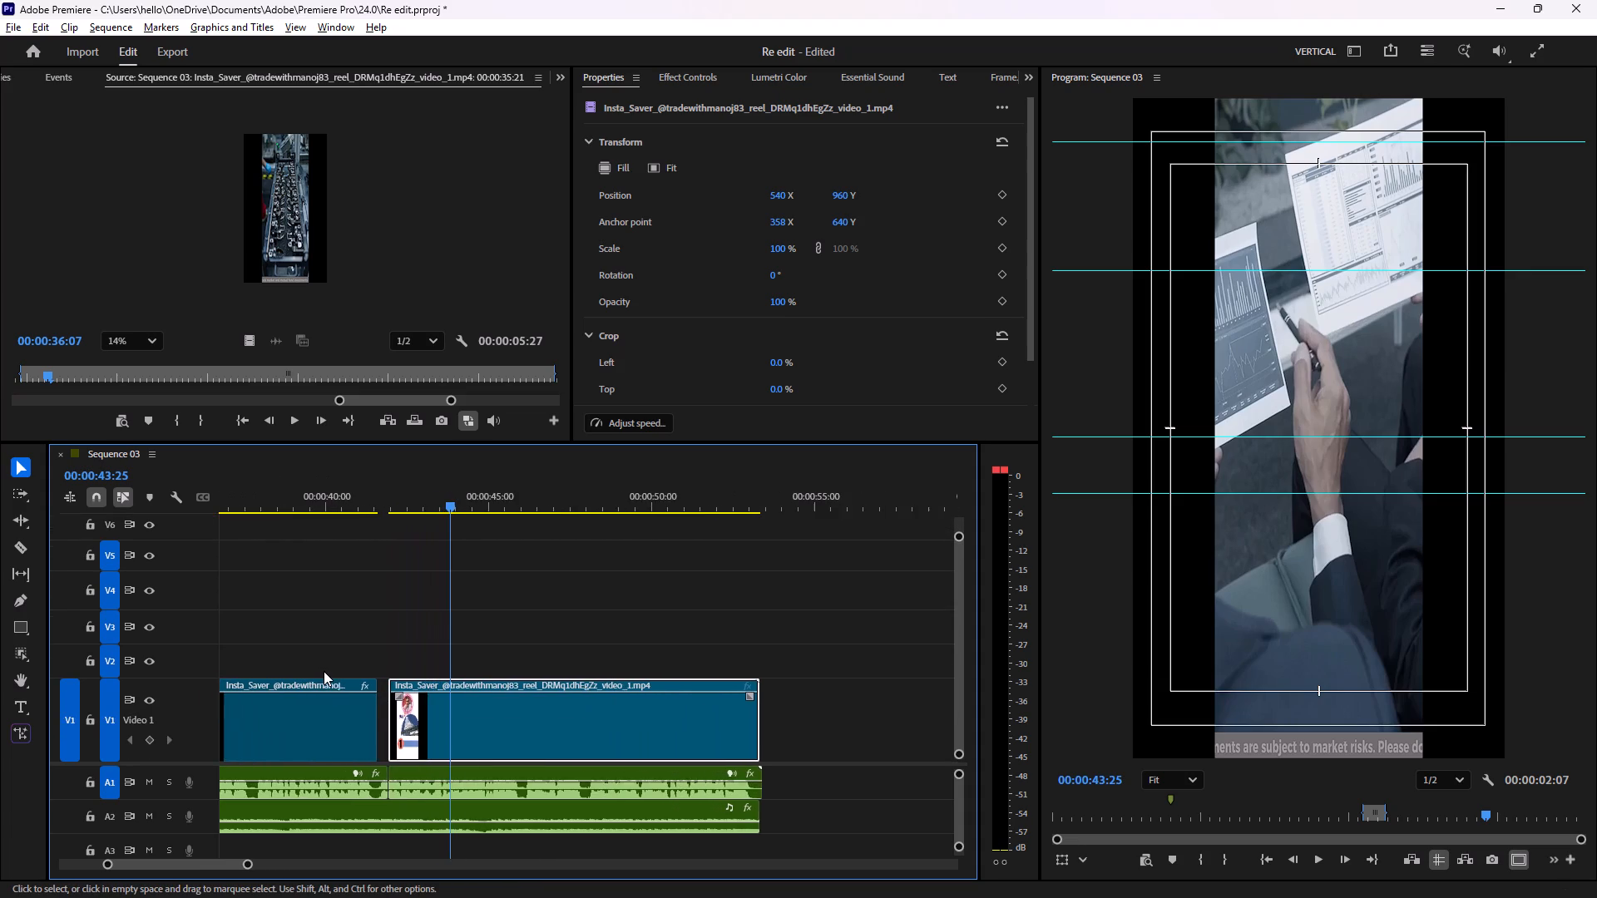
{"action": "scroll", "coordinate": [334, 671], "scroll_direction": "up", "scroll_amount": 11, "text": "alt"}
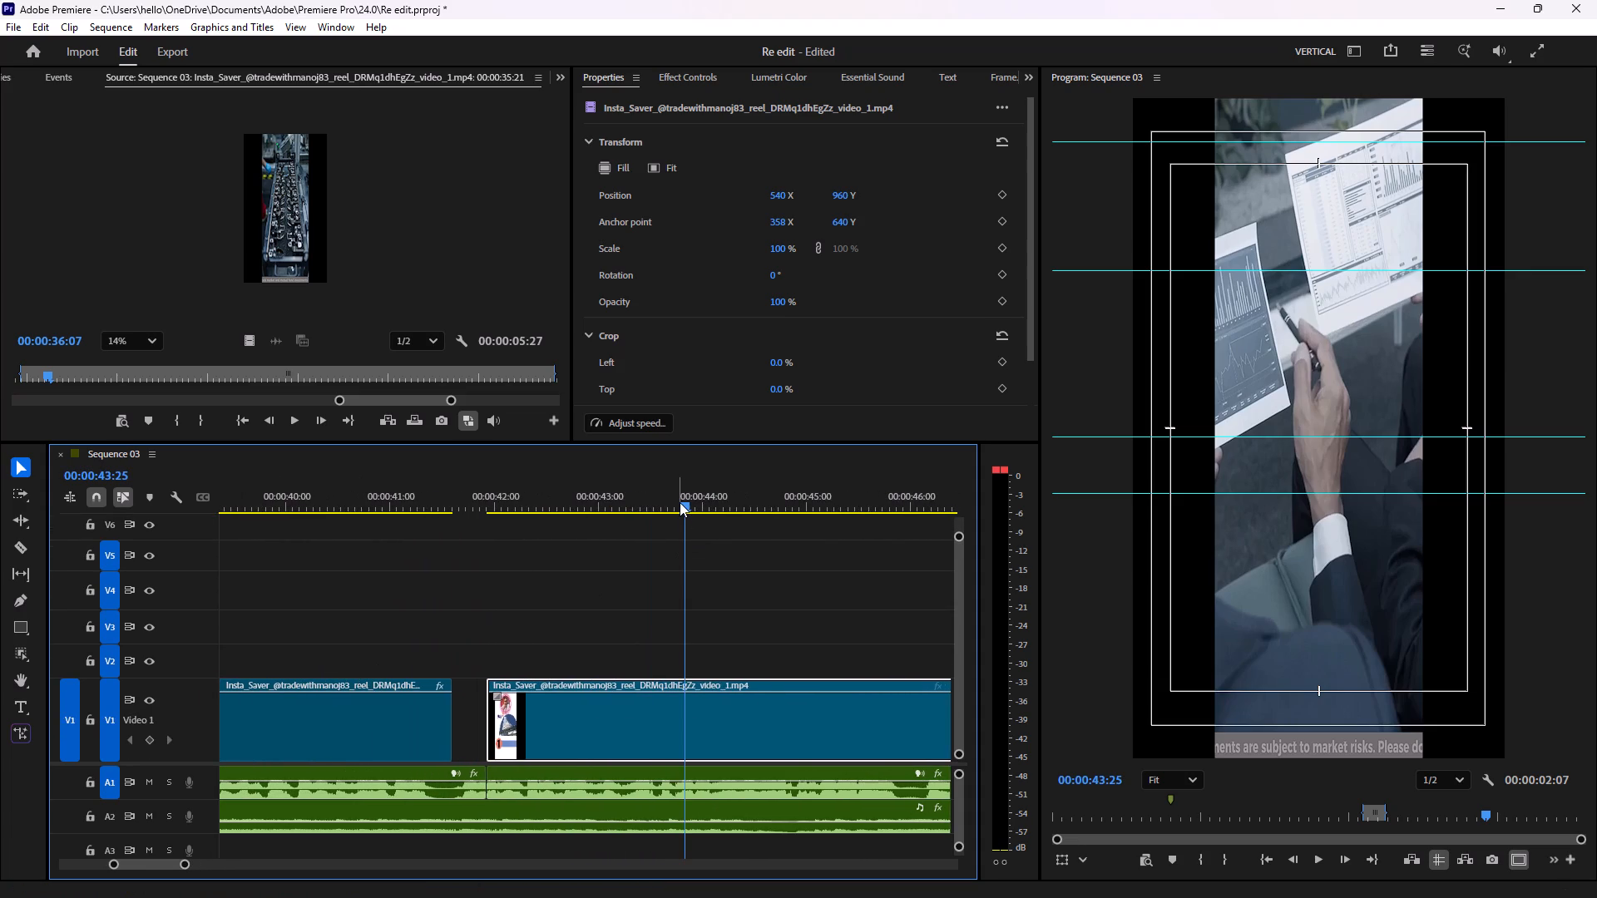
{"action": "left_click_drag", "start_coordinate": [680, 502], "coordinate": [434, 536]}
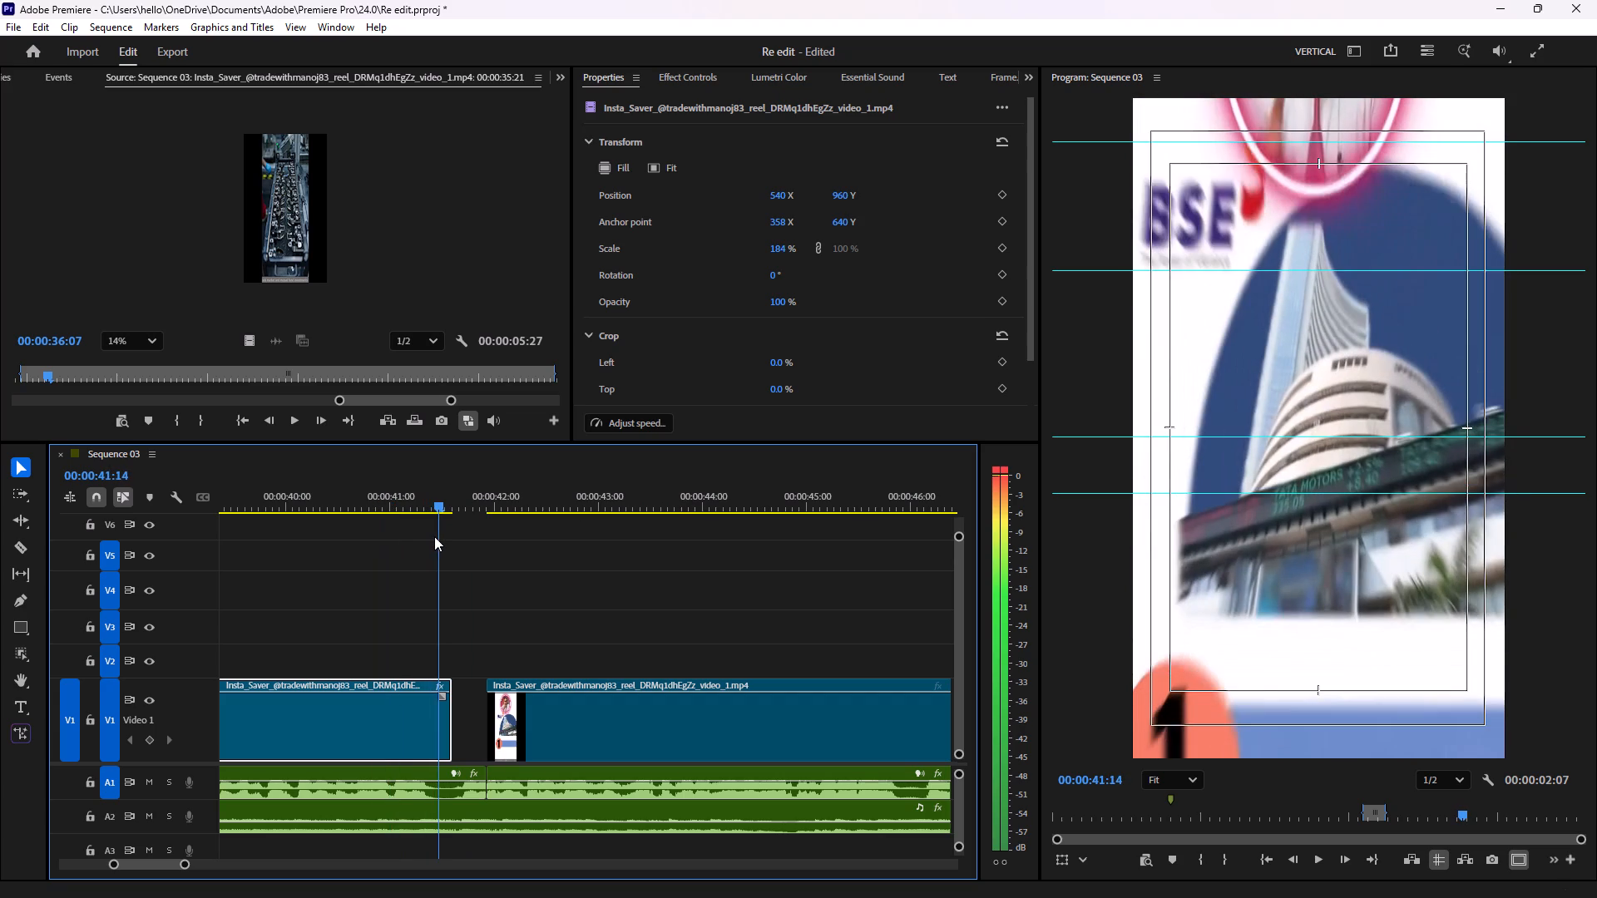
{"action": "left_click_drag", "start_coordinate": [434, 536], "coordinate": [413, 537]}
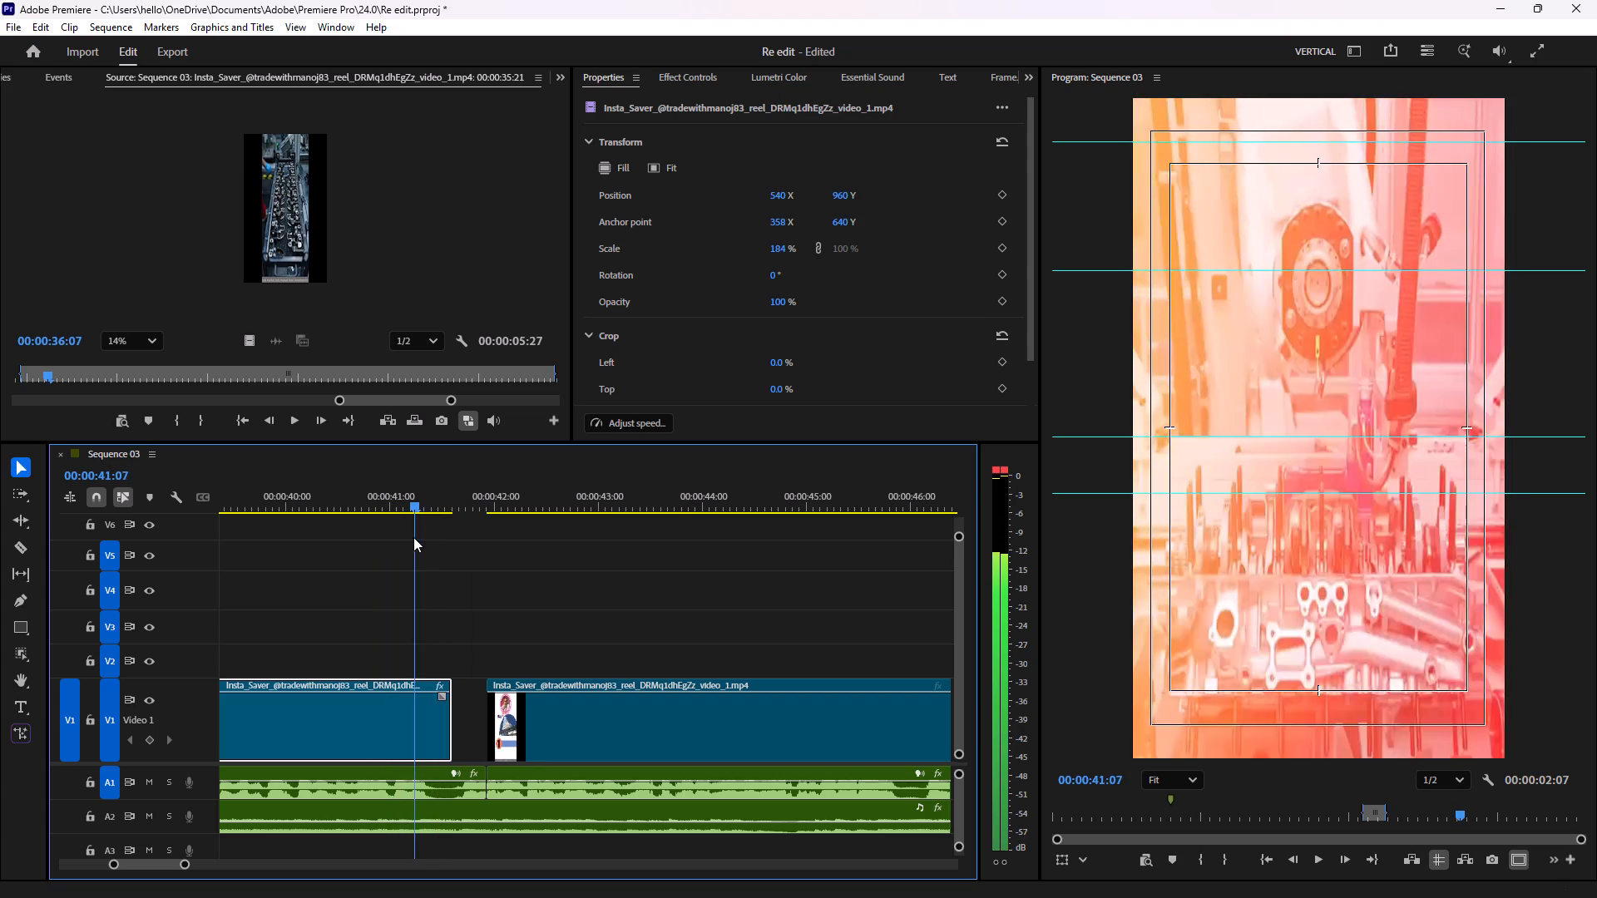
{"action": "left_click_drag", "start_coordinate": [413, 537], "coordinate": [404, 538]}
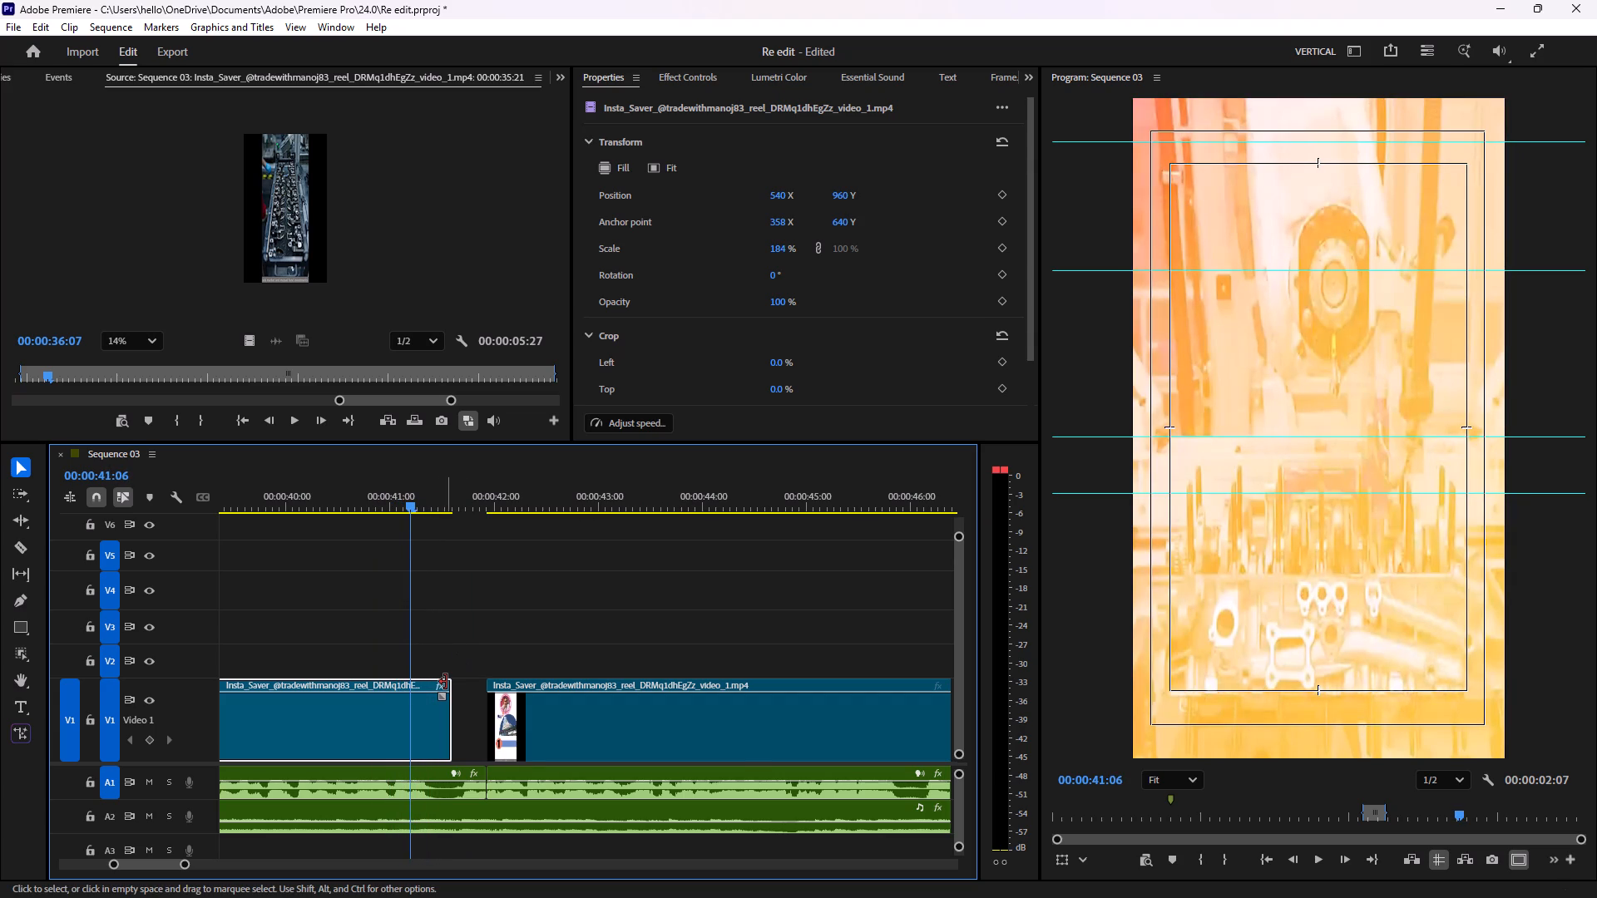
{"action": "key", "text": "c"}
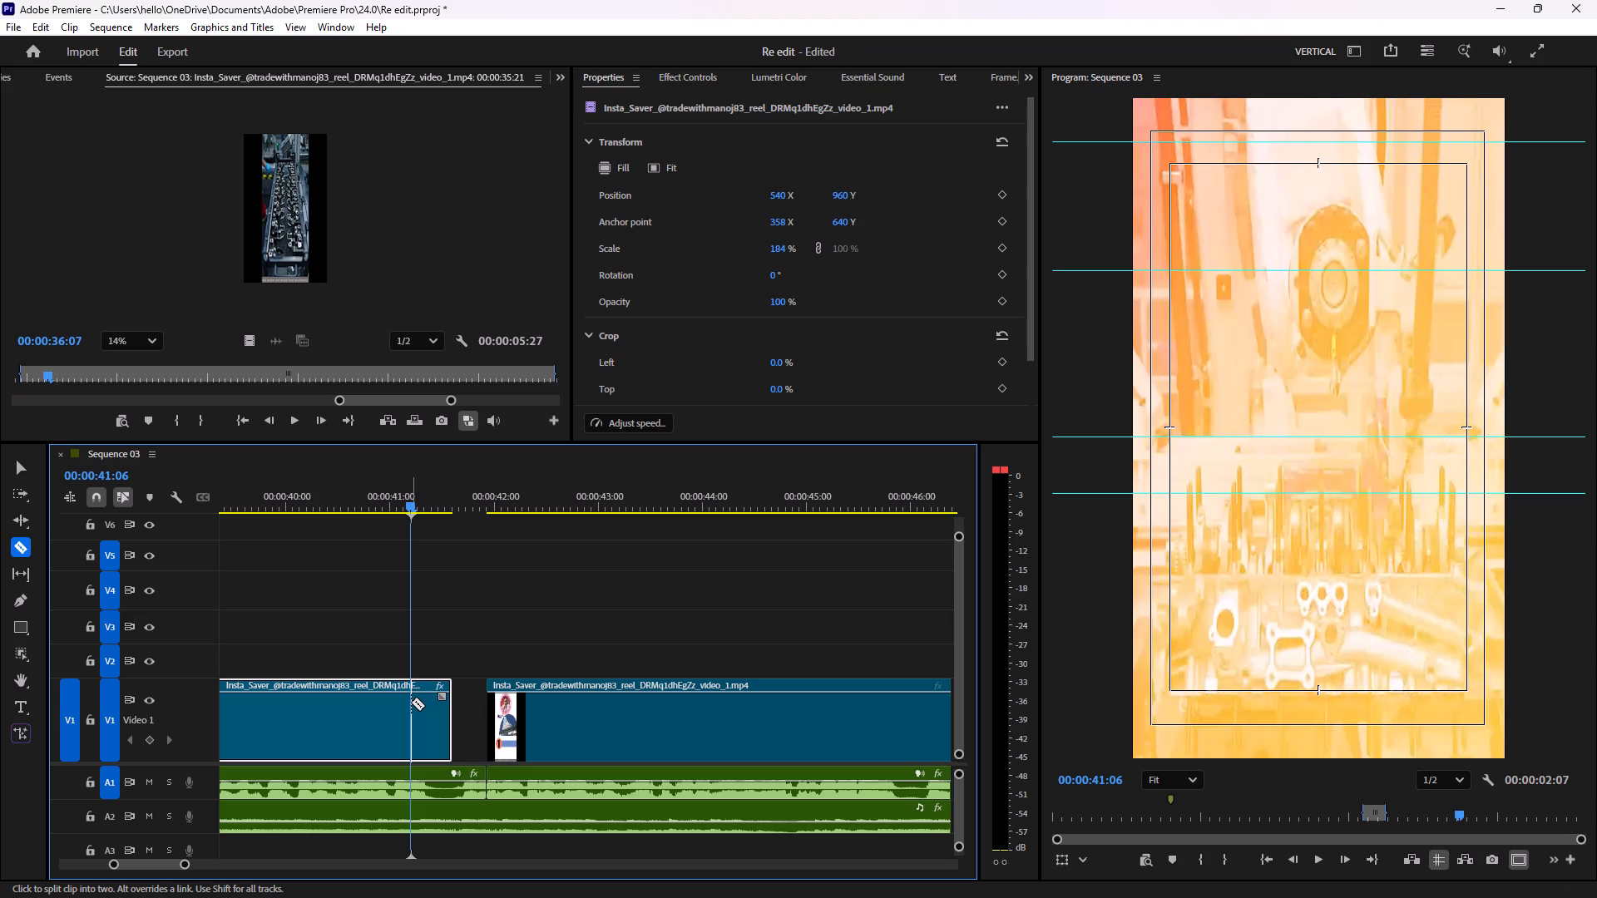
{"action": "left_click", "coordinate": [411, 702]}
{"action": "key", "text": "v"}
{"action": "left_click", "coordinate": [425, 726]}
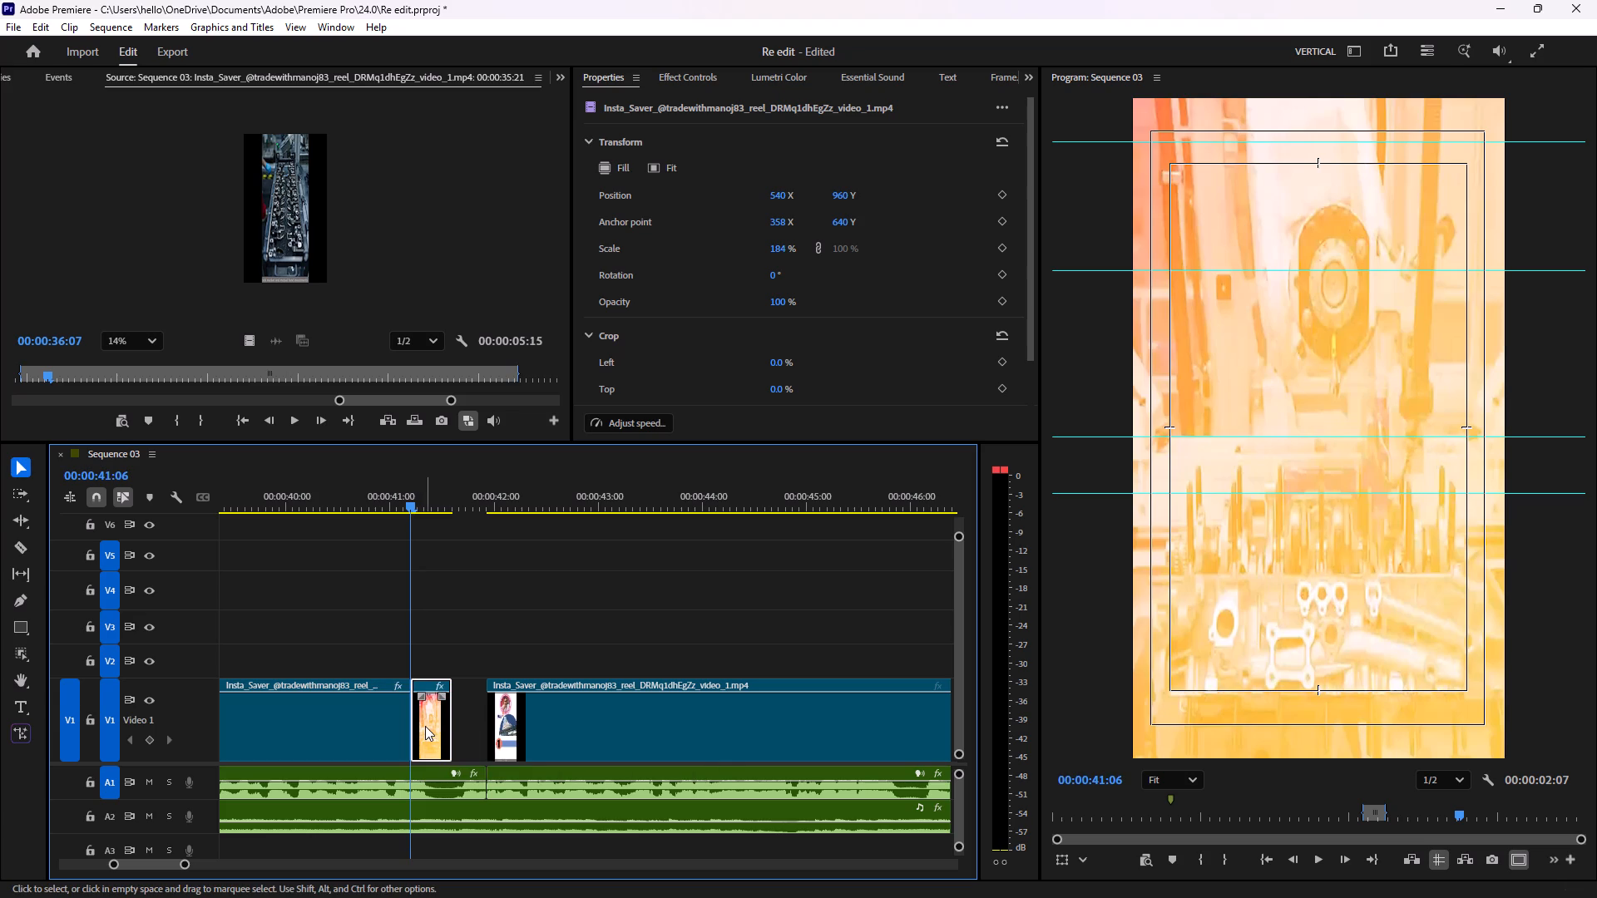
{"action": "key", "text": "BackSpace"}
Play from the new cut into the BSE clip, and replay the factory footage to the sequence's end to check the trim.
{"action": "key", "text": "space"}
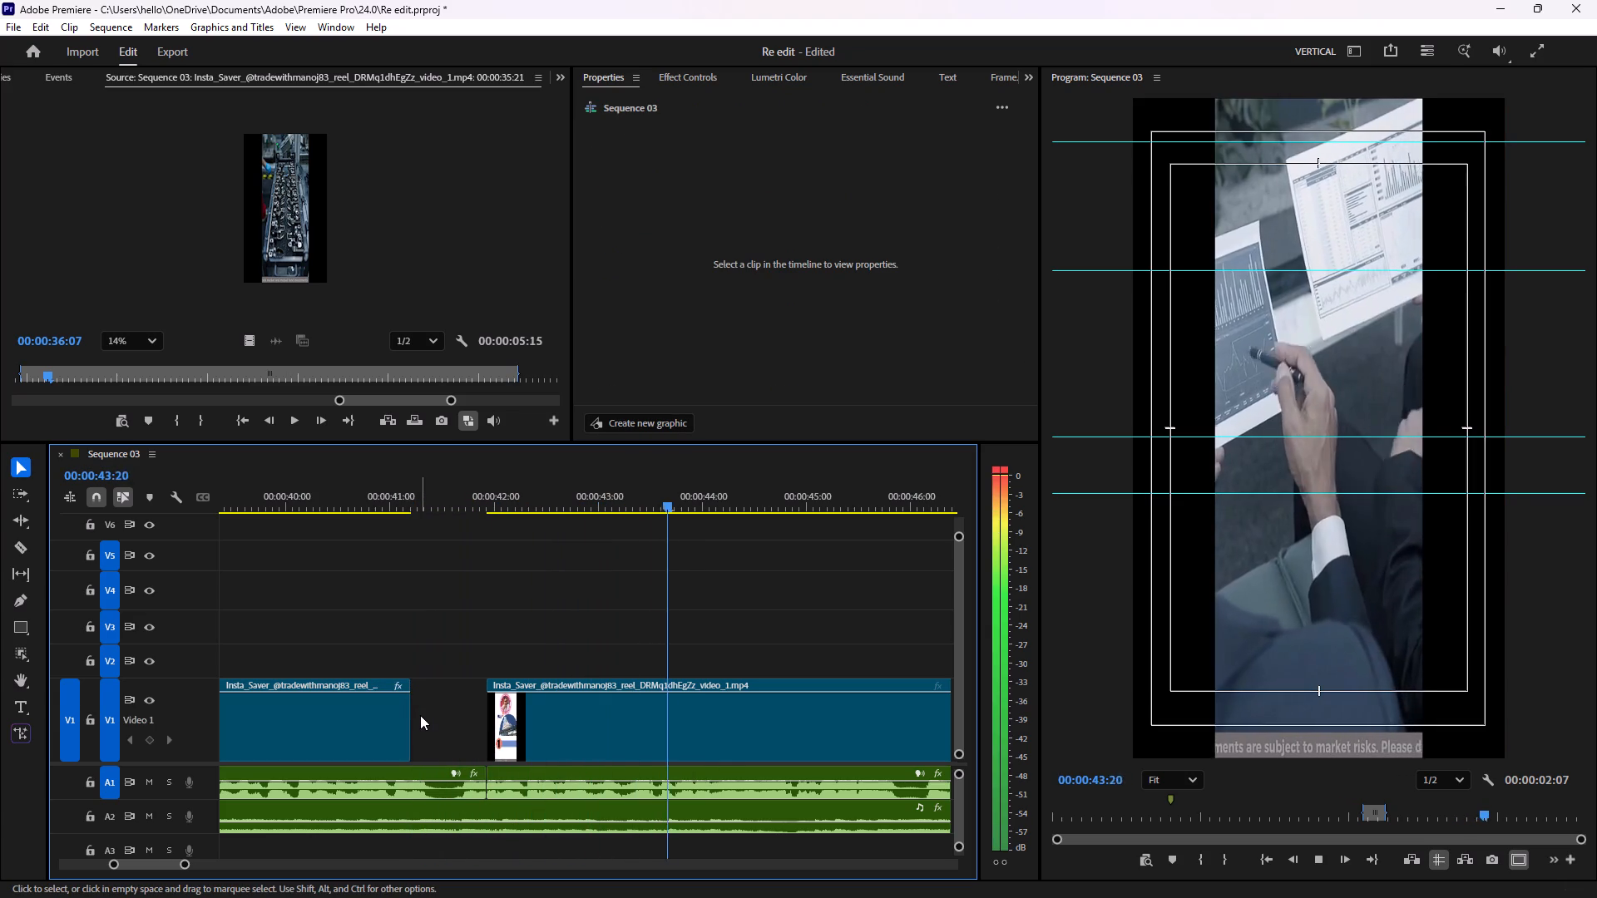
{"action": "key", "text": "space"}
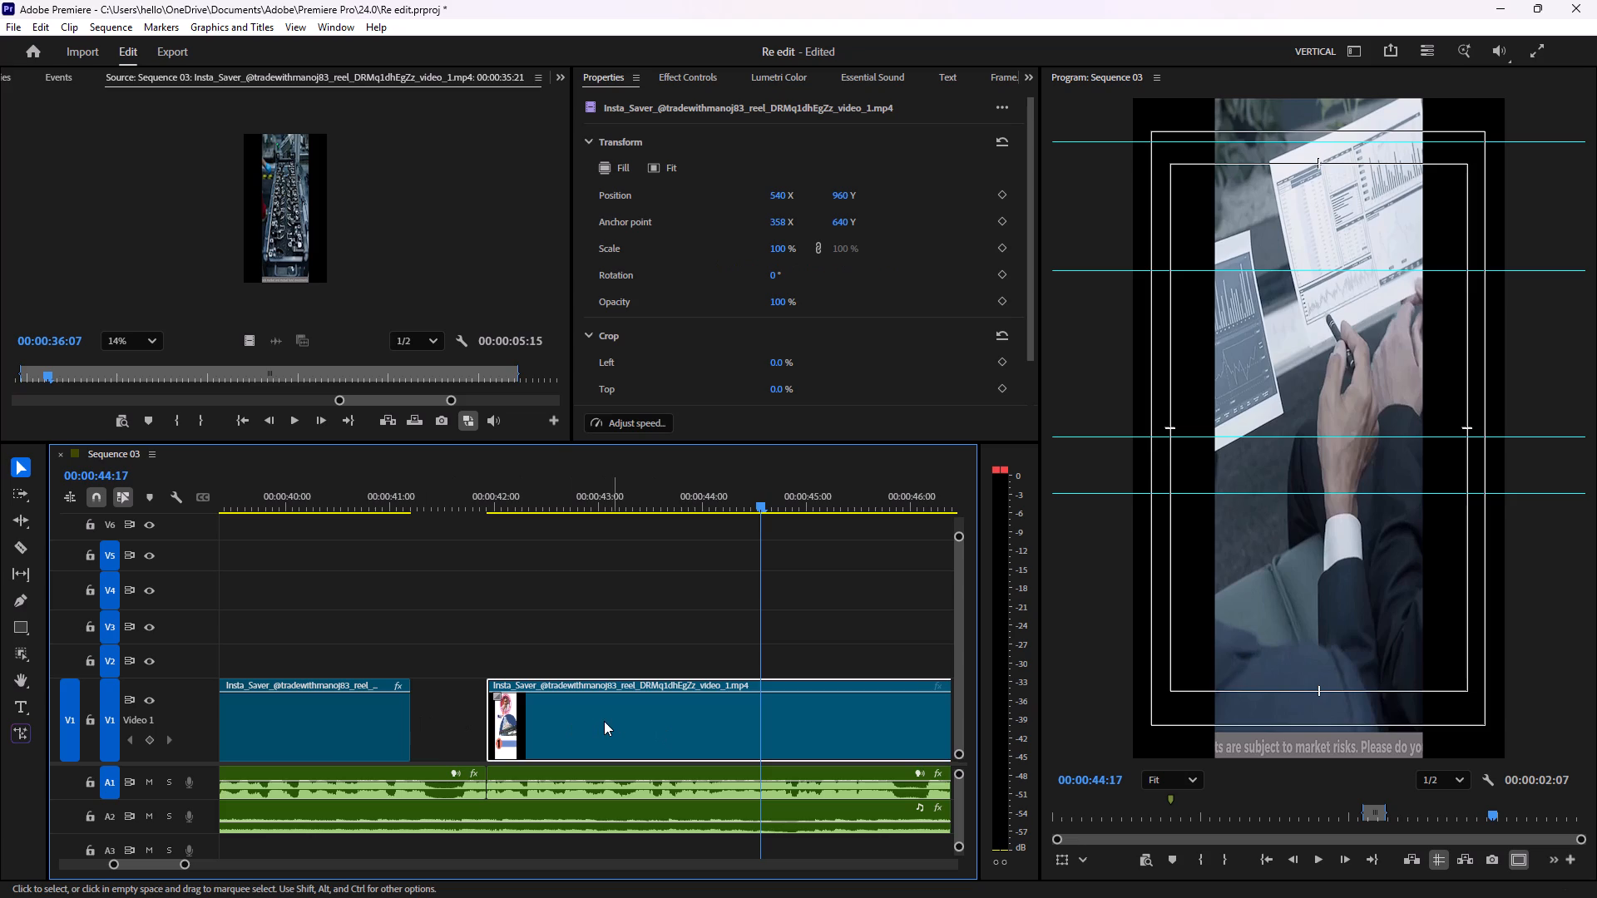
{"action": "scroll", "coordinate": [604, 721], "scroll_direction": "down", "scroll_amount": 4, "text": "ctrl"}
{"action": "scroll", "coordinate": [598, 719], "scroll_direction": "down", "scroll_amount": 5, "text": "alt"}
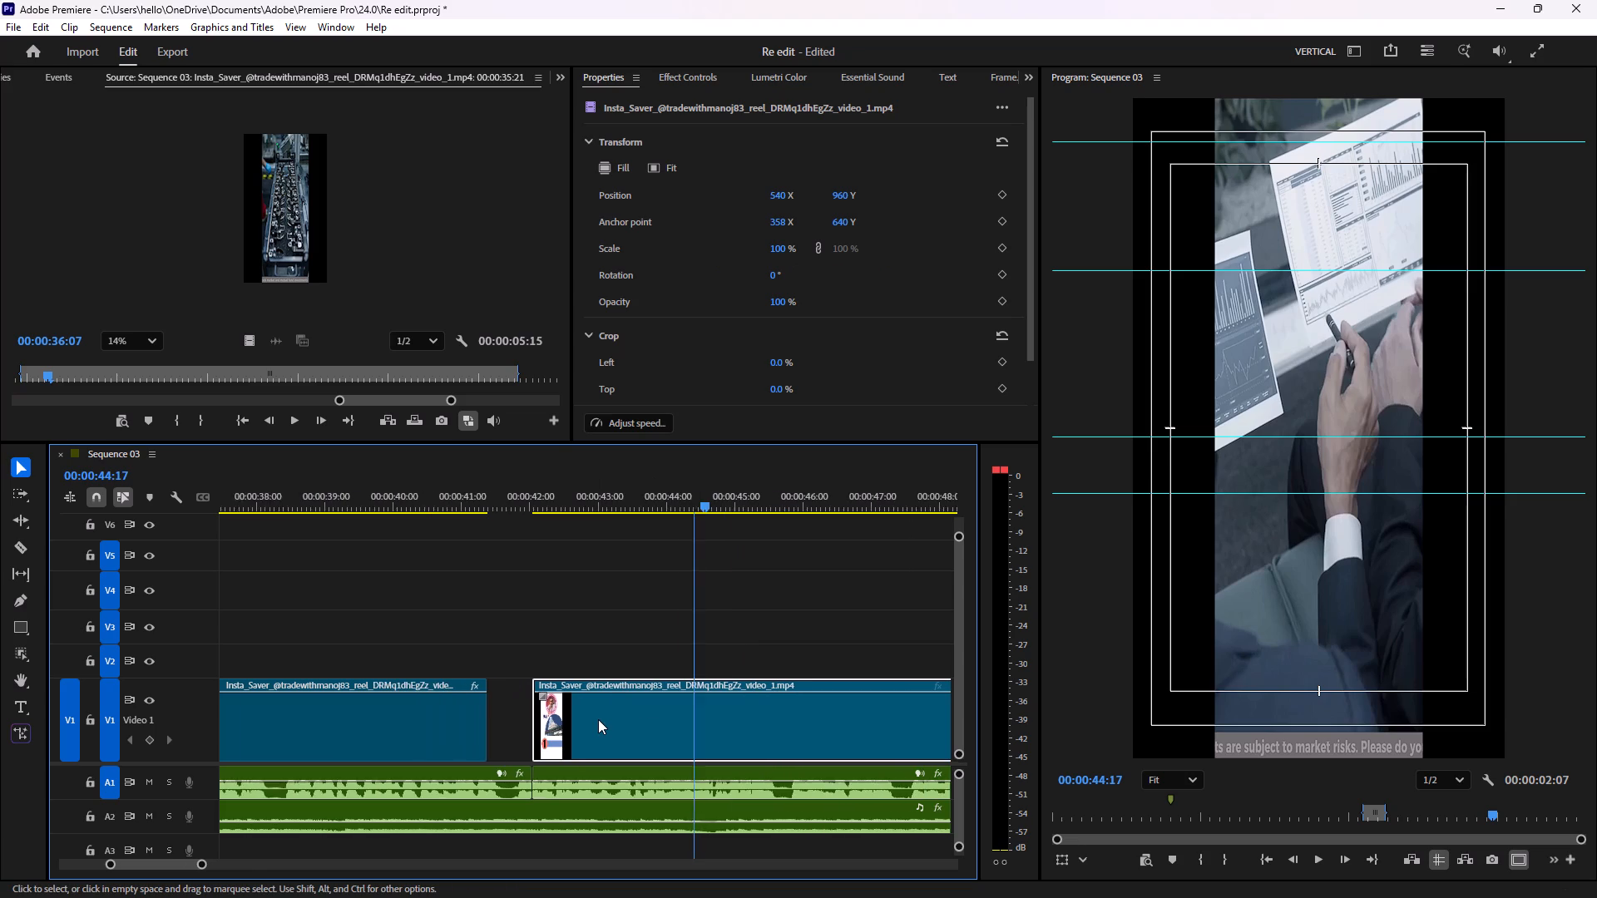
{"action": "scroll", "coordinate": [598, 719], "scroll_direction": "down", "scroll_amount": 18, "text": "alt"}
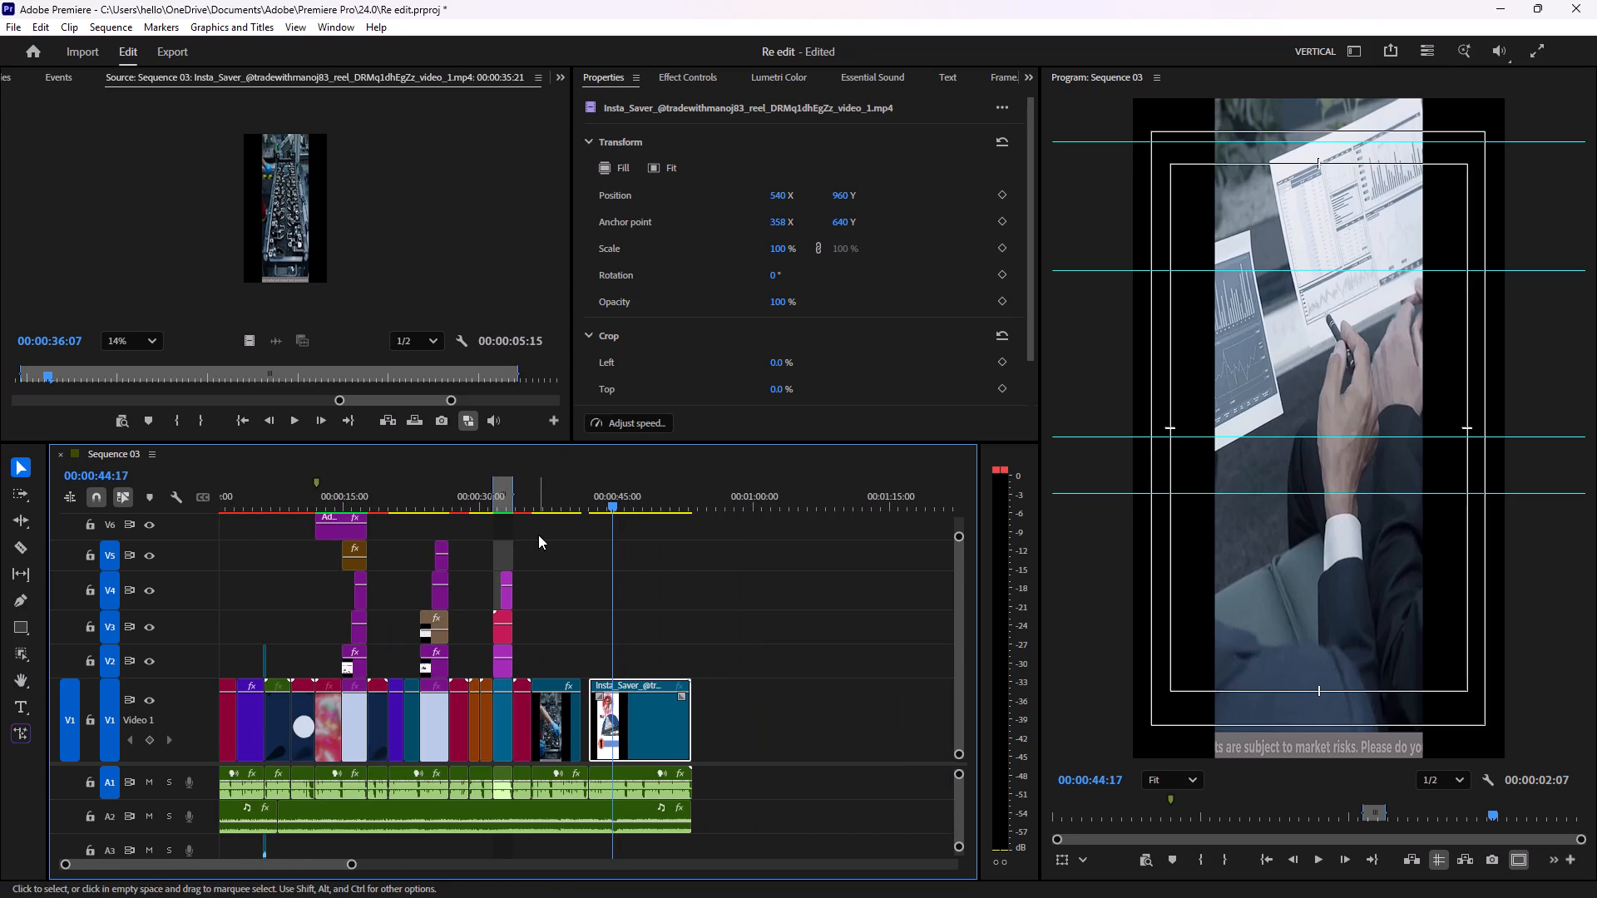
{"action": "left_click", "coordinate": [538, 501]}
{"action": "key", "text": "space"}
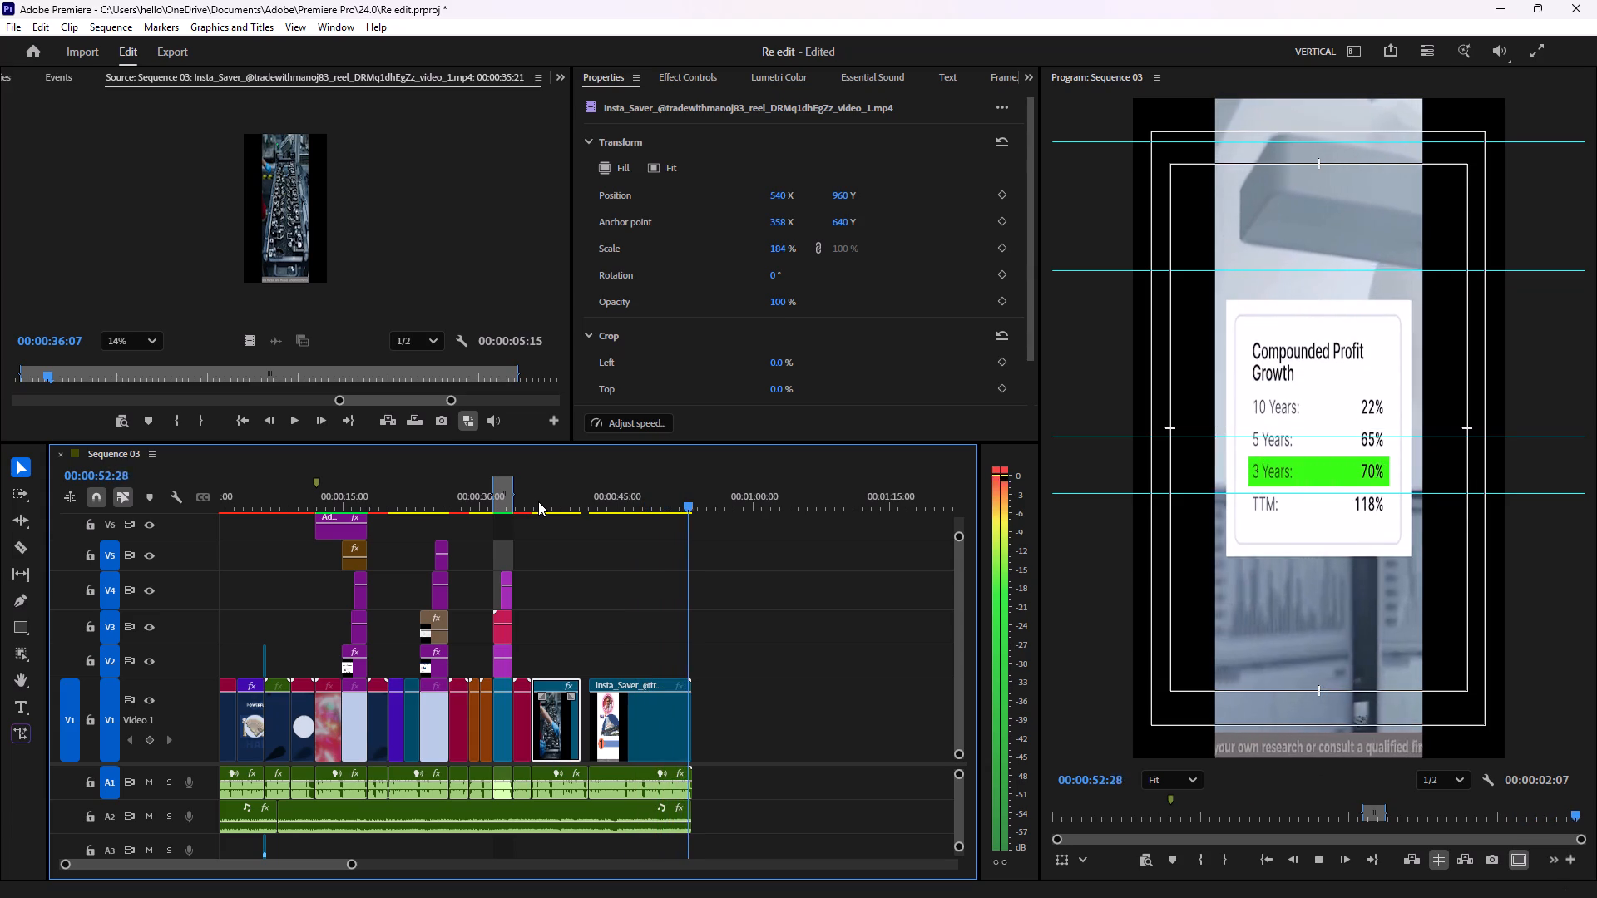
Play Sequence 03 again from its beginning to review the opening comps.
{"action": "key", "text": "space"}
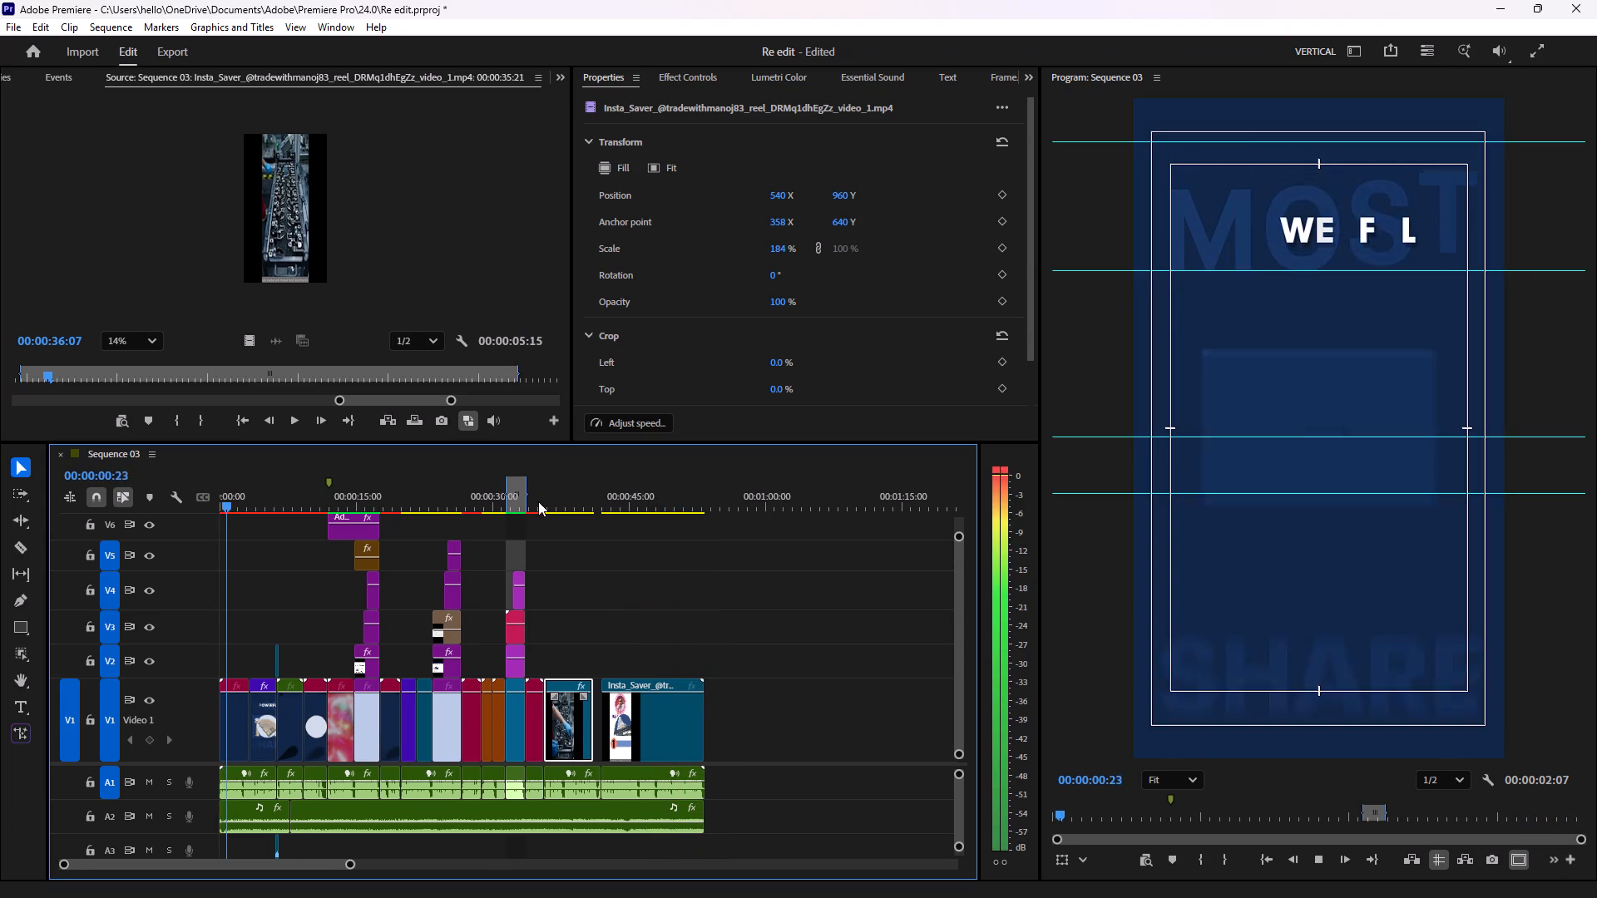
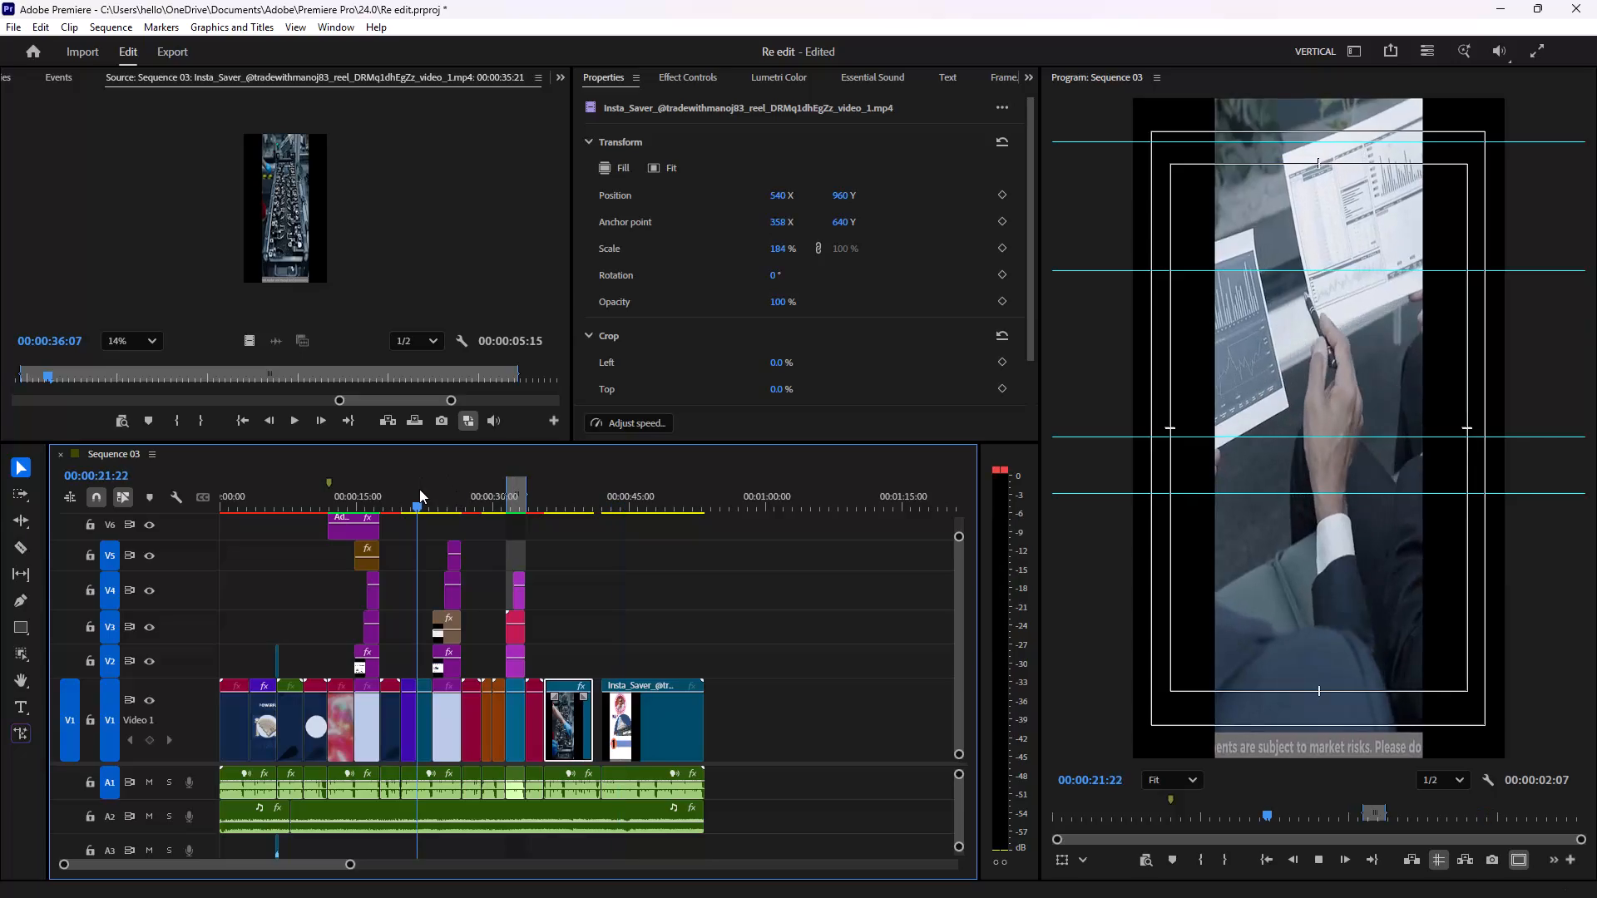
Play Sequence 03 from 00:00:21:22 to review the footage leading into the next comps.
{"action": "key", "text": "space"}
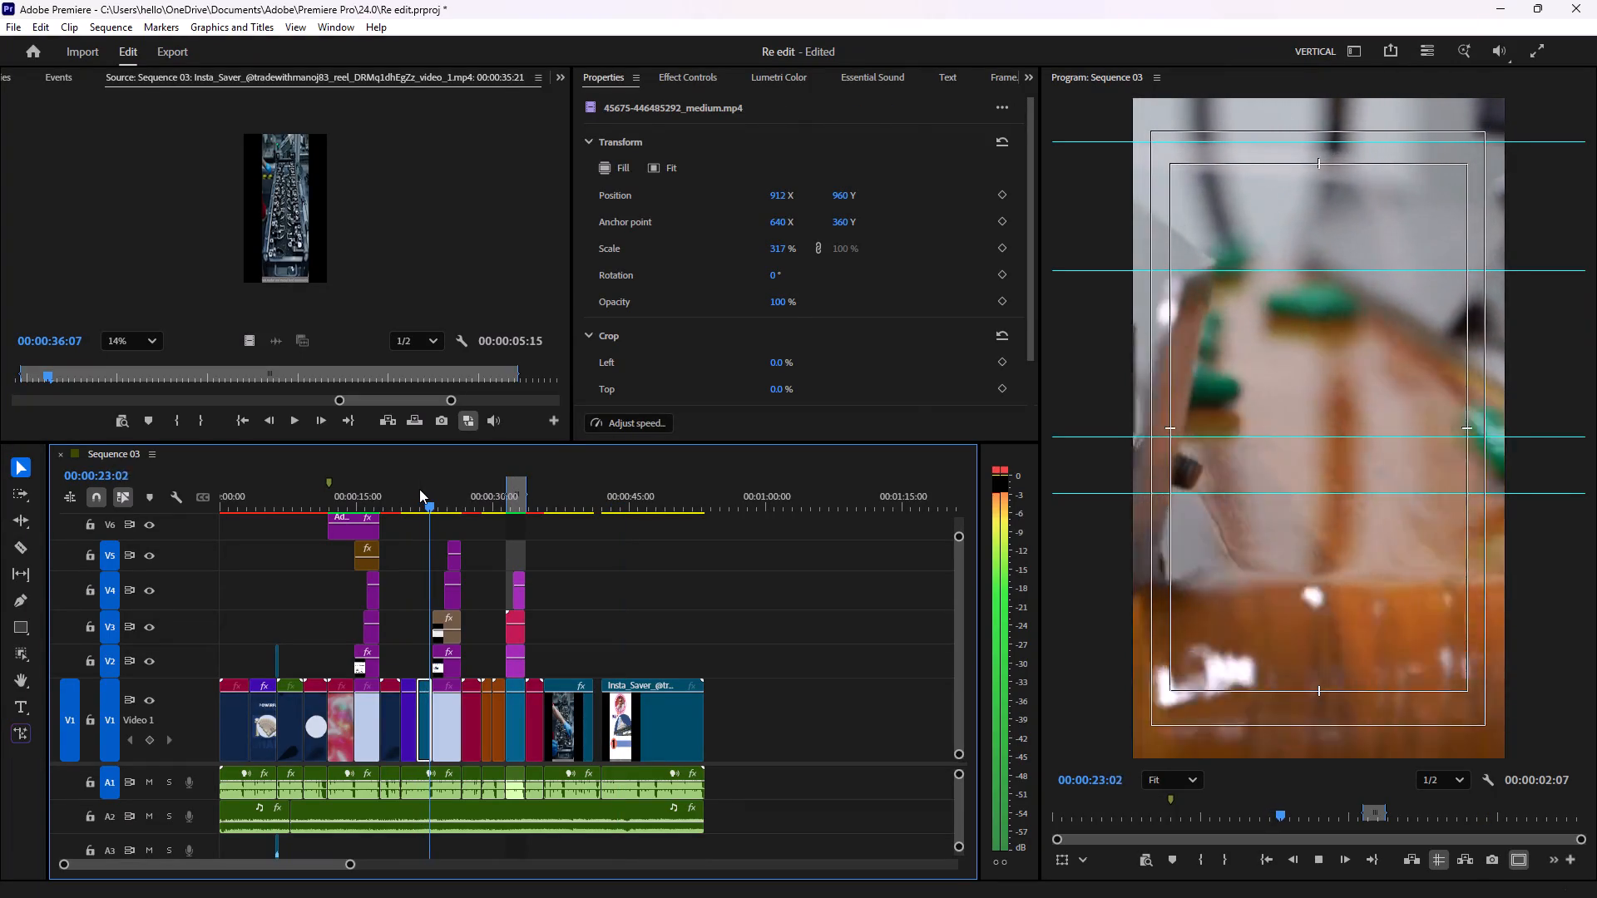
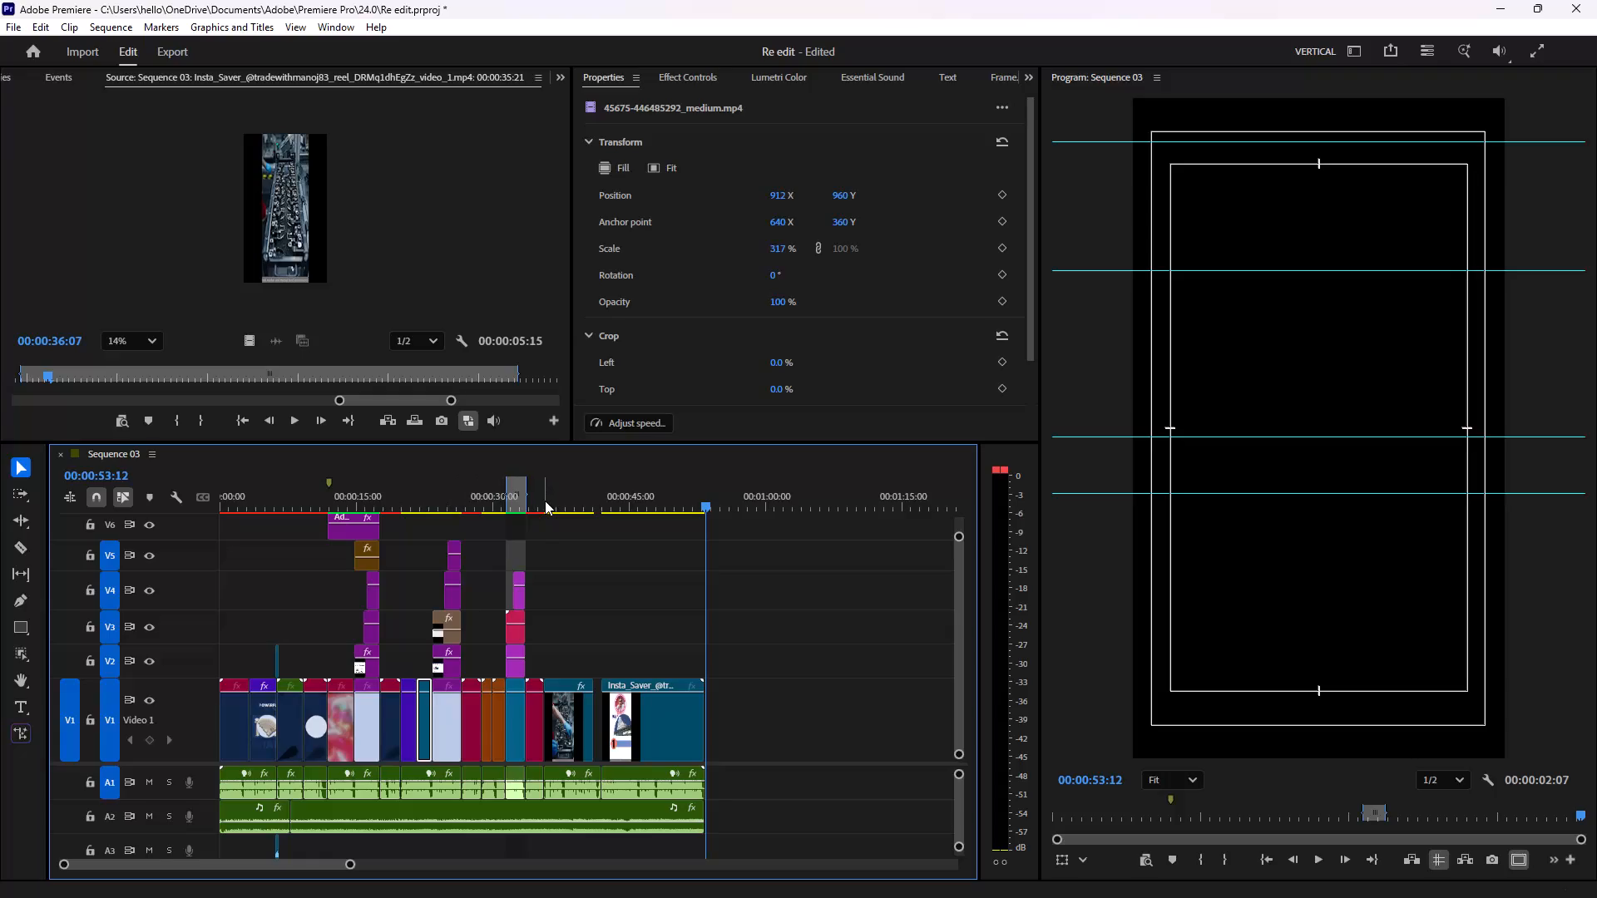
Play Sequence 03 from the start of the factory footage after the comps to review that clip.
{"action": "left_click", "coordinate": [545, 501]}
{"action": "key", "text": "space"}
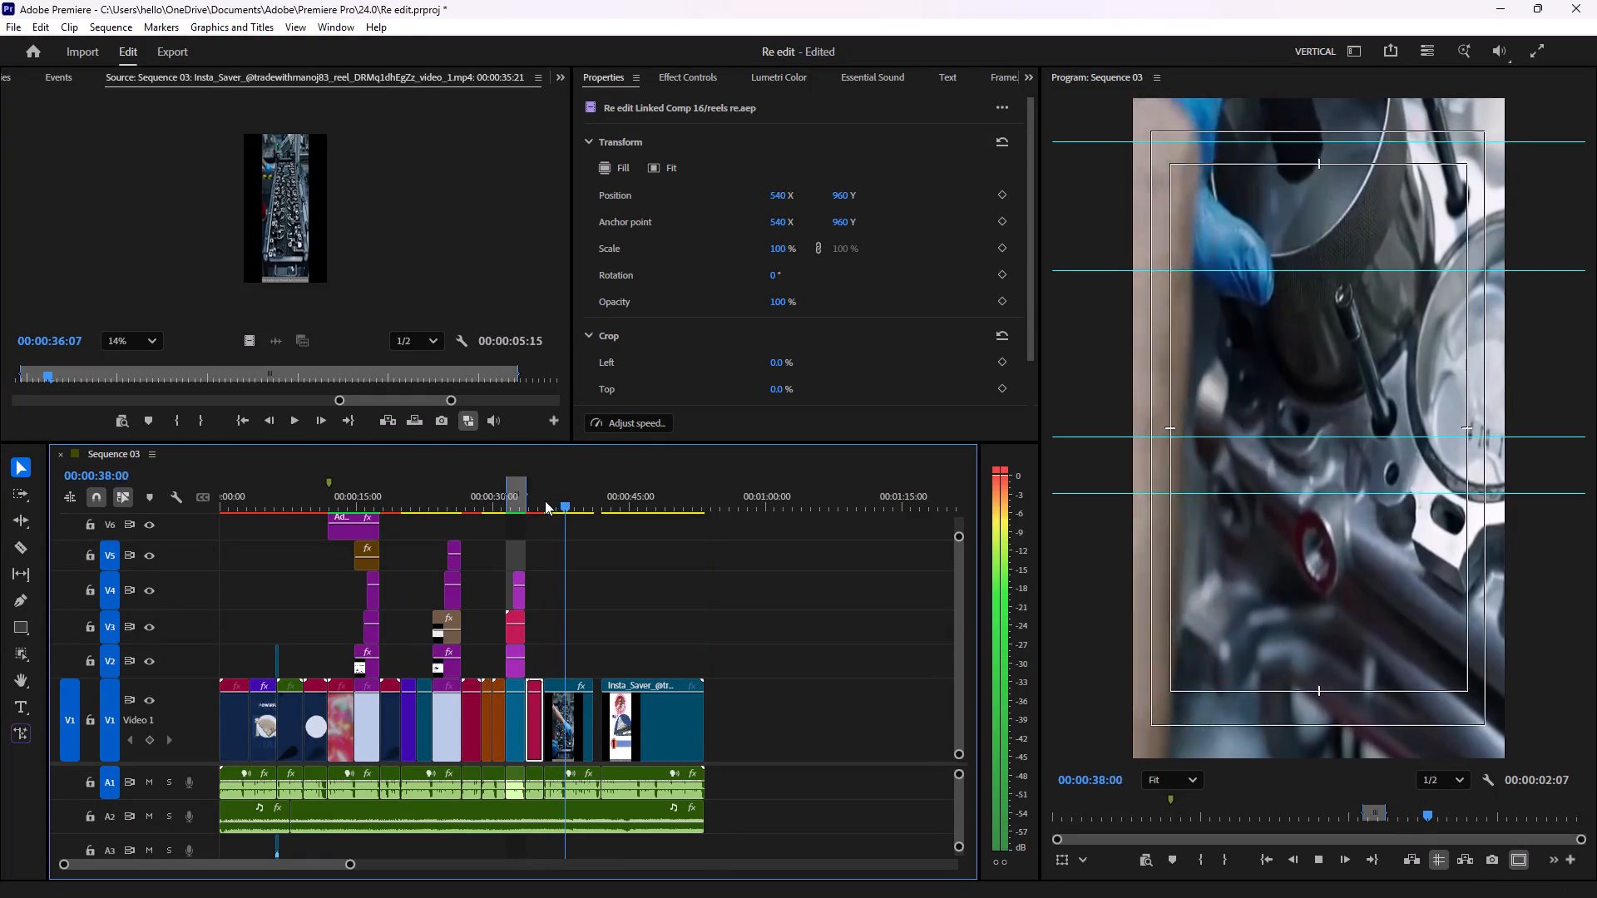
{"action": "key", "text": "space"}
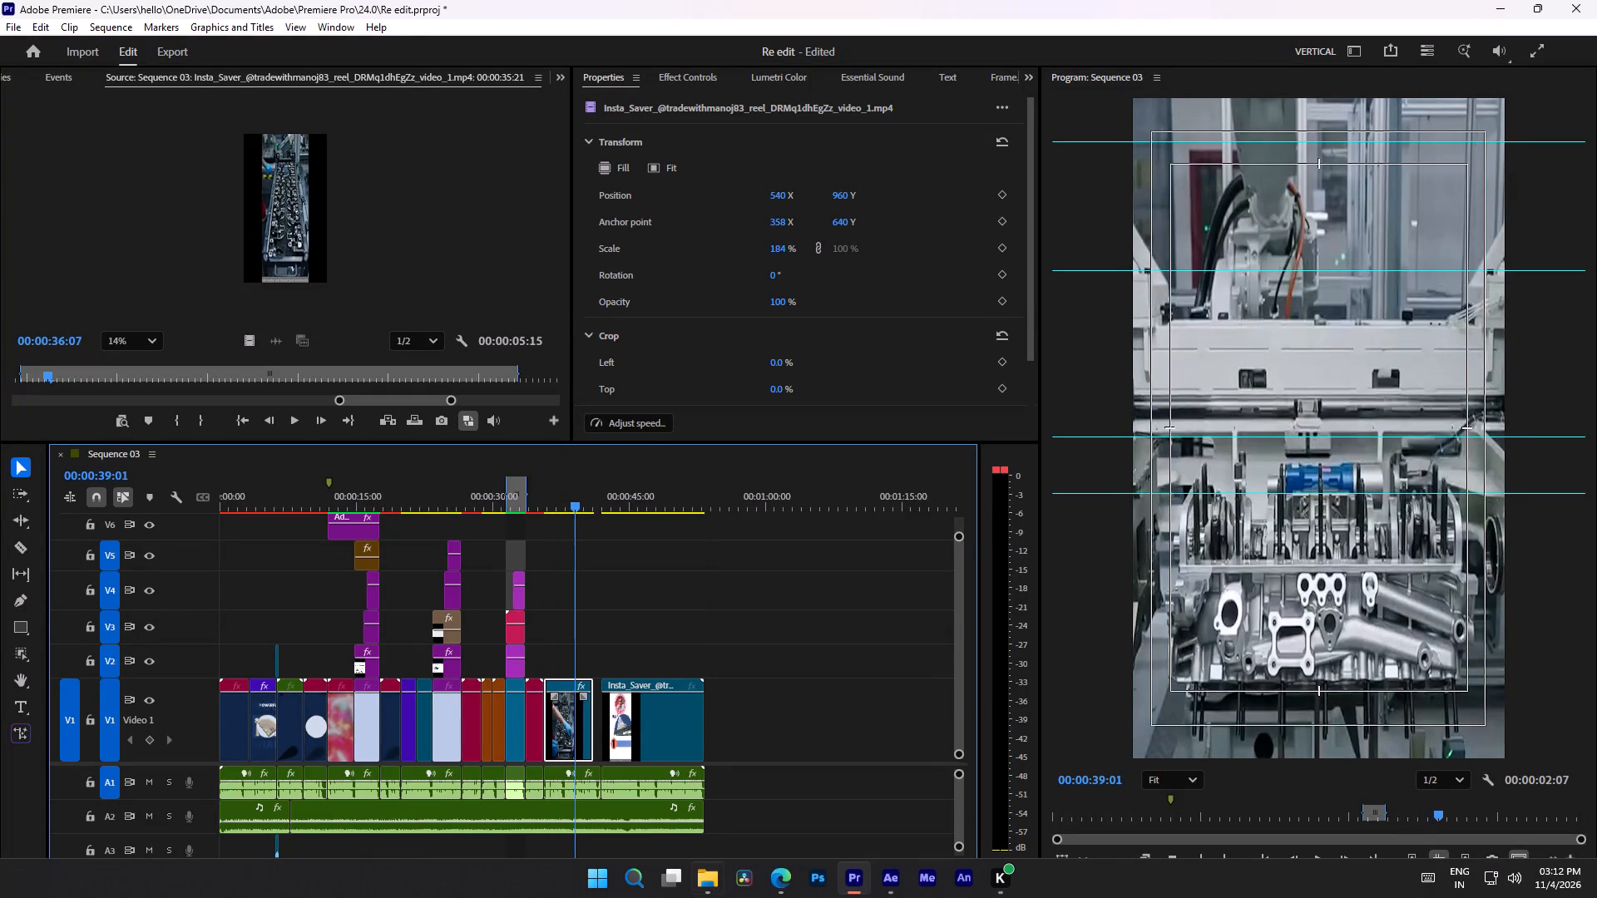
Switch to Edge, search the web for texture labs in a new tab and open the Texturelabs site in a maximized window.
{"action": "left_click", "coordinate": [790, 880]}
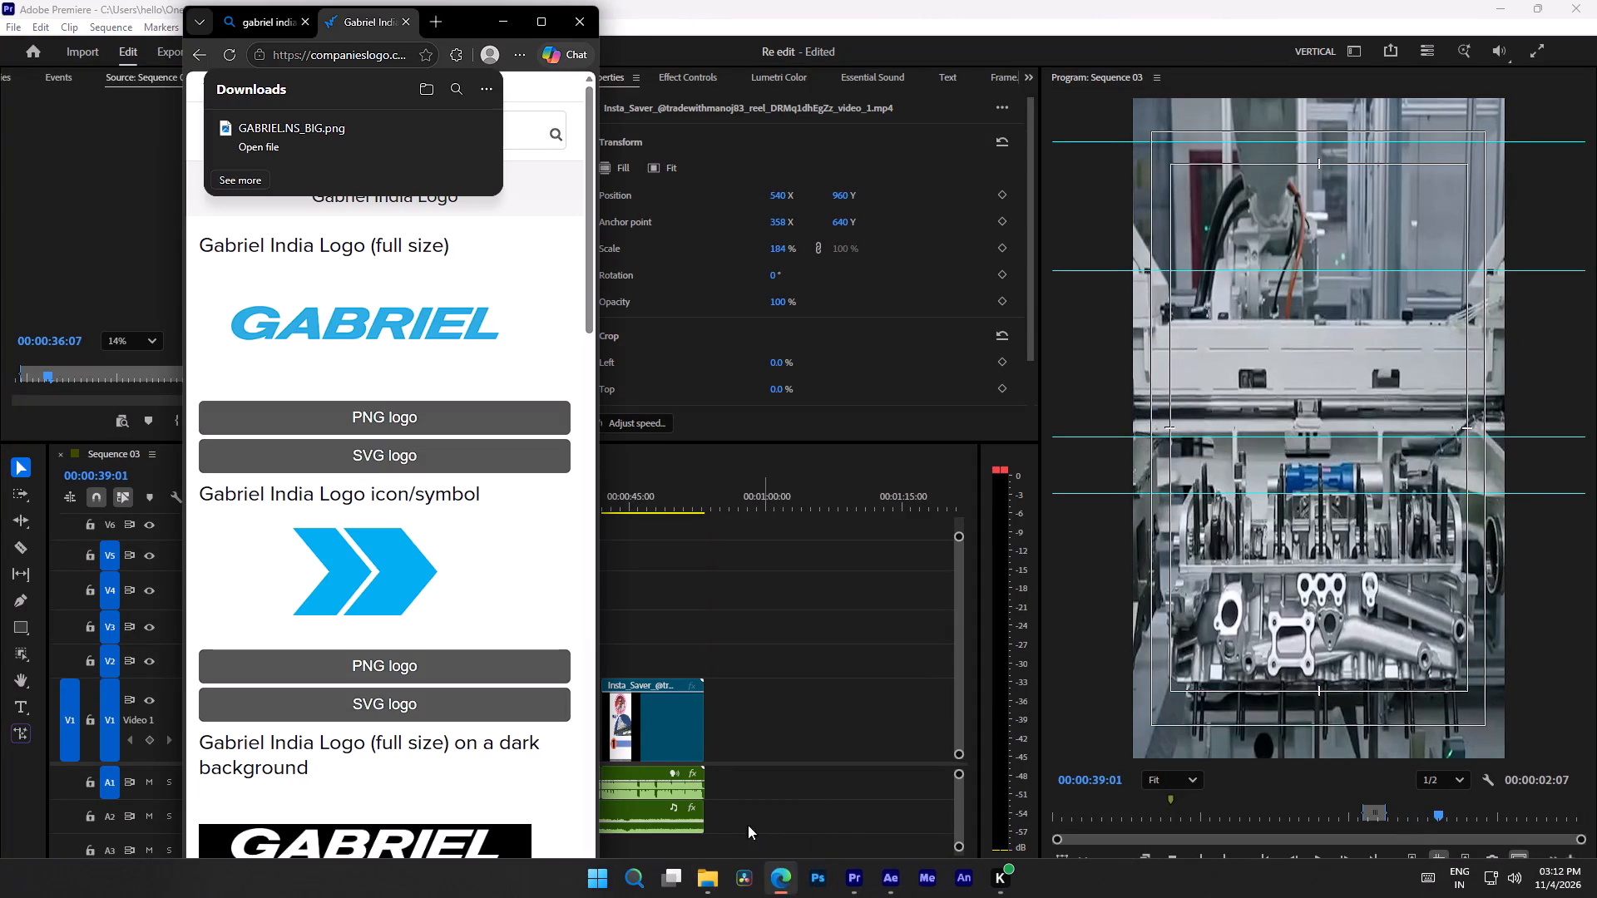
{"action": "left_click", "coordinate": [447, 22]}
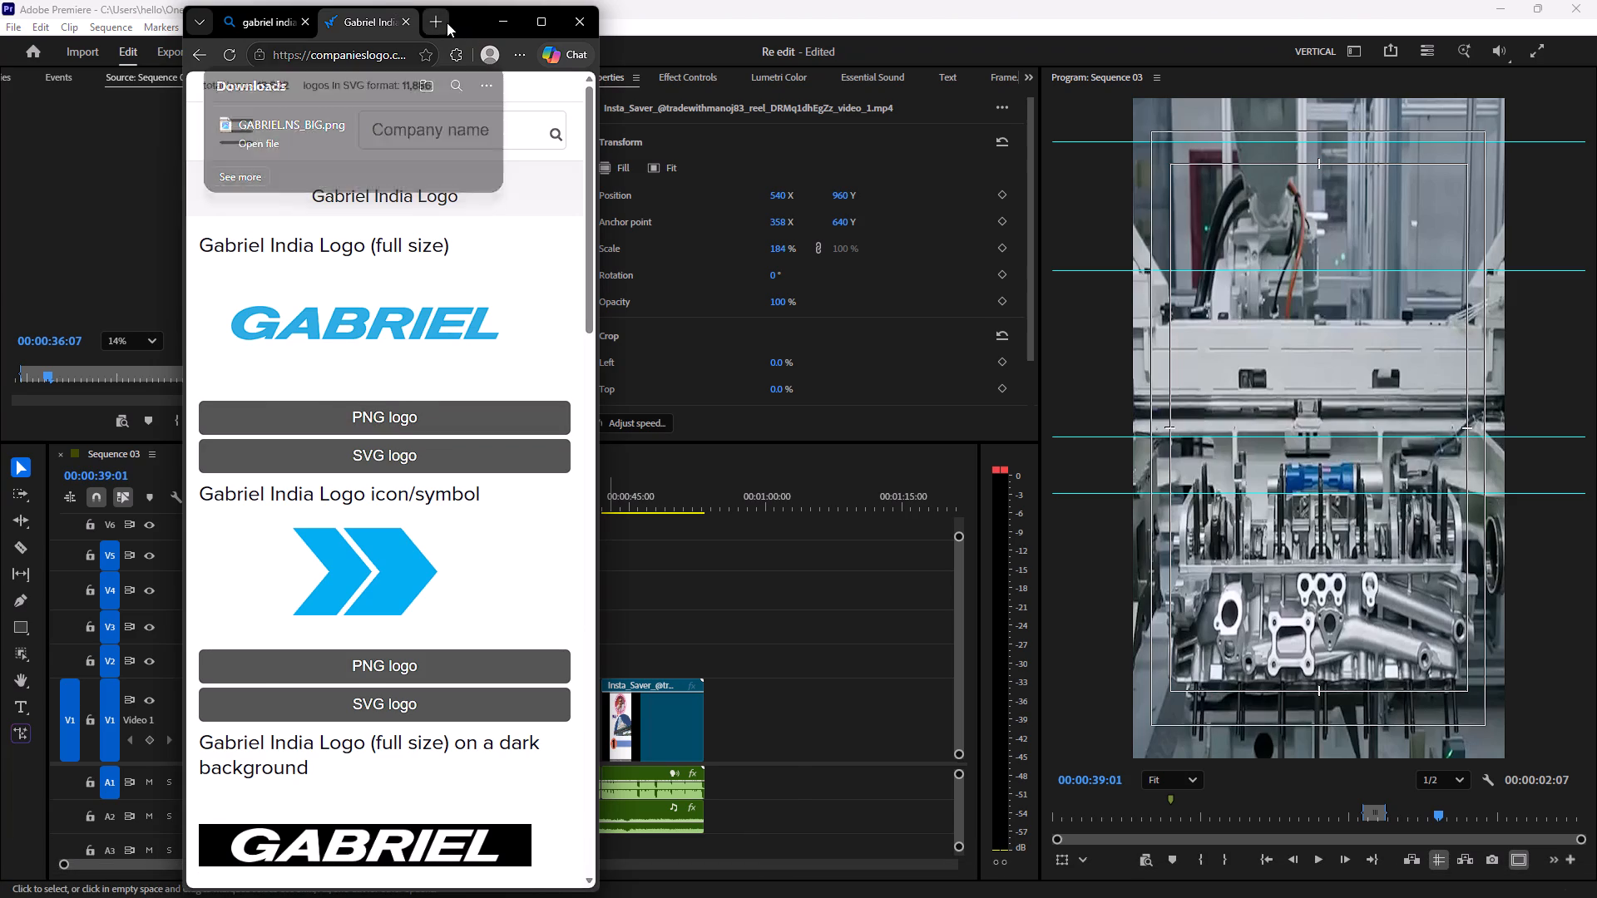
{"action": "left_click", "coordinate": [409, 182]}
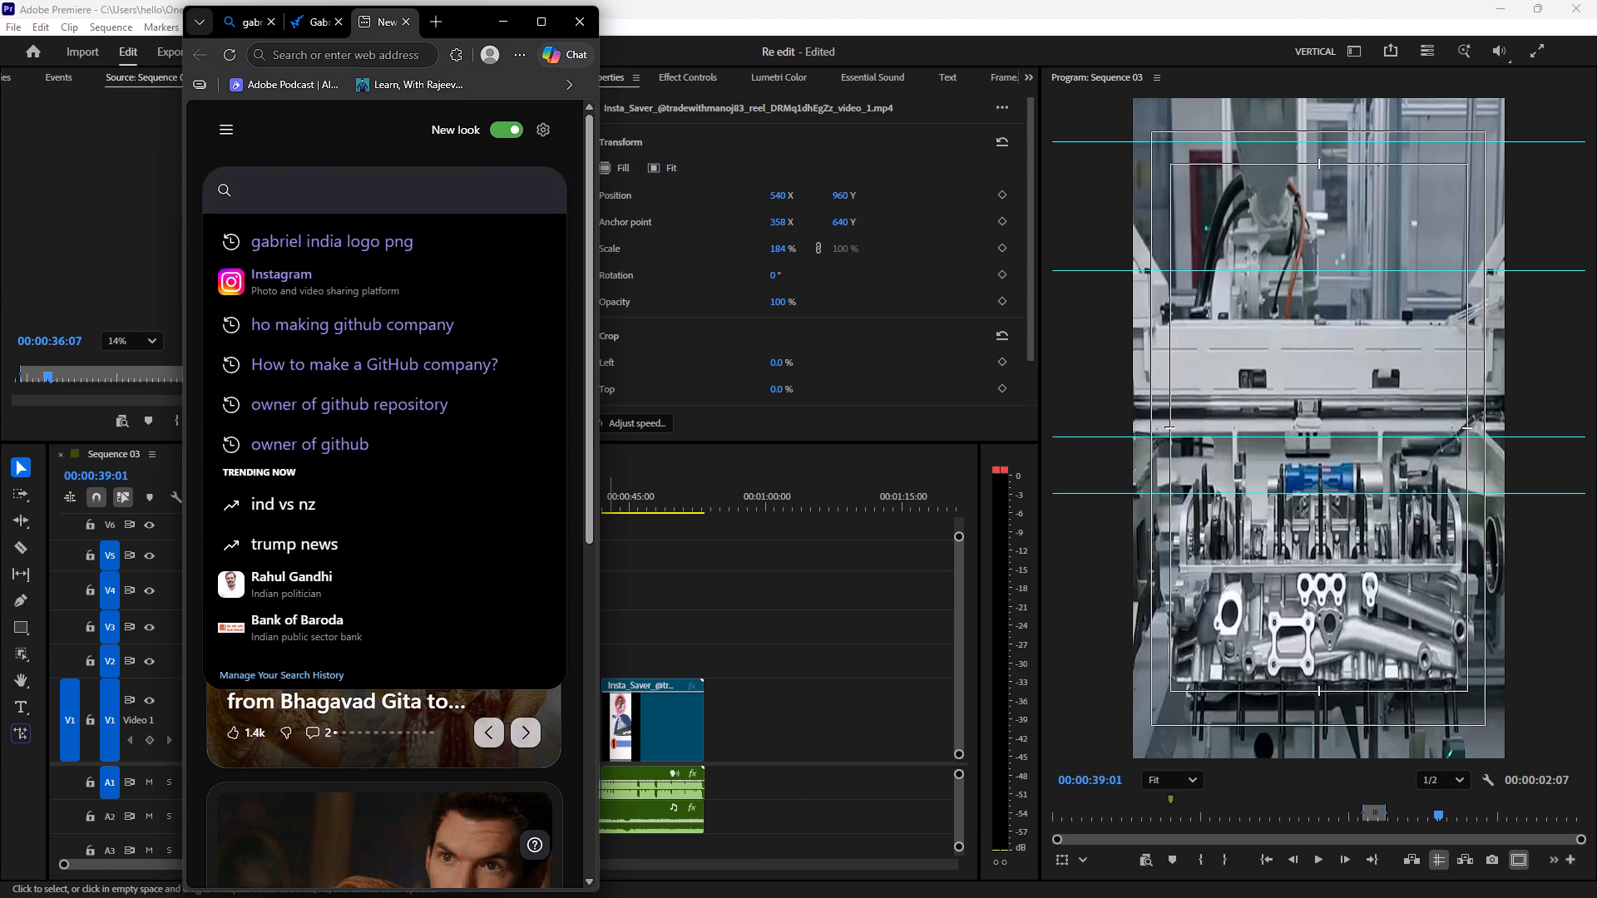
{"action": "key", "text": "t"}
{"action": "key", "text": "x"}
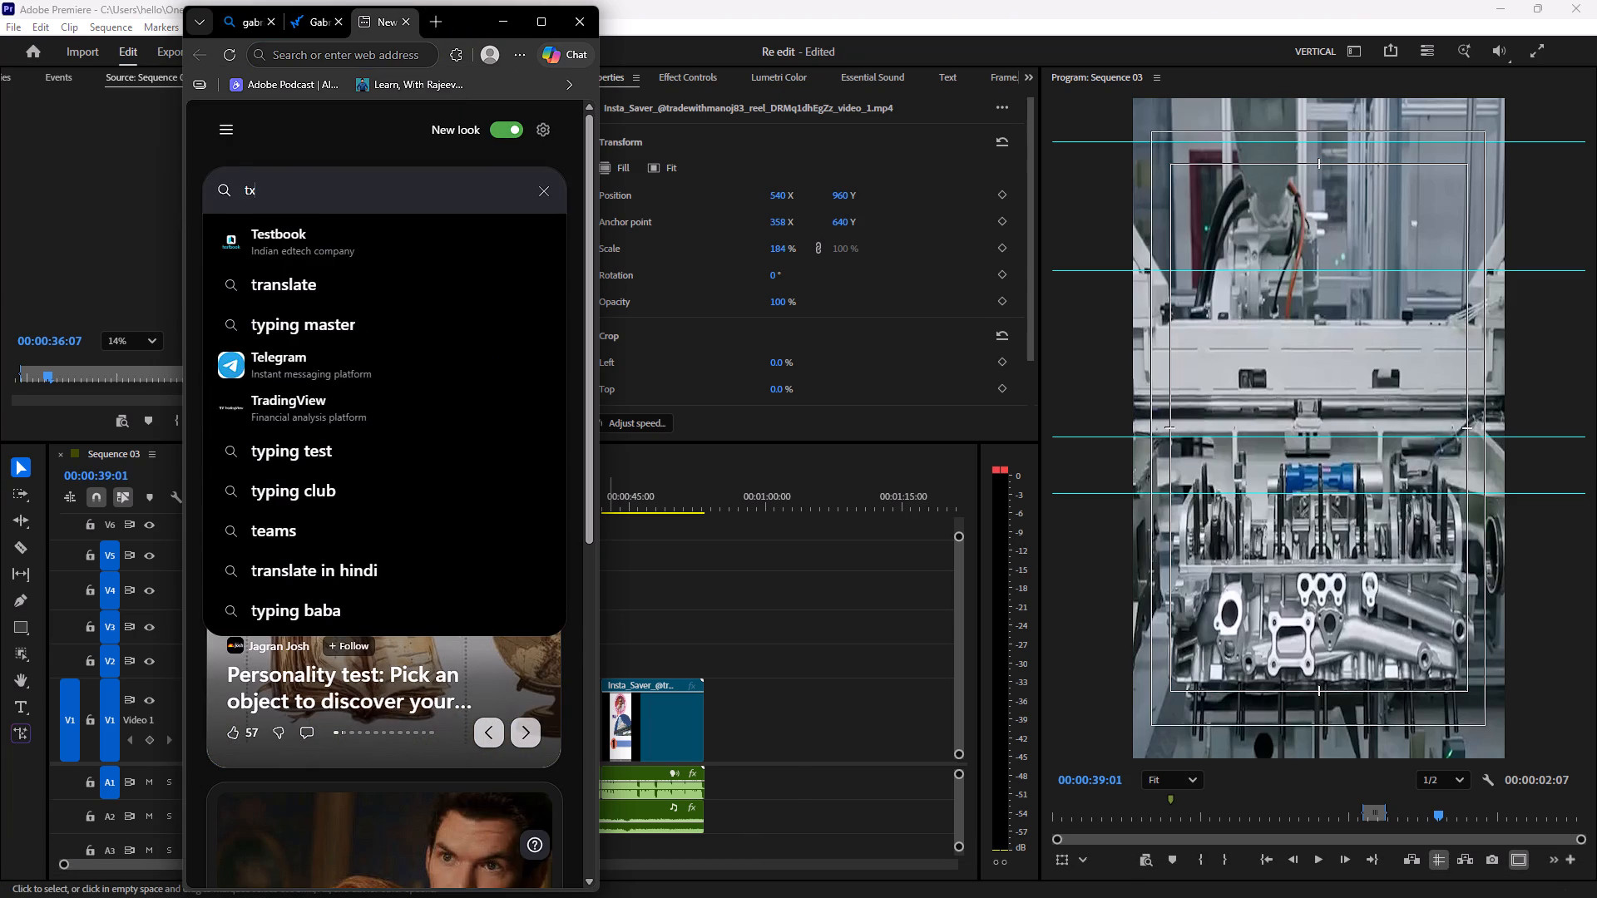
{"action": "type", "text": "urev"}
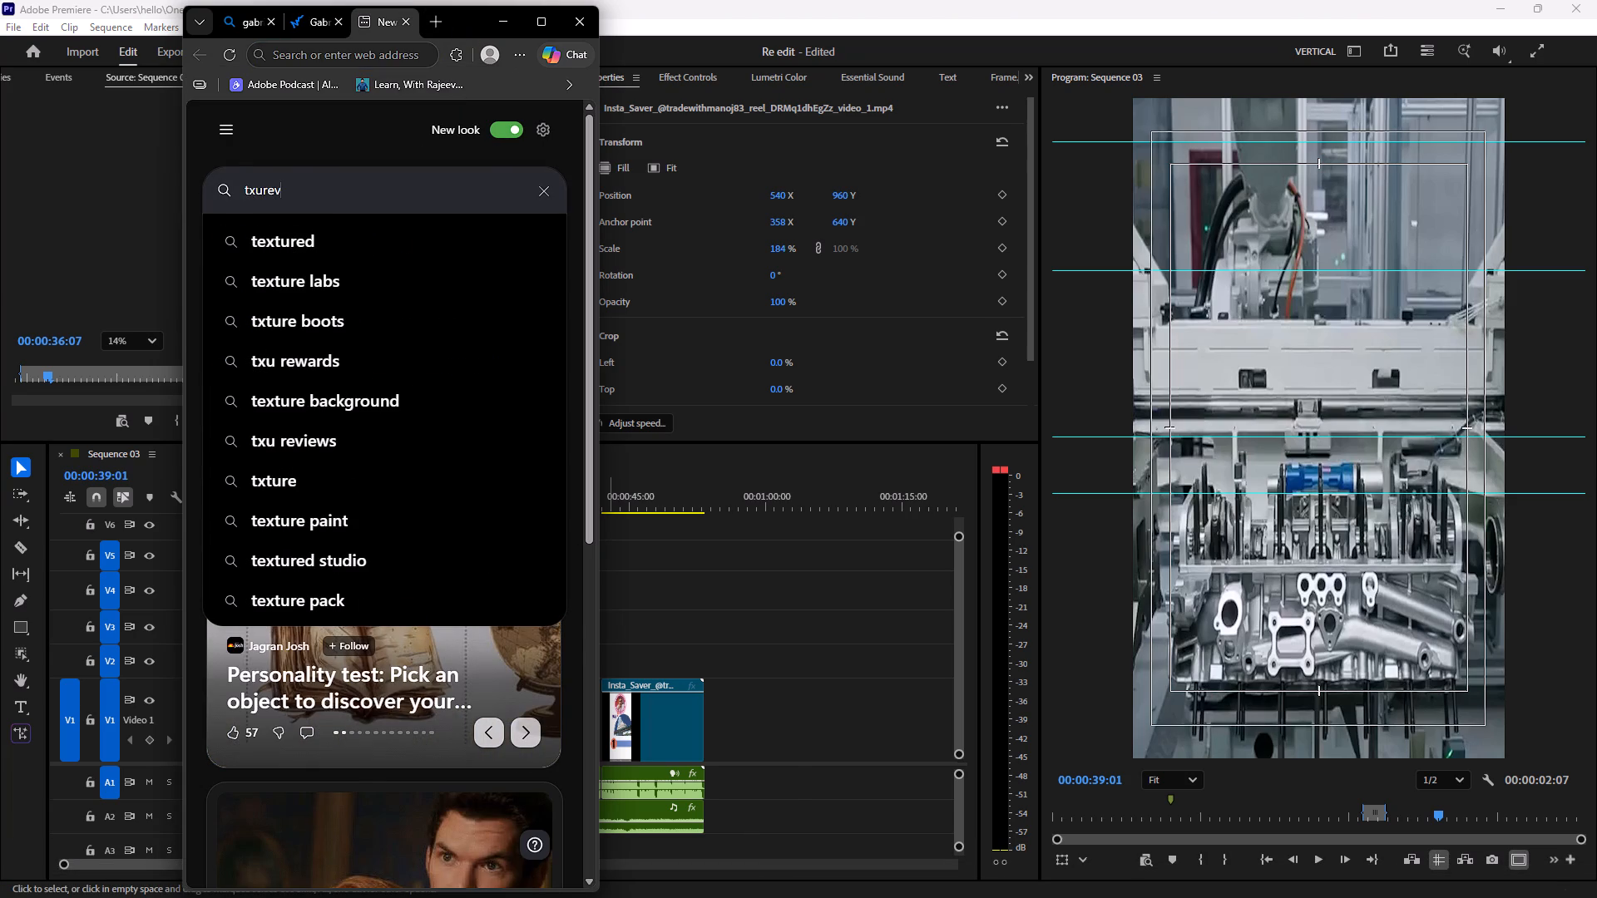
{"action": "left_click", "coordinate": [336, 286]}
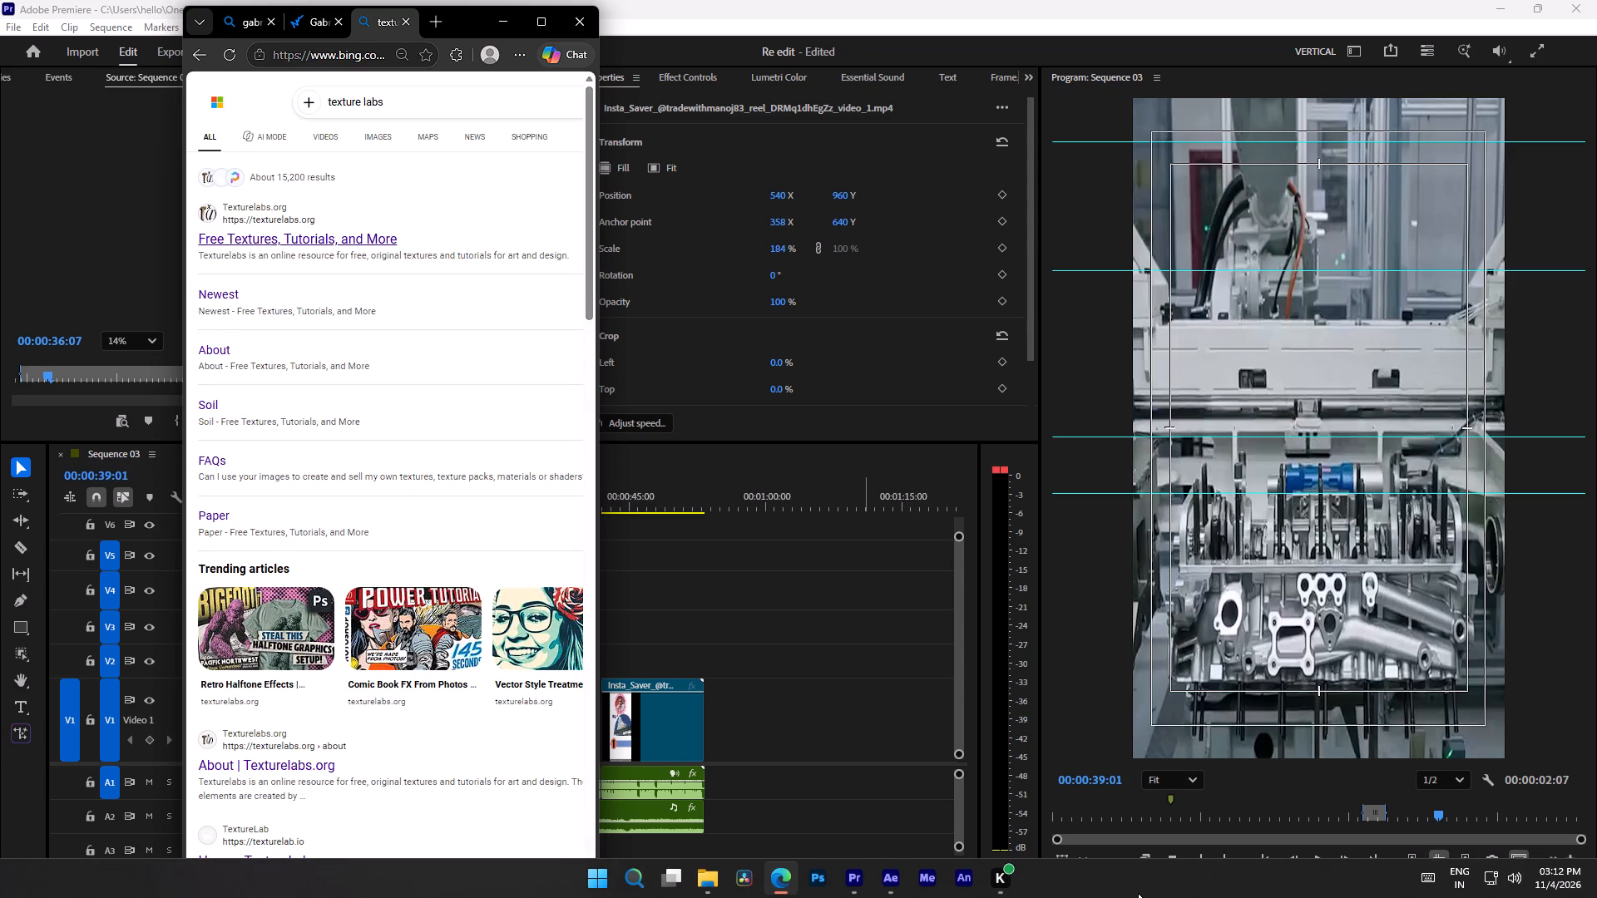
{"action": "left_click", "coordinate": [337, 239]}
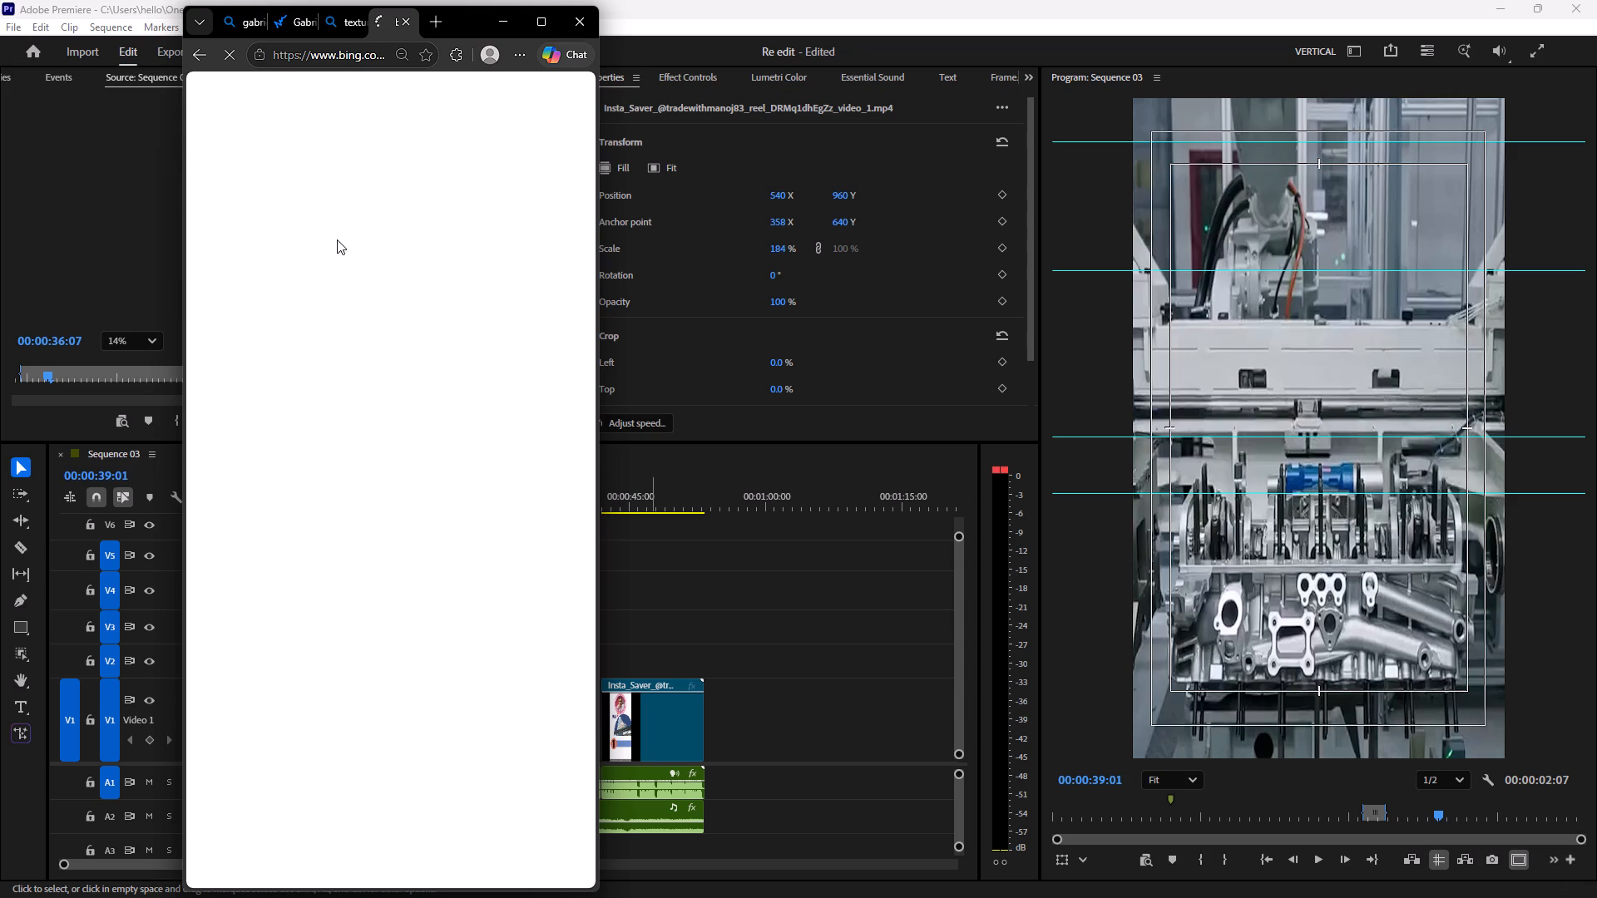
{"action": "left_click", "coordinate": [538, 16]}
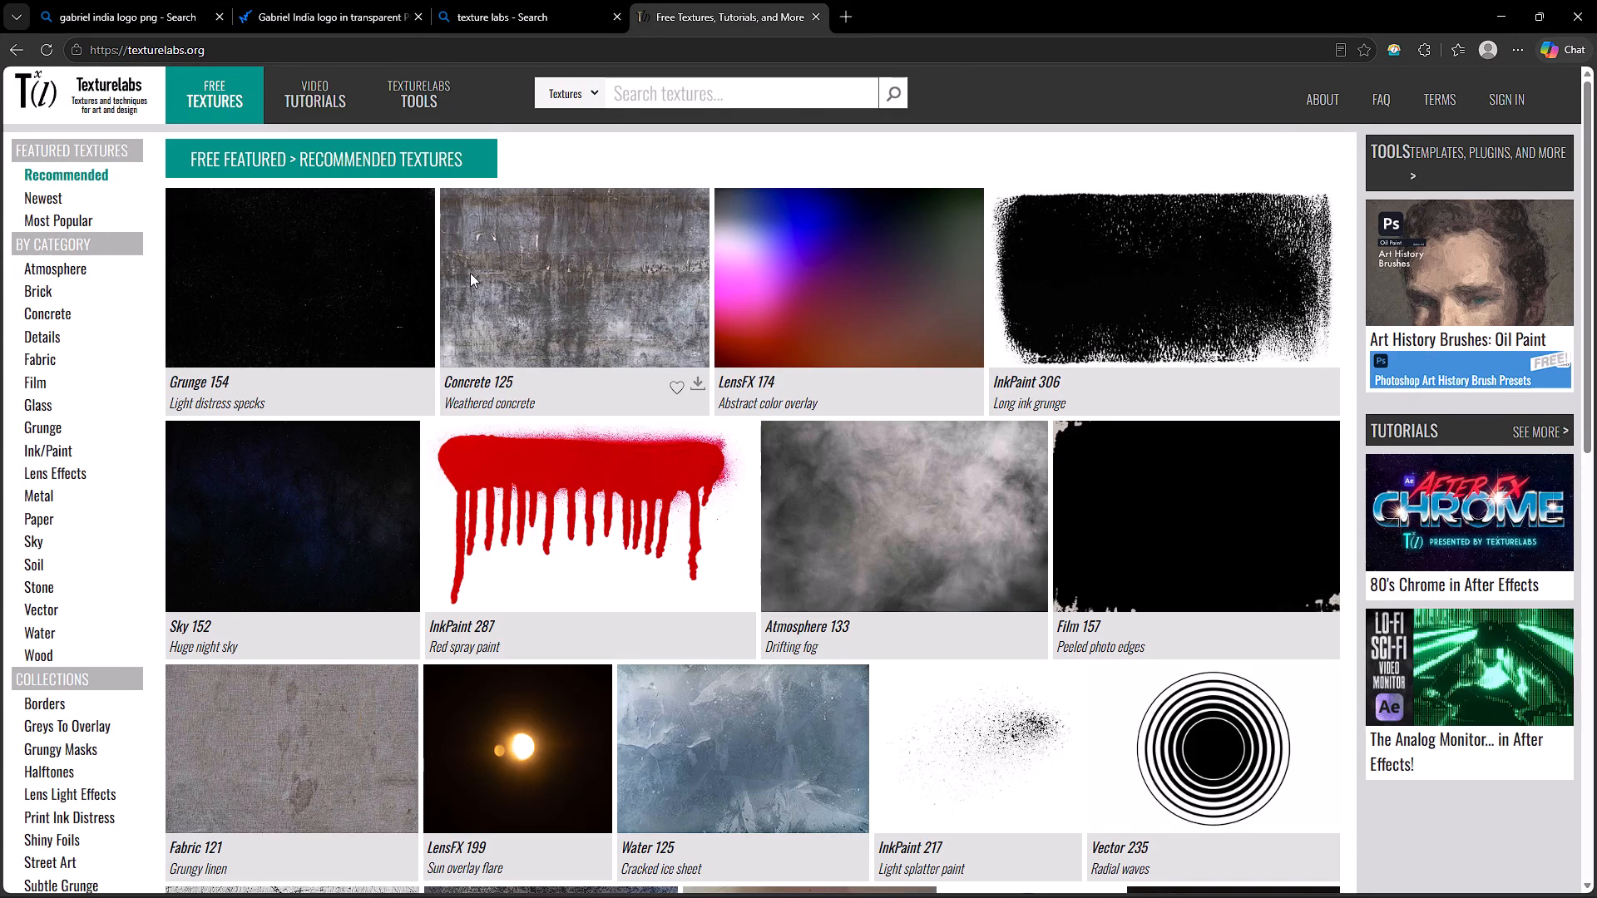
Look through the recommended free textures on the Texturelabs home page.
{"action": "scroll", "coordinate": [470, 273], "scroll_direction": "down", "scroll_amount": 5}
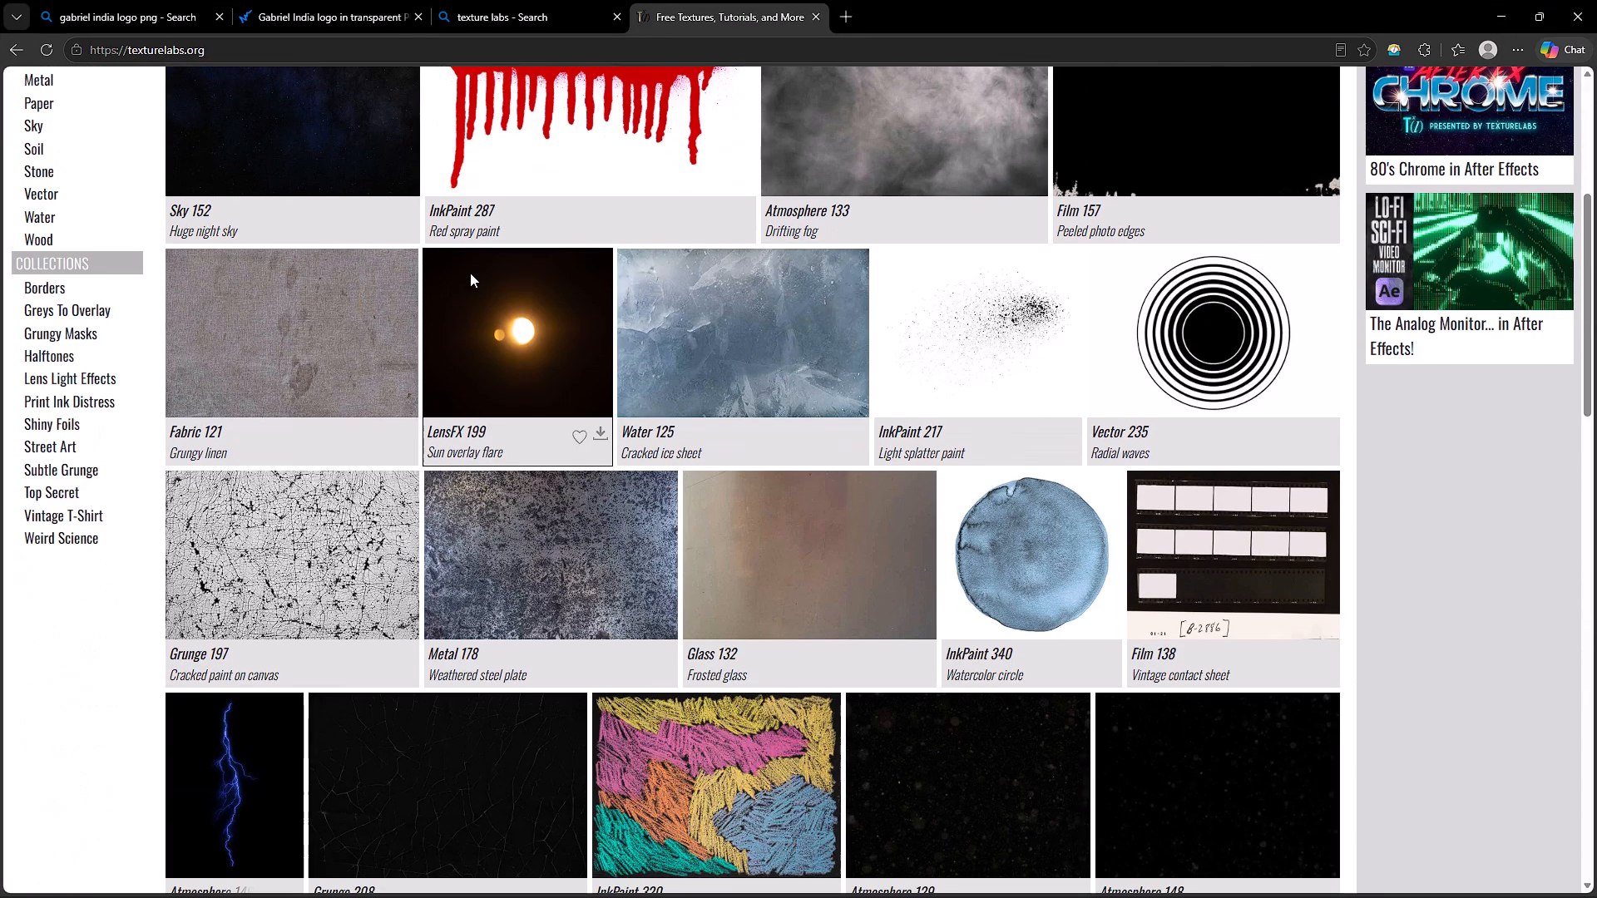
{"action": "scroll", "coordinate": [470, 273], "scroll_direction": "down", "scroll_amount": 2}
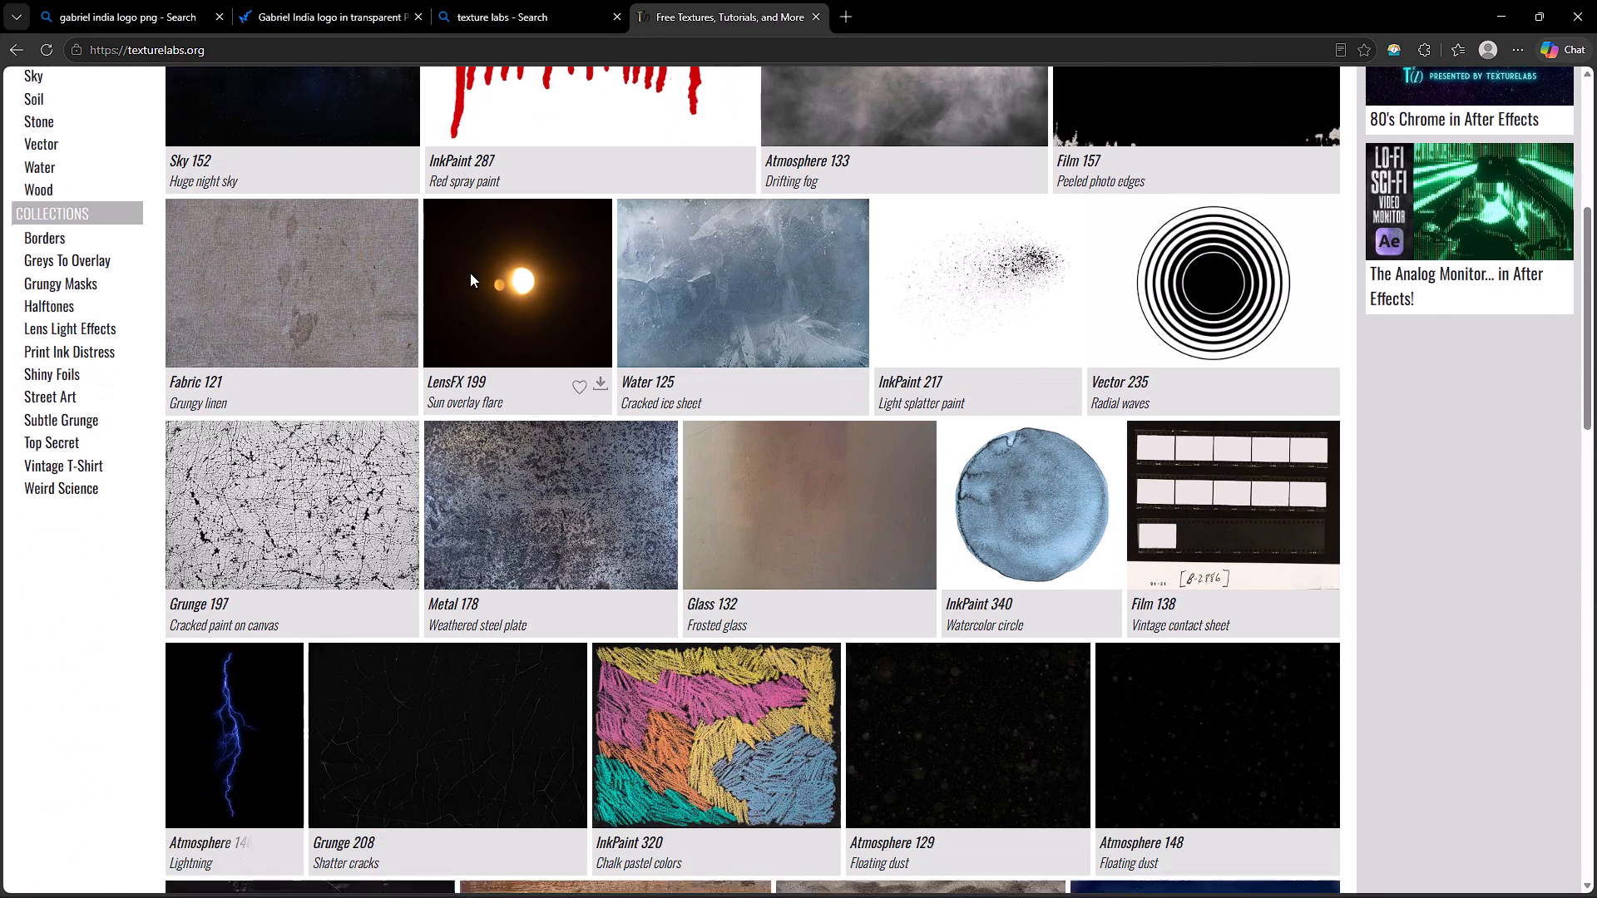
{"action": "scroll", "coordinate": [470, 273], "scroll_direction": "down", "scroll_amount": 4}
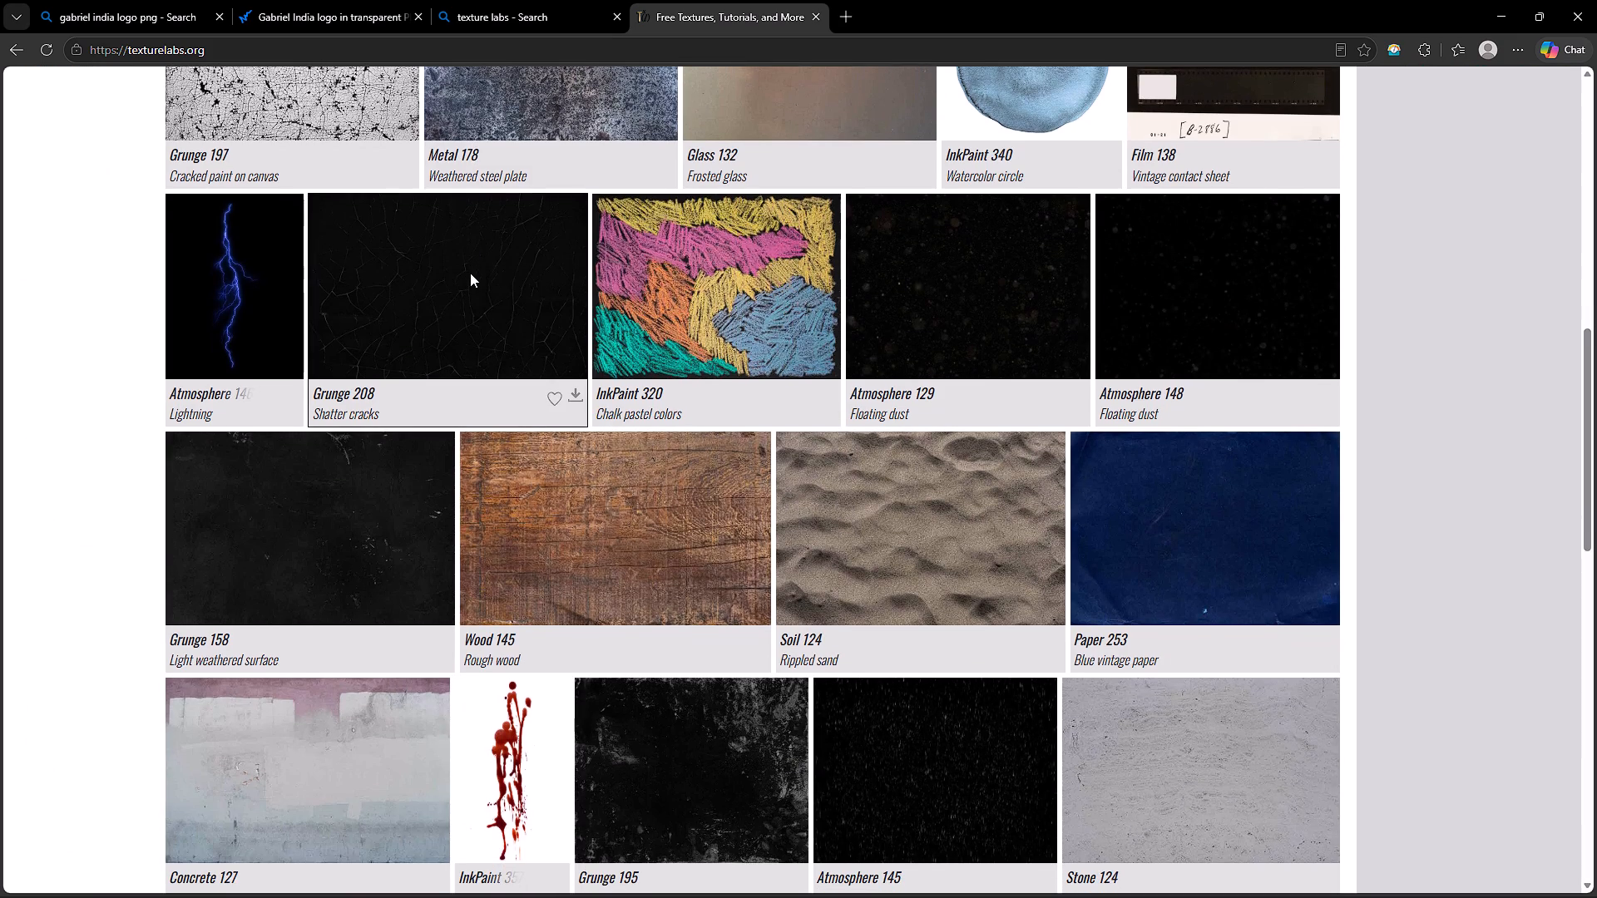
{"action": "scroll", "coordinate": [470, 273], "scroll_direction": "down", "scroll_amount": 4}
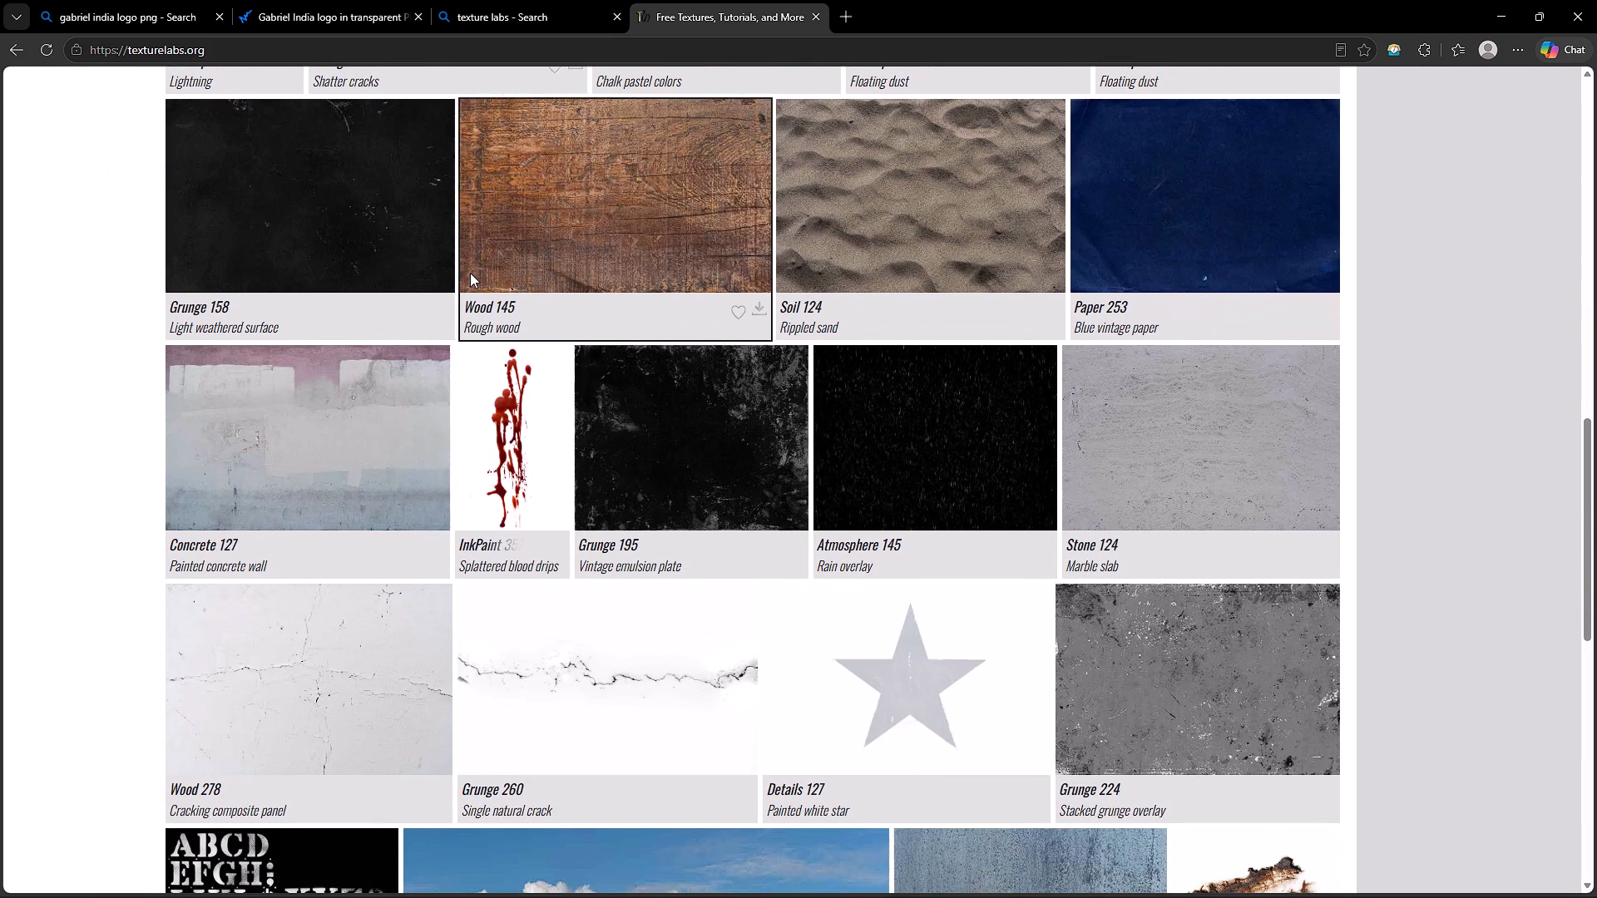
{"action": "scroll", "coordinate": [470, 273], "scroll_direction": "down", "scroll_amount": 2}
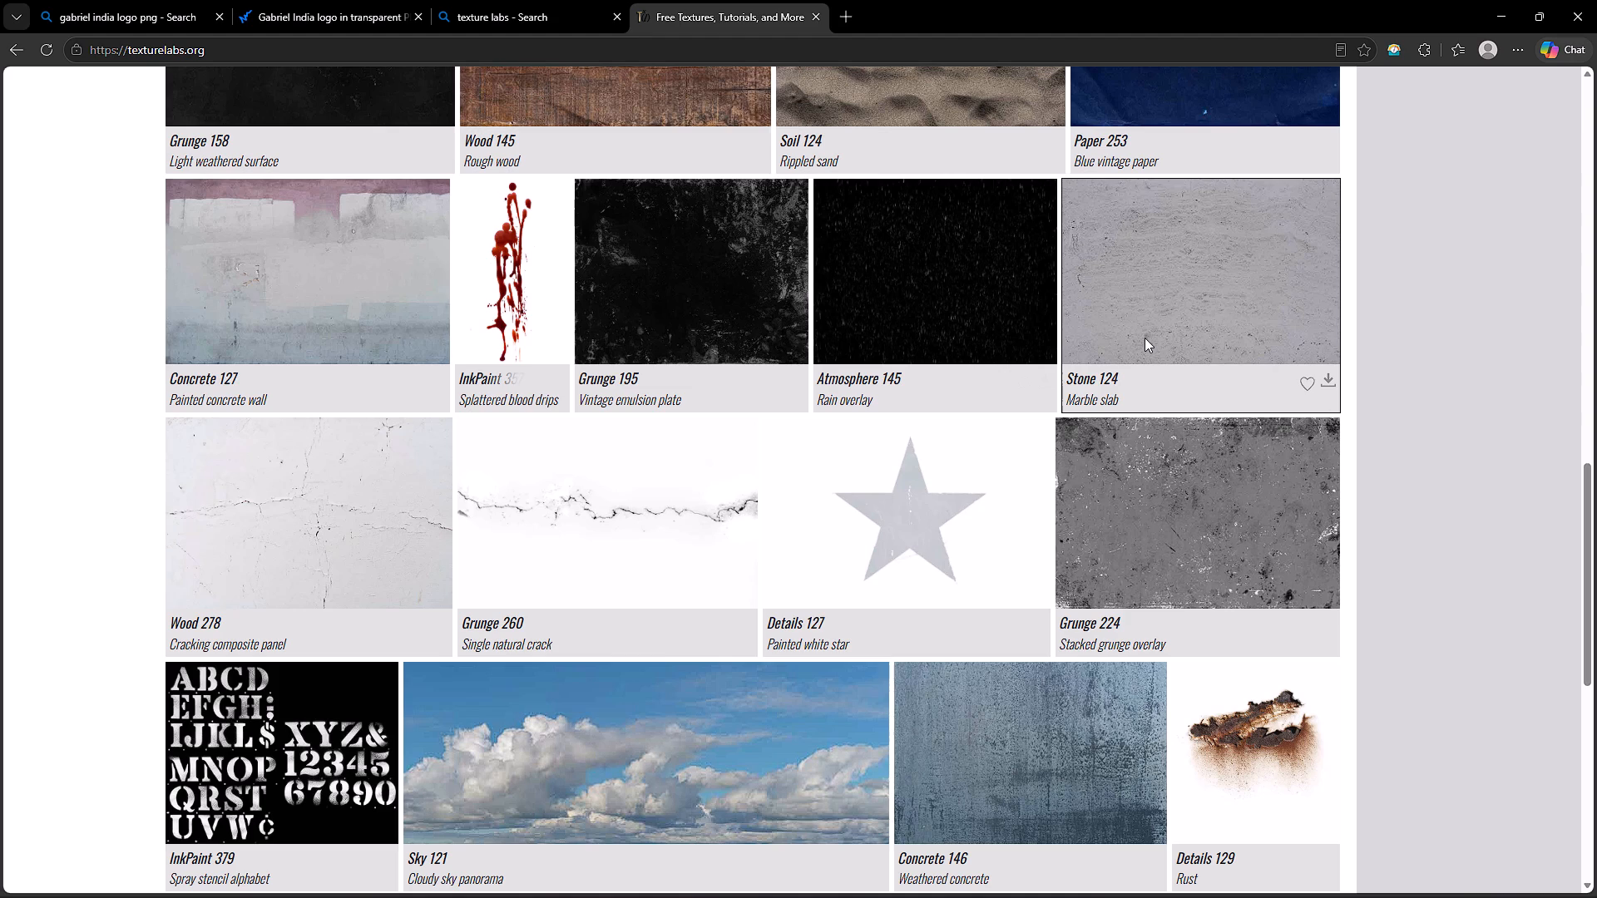
{"action": "scroll", "coordinate": [1145, 338], "scroll_direction": "down", "scroll_amount": 6}
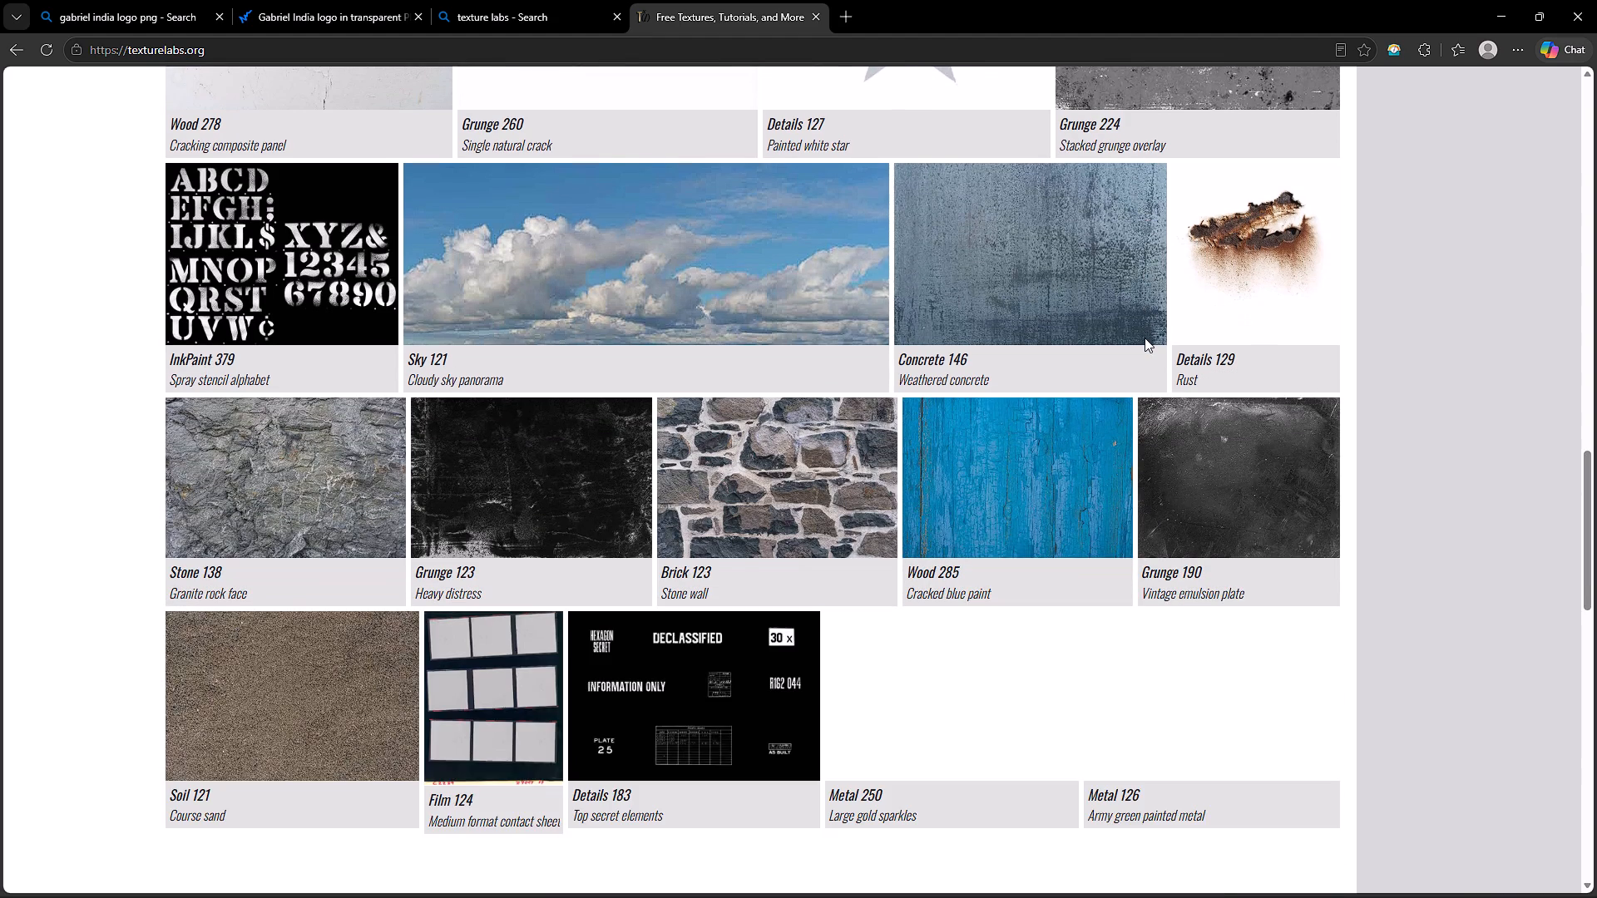
{"action": "scroll", "coordinate": [1145, 338], "scroll_direction": "down", "scroll_amount": 6}
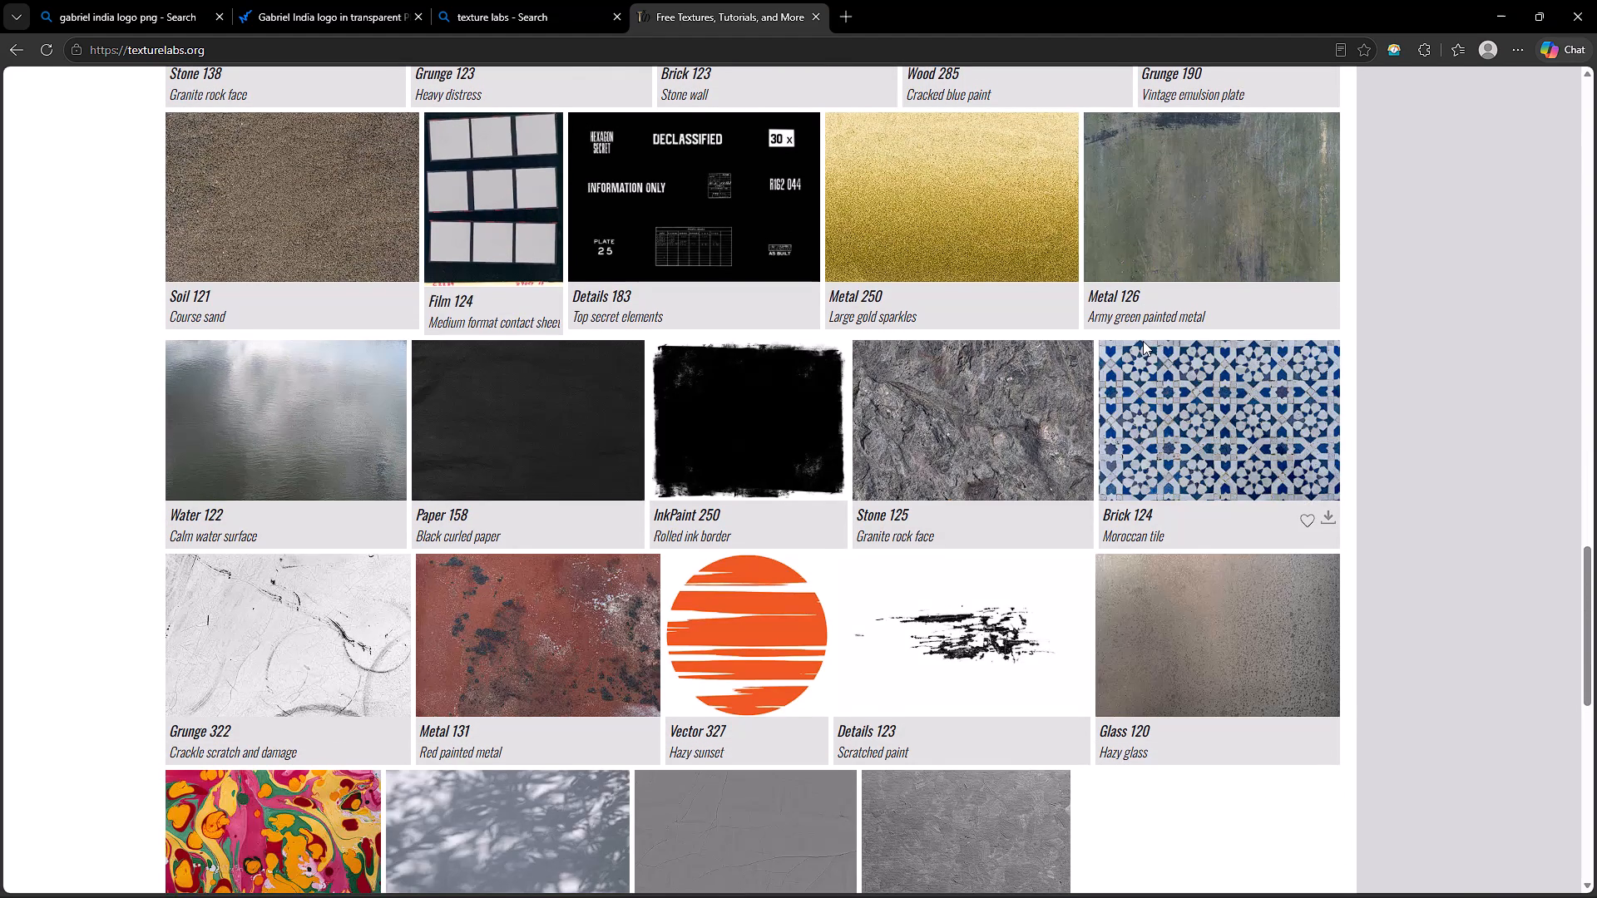
{"action": "scroll", "coordinate": [1143, 341], "scroll_direction": "down", "scroll_amount": 5}
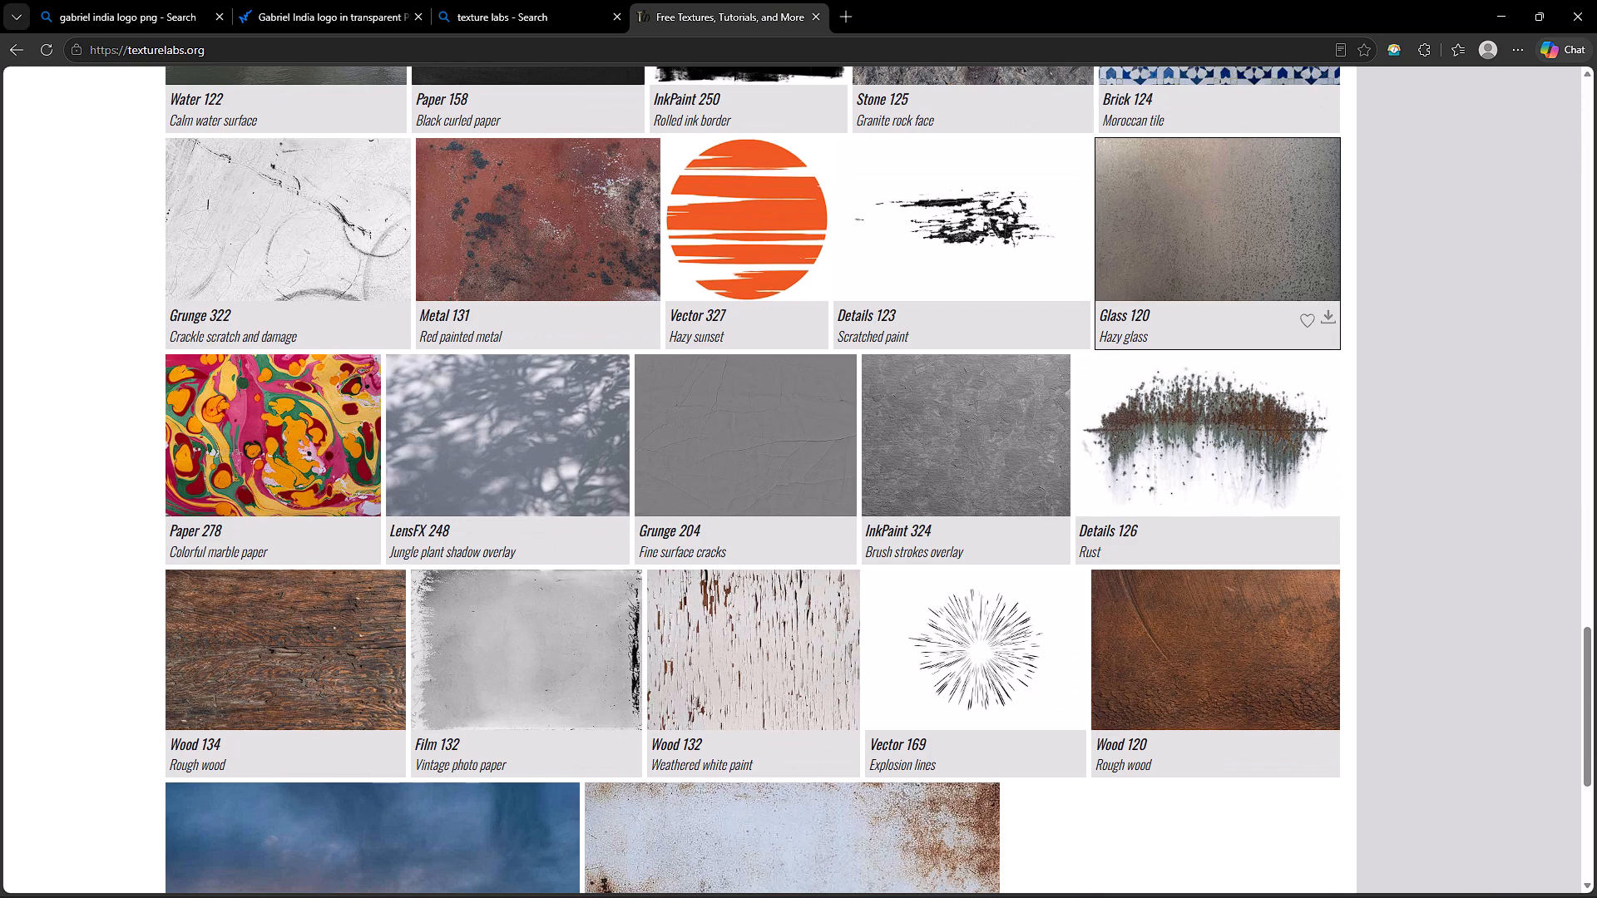
{"action": "scroll", "coordinate": [1142, 342], "scroll_direction": "down", "scroll_amount": 8}
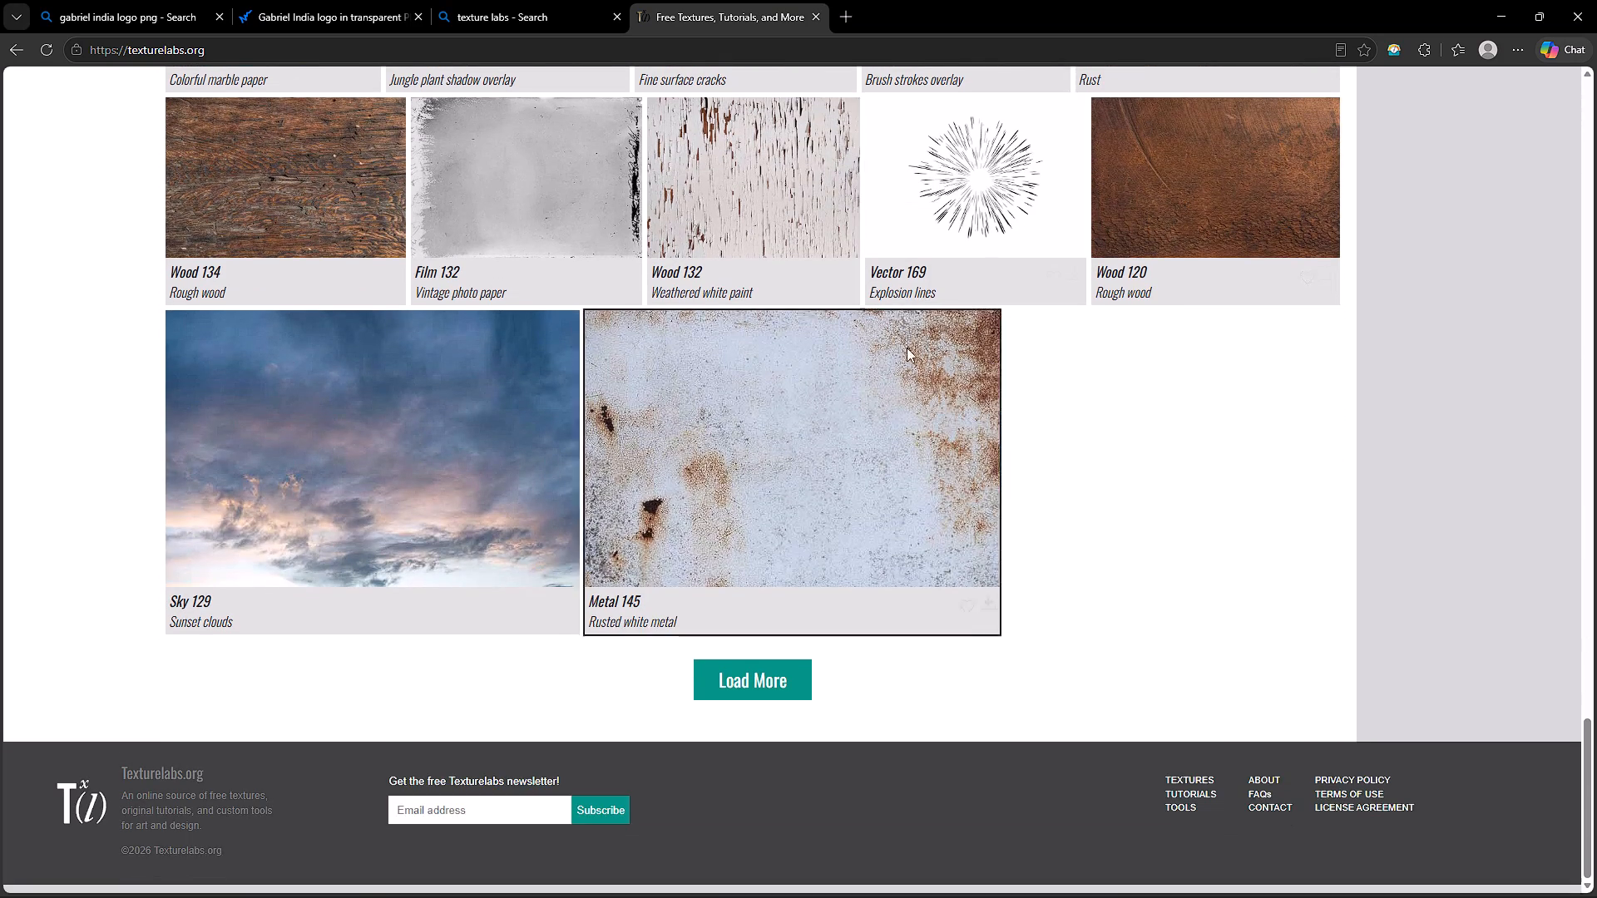
{"action": "scroll", "coordinate": [492, 136], "scroll_direction": "up", "scroll_amount": 4}
{"action": "scroll", "coordinate": [591, 132], "scroll_direction": "up", "scroll_amount": 13}
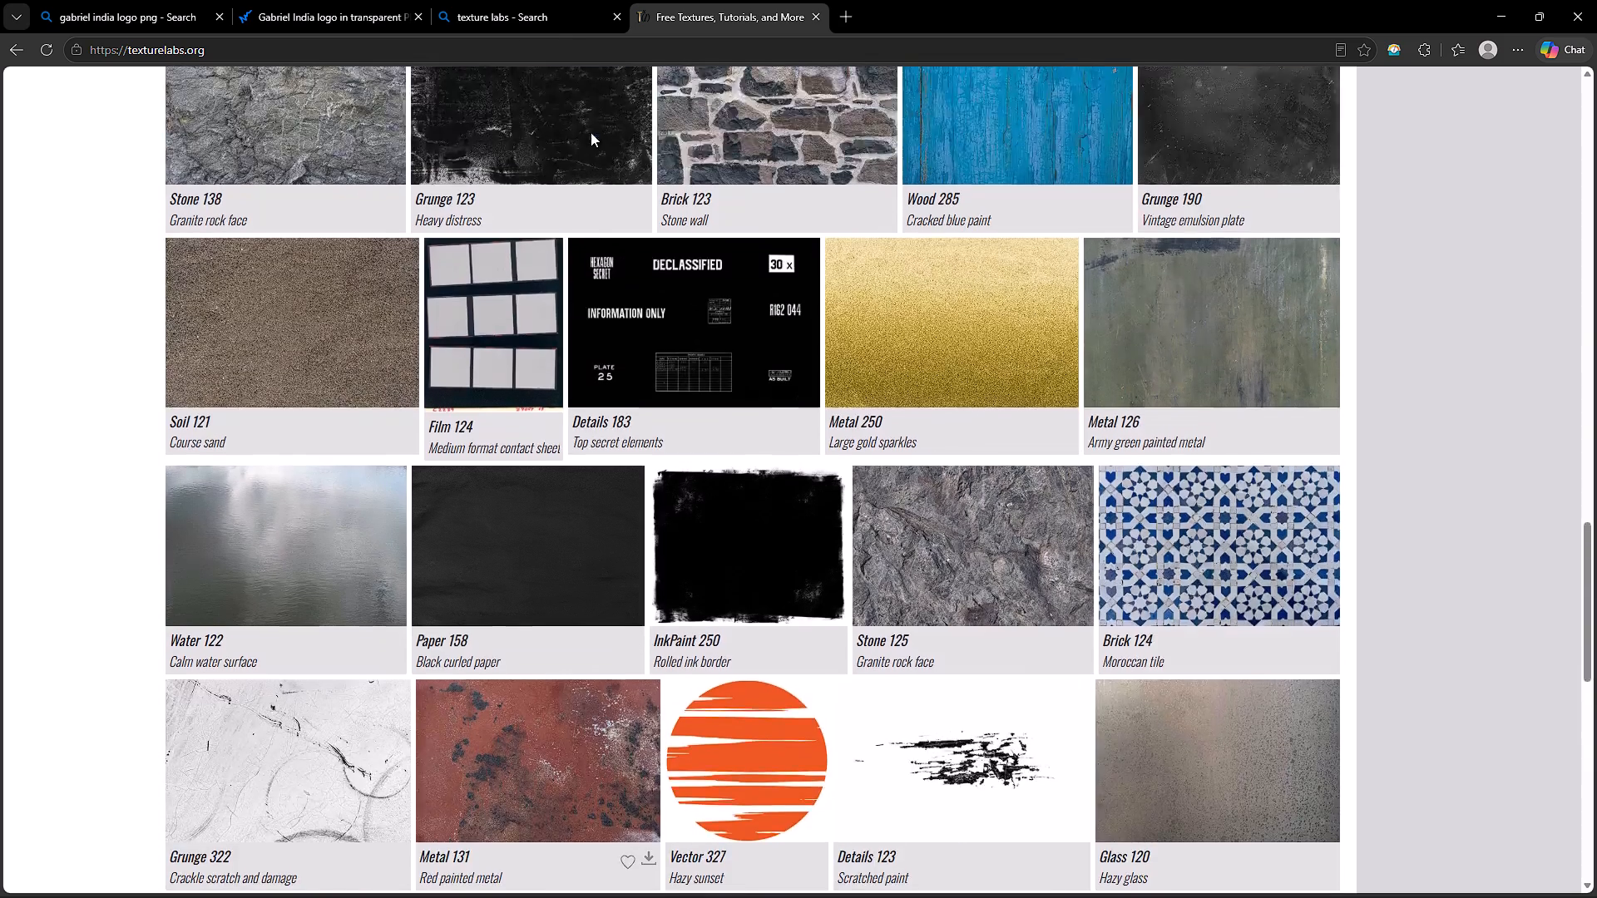
{"action": "scroll", "coordinate": [591, 132], "scroll_direction": "up", "scroll_amount": 15}
{"action": "scroll", "coordinate": [591, 132], "scroll_direction": "up", "scroll_amount": 8}
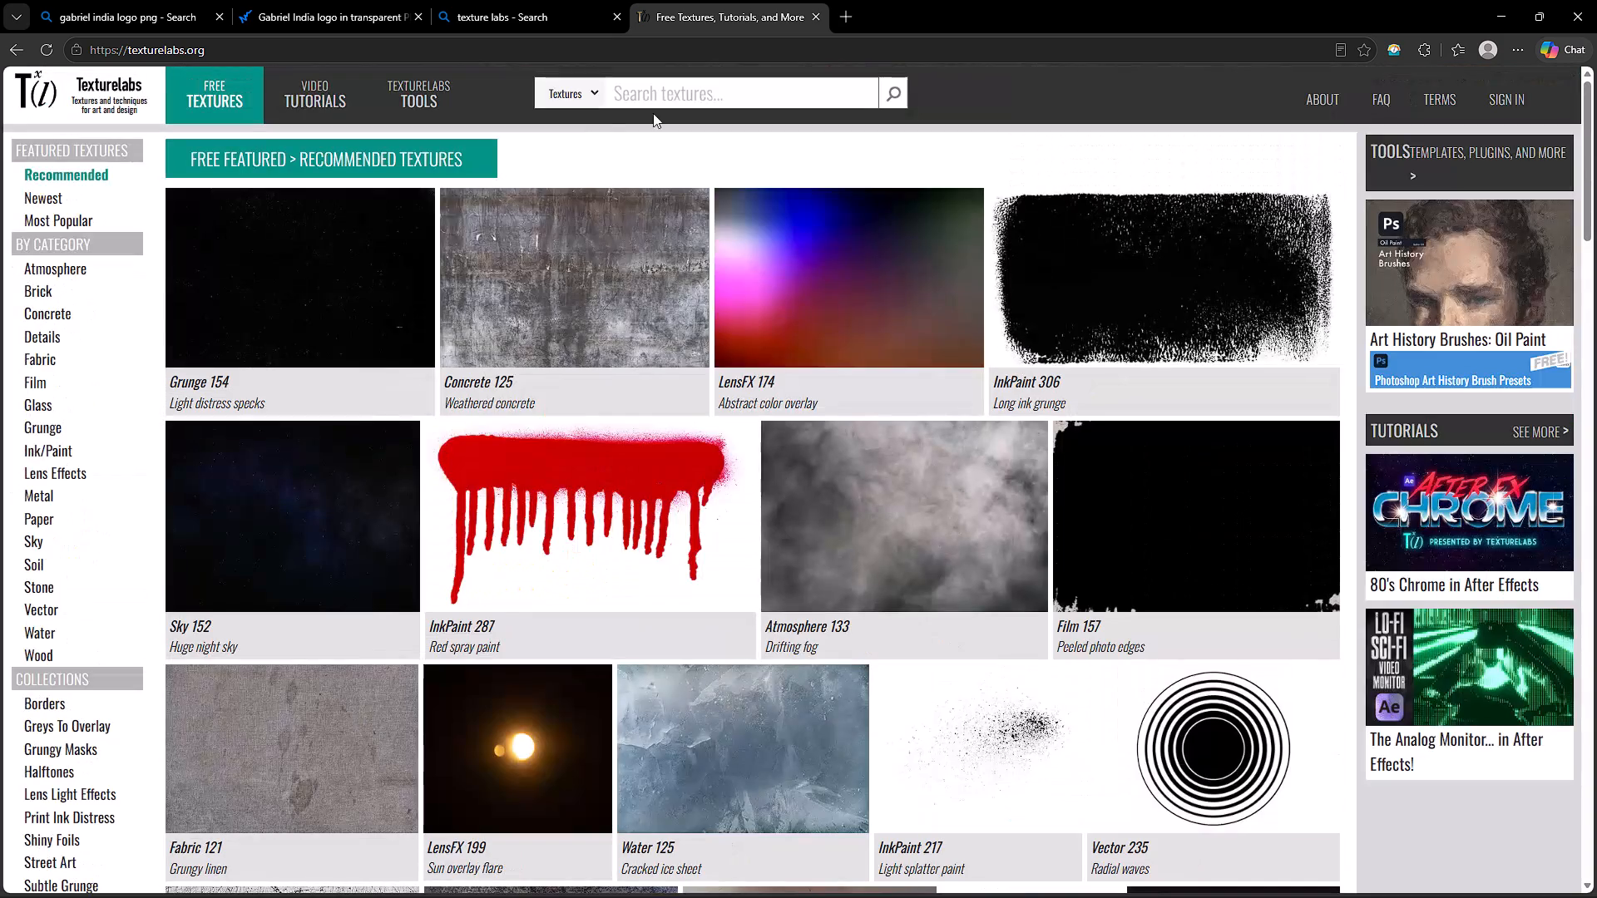
Search the Texturelabs textures for "screen".
{"action": "left_click", "coordinate": [675, 101]}
{"action": "type", "text": "sc"}
{"action": "type", "text": "reen"}
{"action": "key", "text": "Return"}
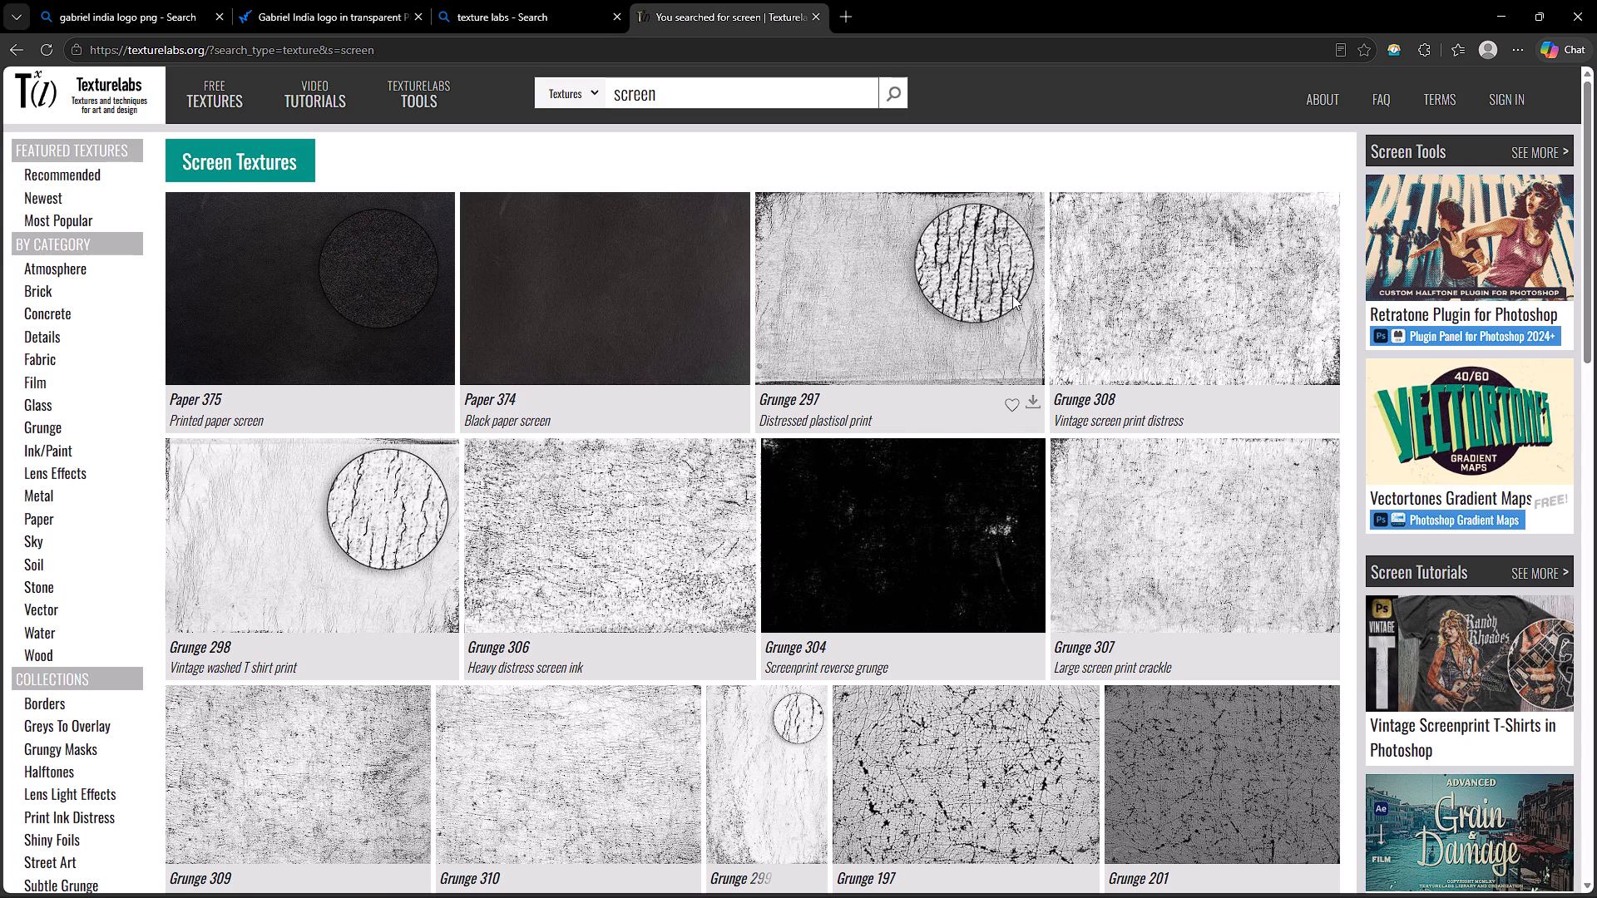
Look through the screen textures and download Paper 374, the black paper screen, as the large 4240x2828 JPG.
{"action": "scroll", "coordinate": [922, 262], "scroll_direction": "down", "scroll_amount": 6}
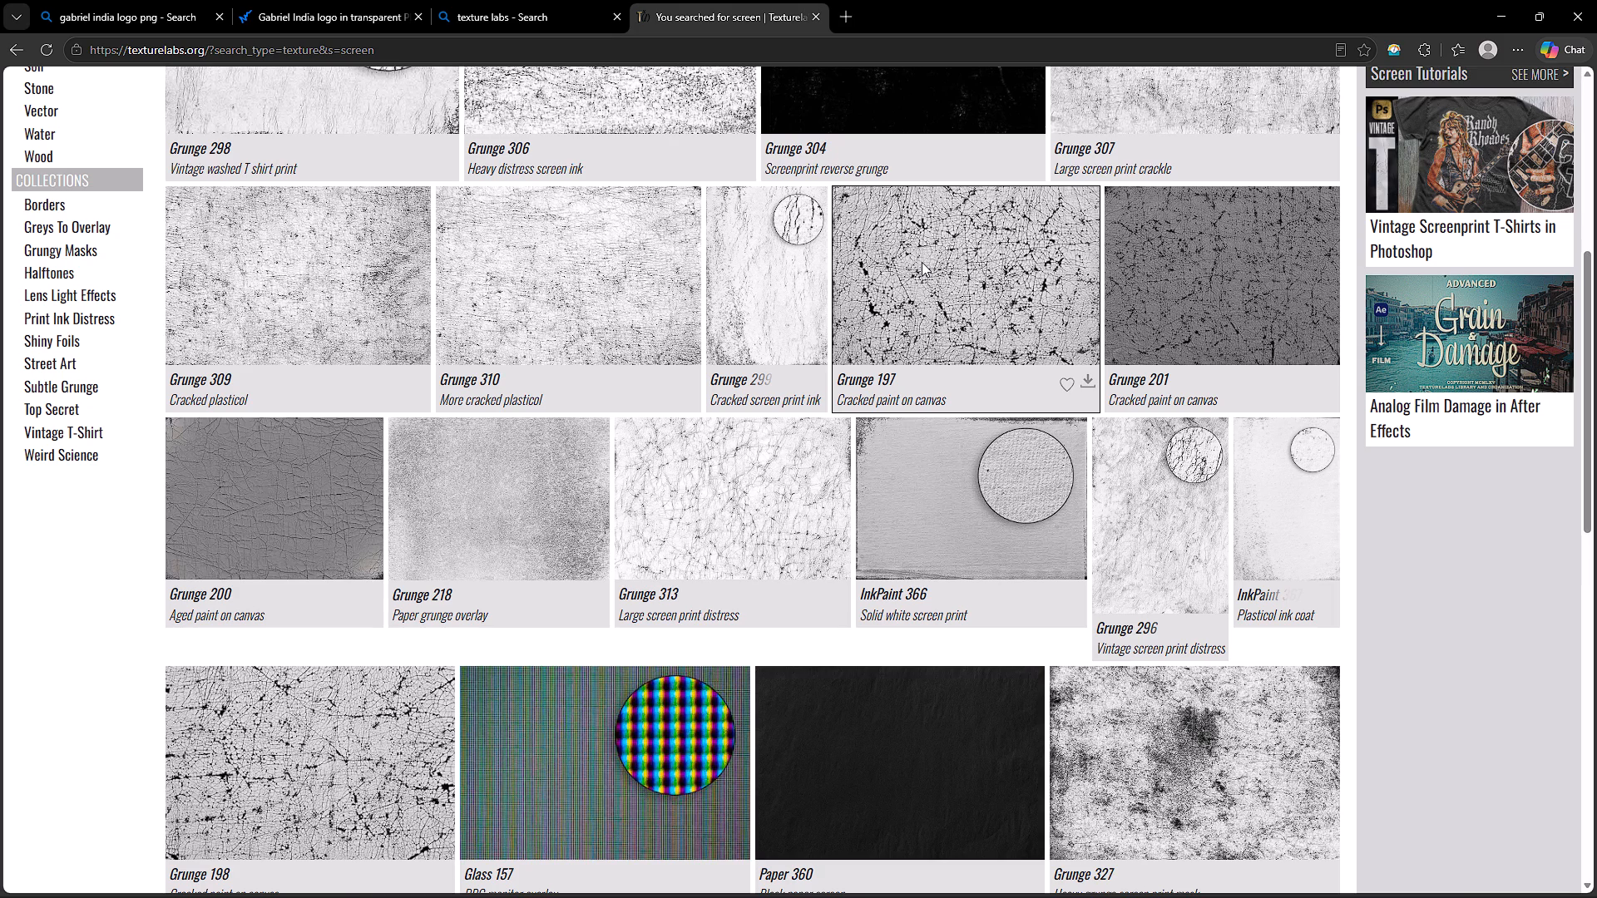
{"action": "scroll", "coordinate": [922, 262], "scroll_direction": "down", "scroll_amount": 3}
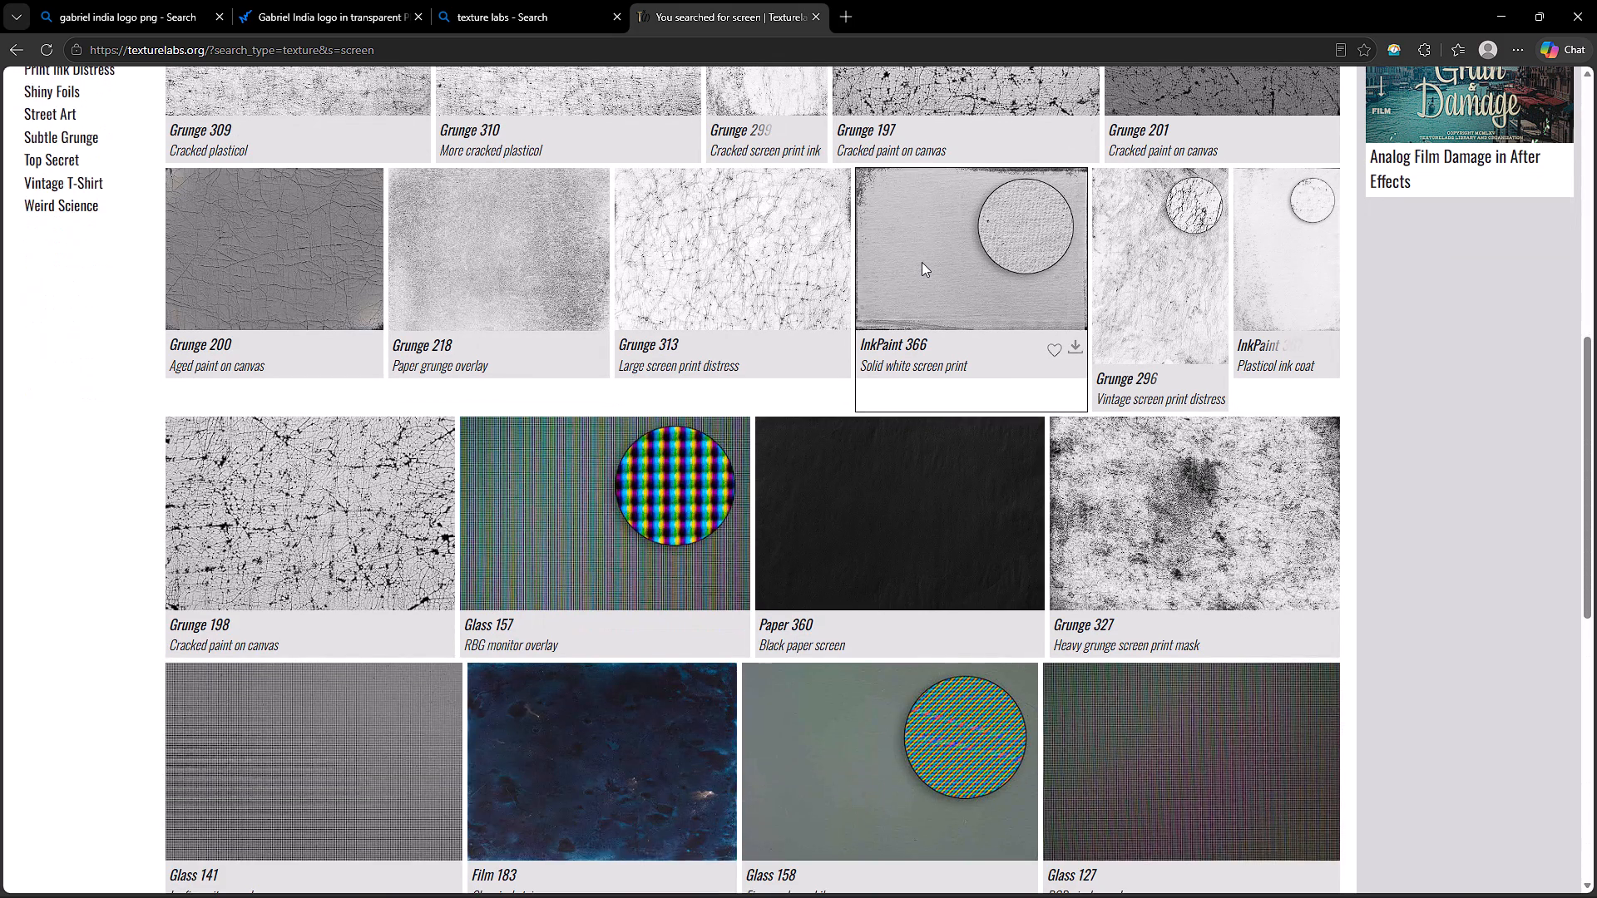
{"action": "scroll", "coordinate": [922, 262], "scroll_direction": "down", "scroll_amount": 4}
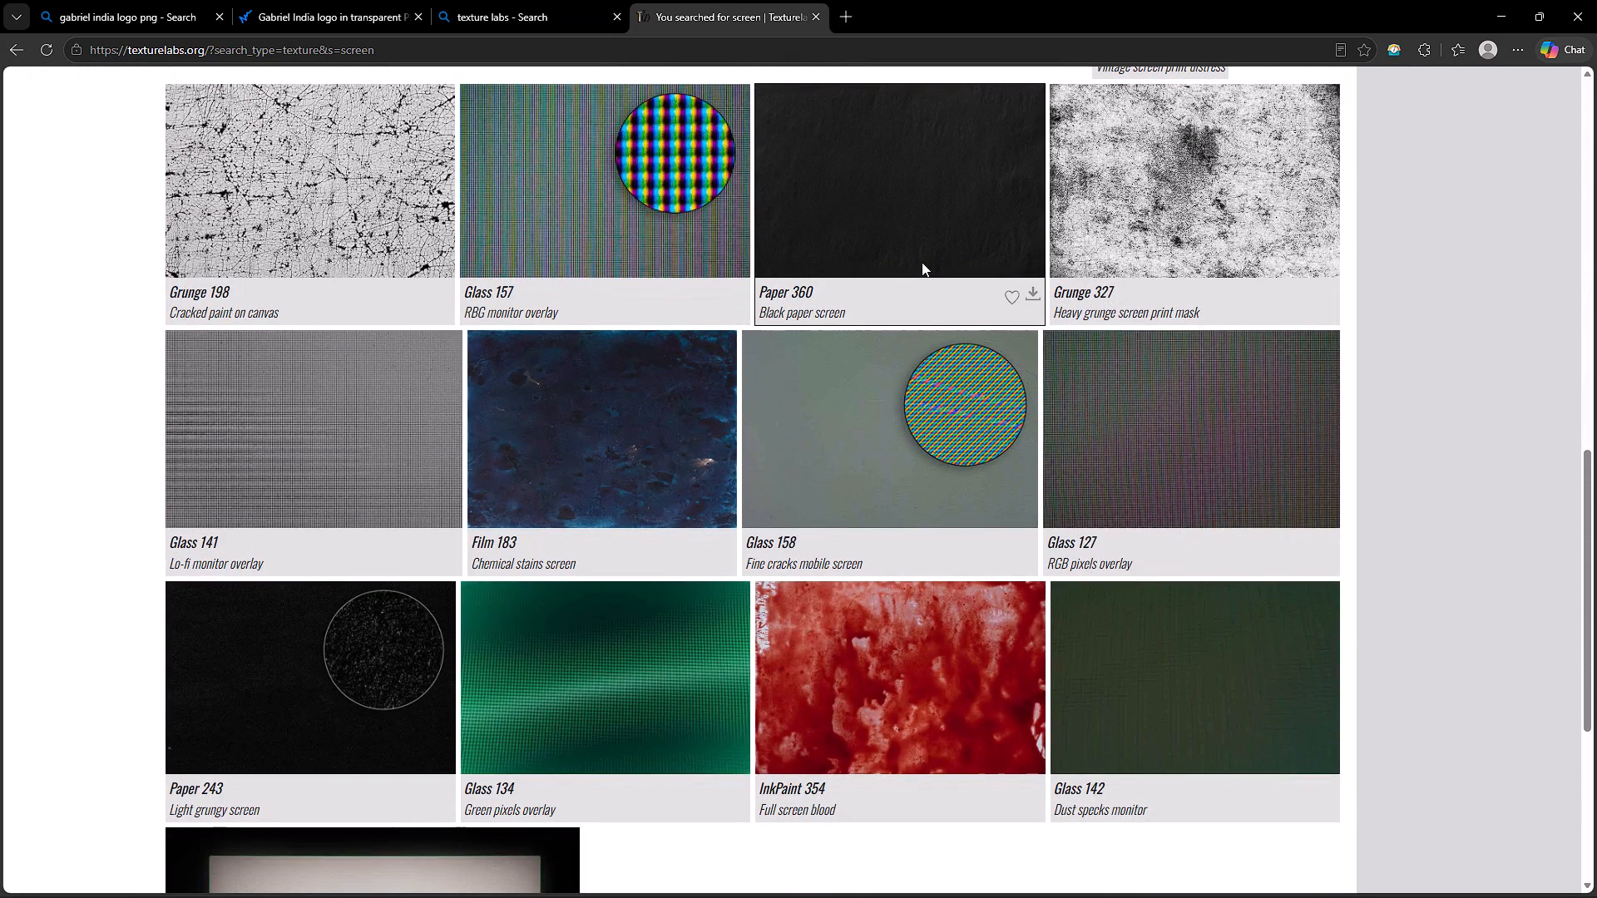
{"action": "scroll", "coordinate": [922, 262], "scroll_direction": "down", "scroll_amount": 4}
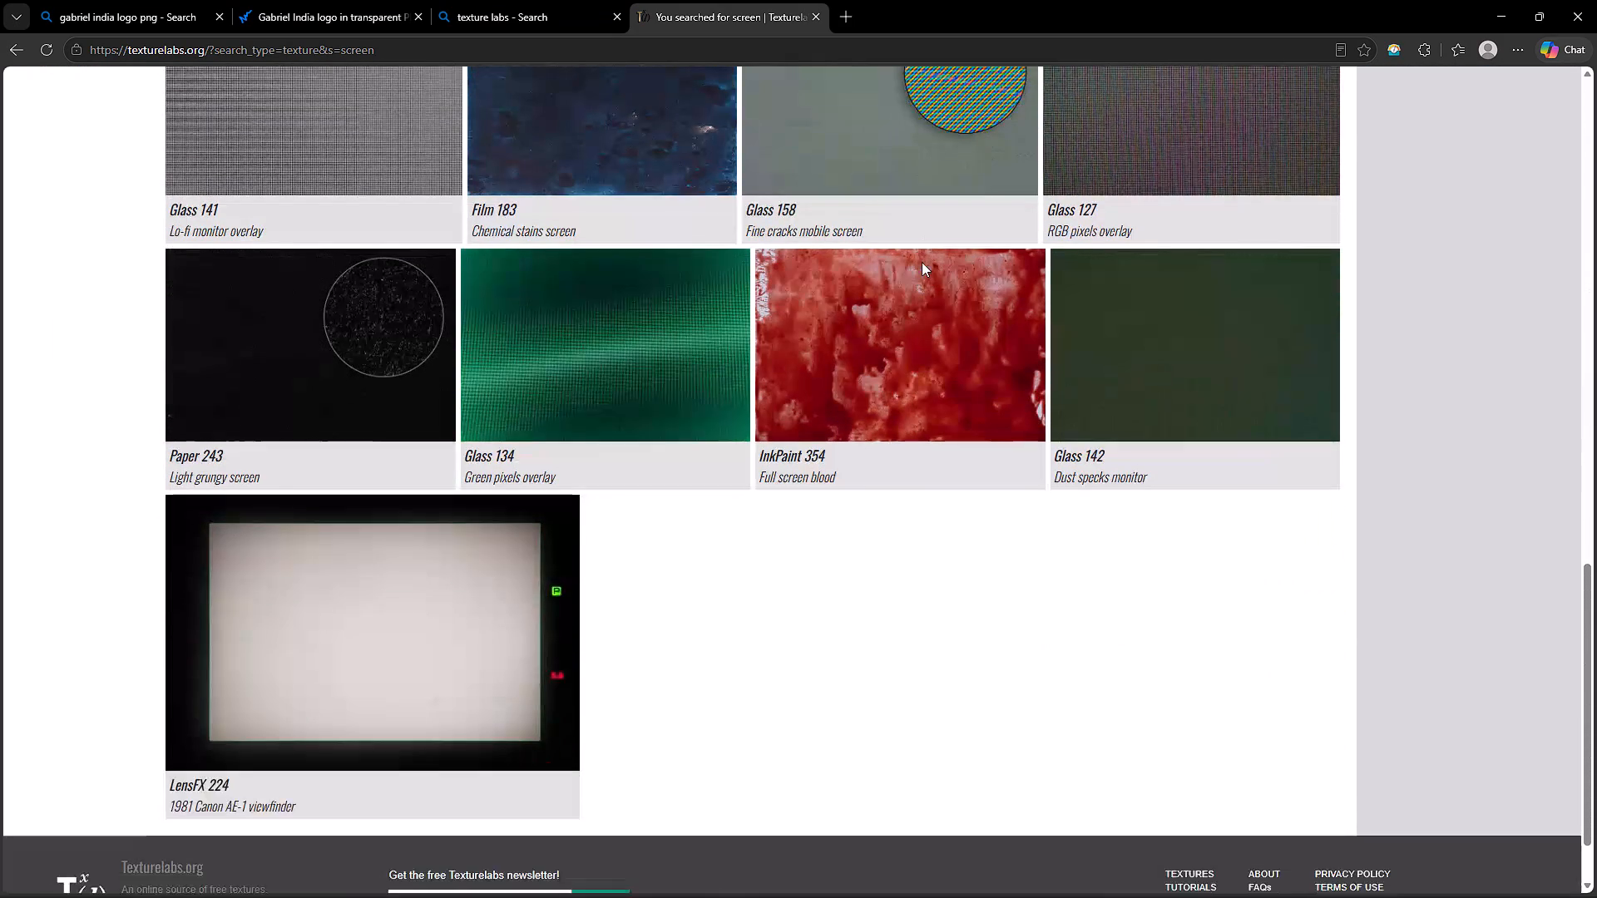
{"action": "scroll", "coordinate": [734, 229], "scroll_direction": "up", "scroll_amount": 10}
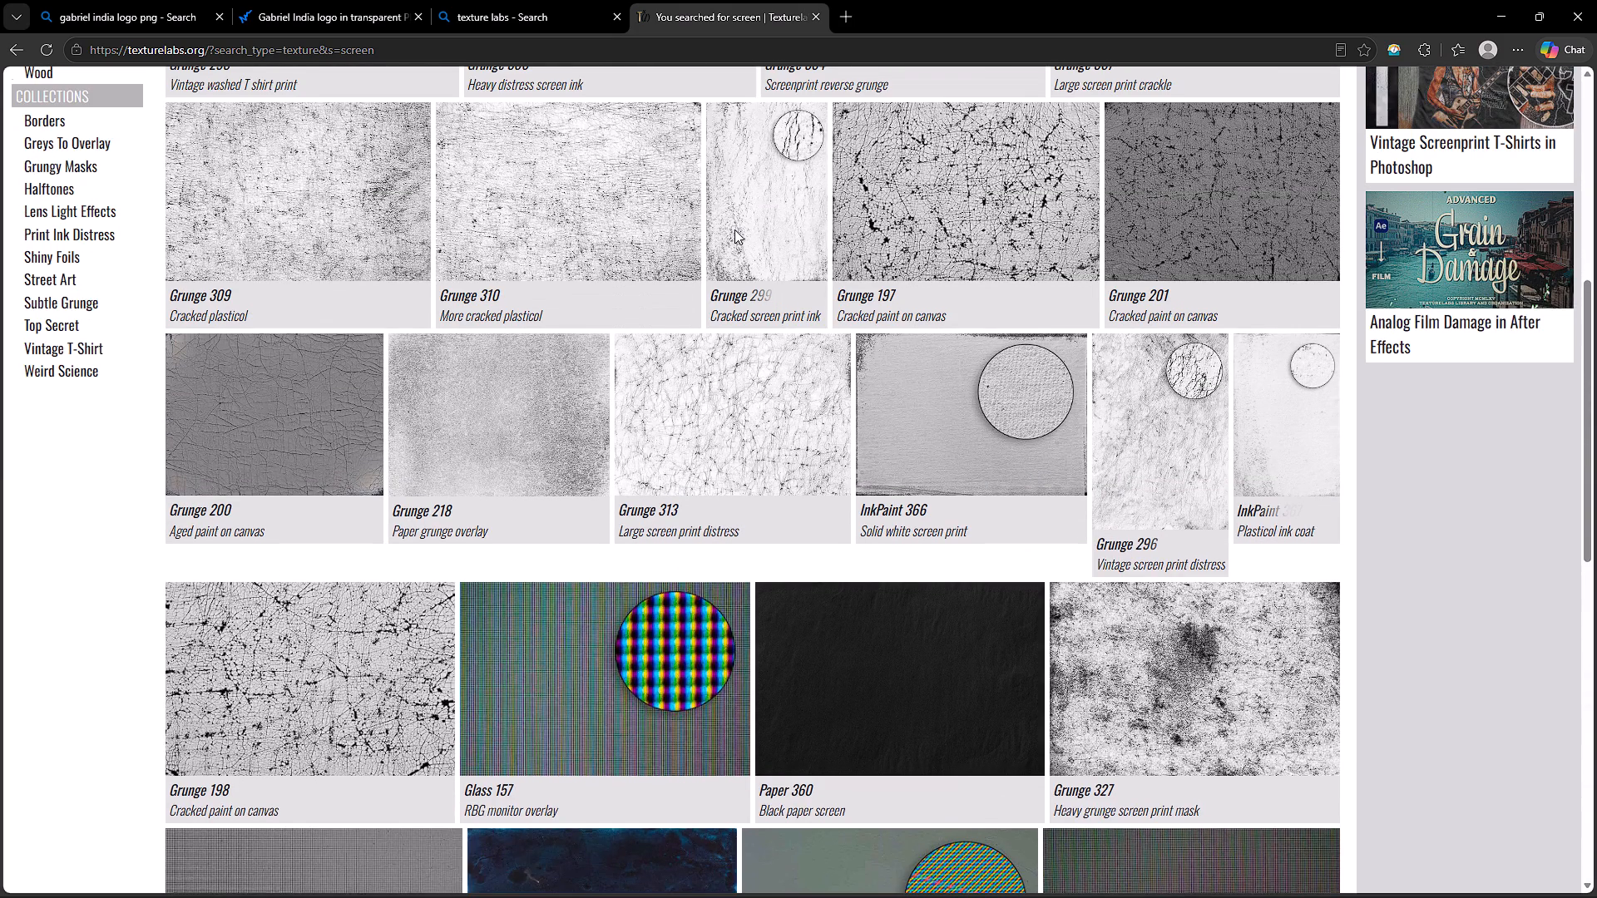
{"action": "scroll", "coordinate": [468, 182], "scroll_direction": "up", "scroll_amount": 3}
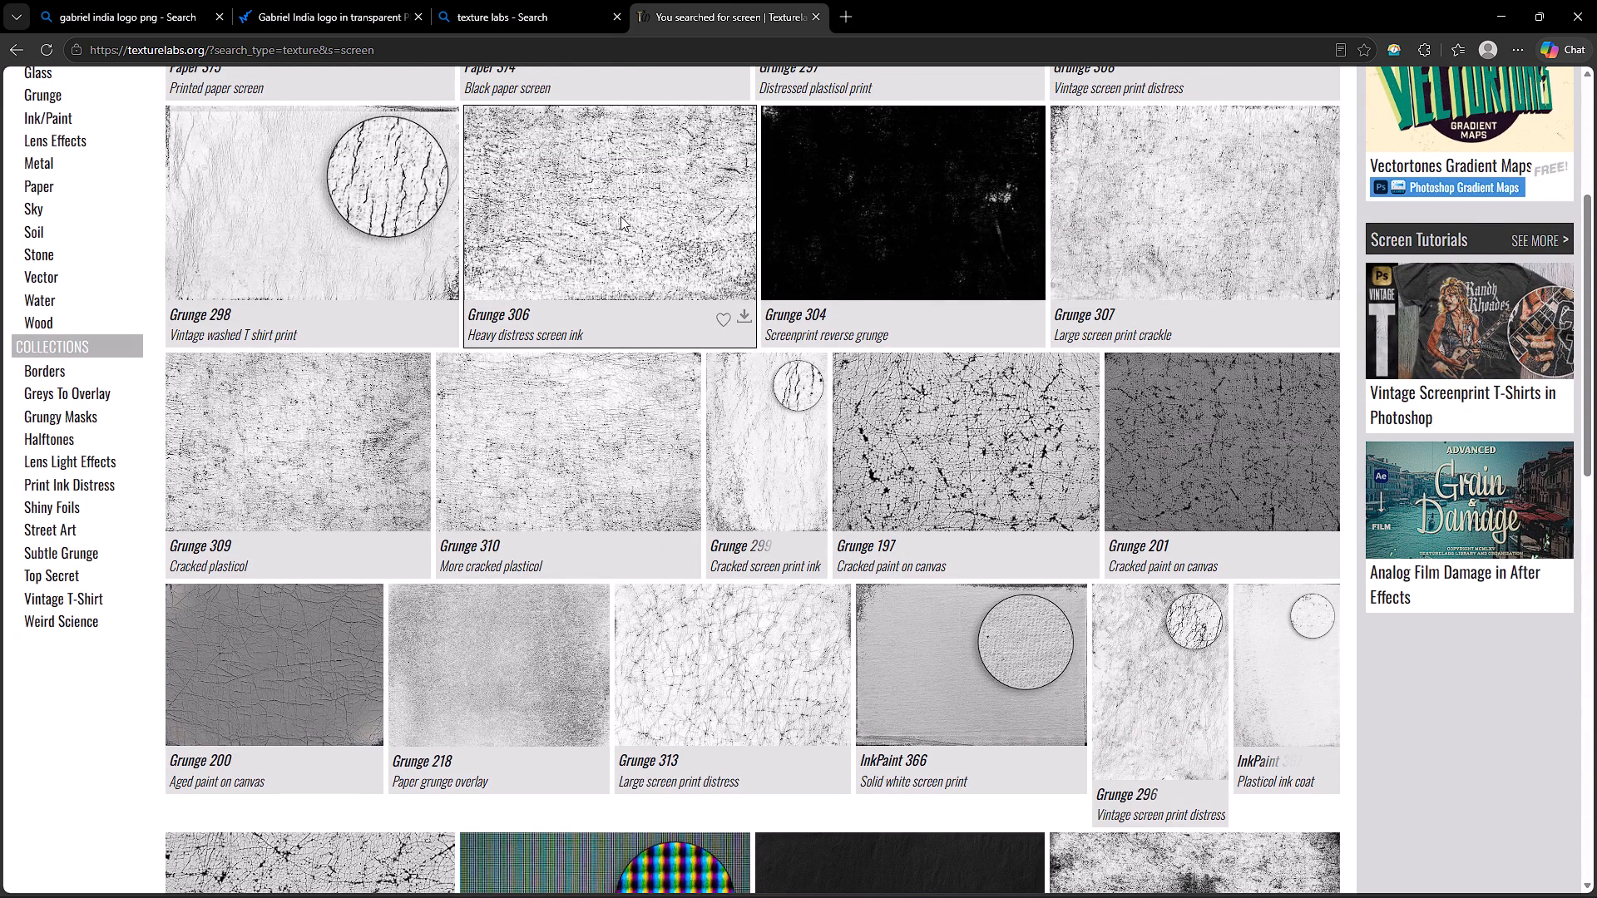
{"action": "scroll", "coordinate": [838, 289], "scroll_direction": "up", "scroll_amount": 4}
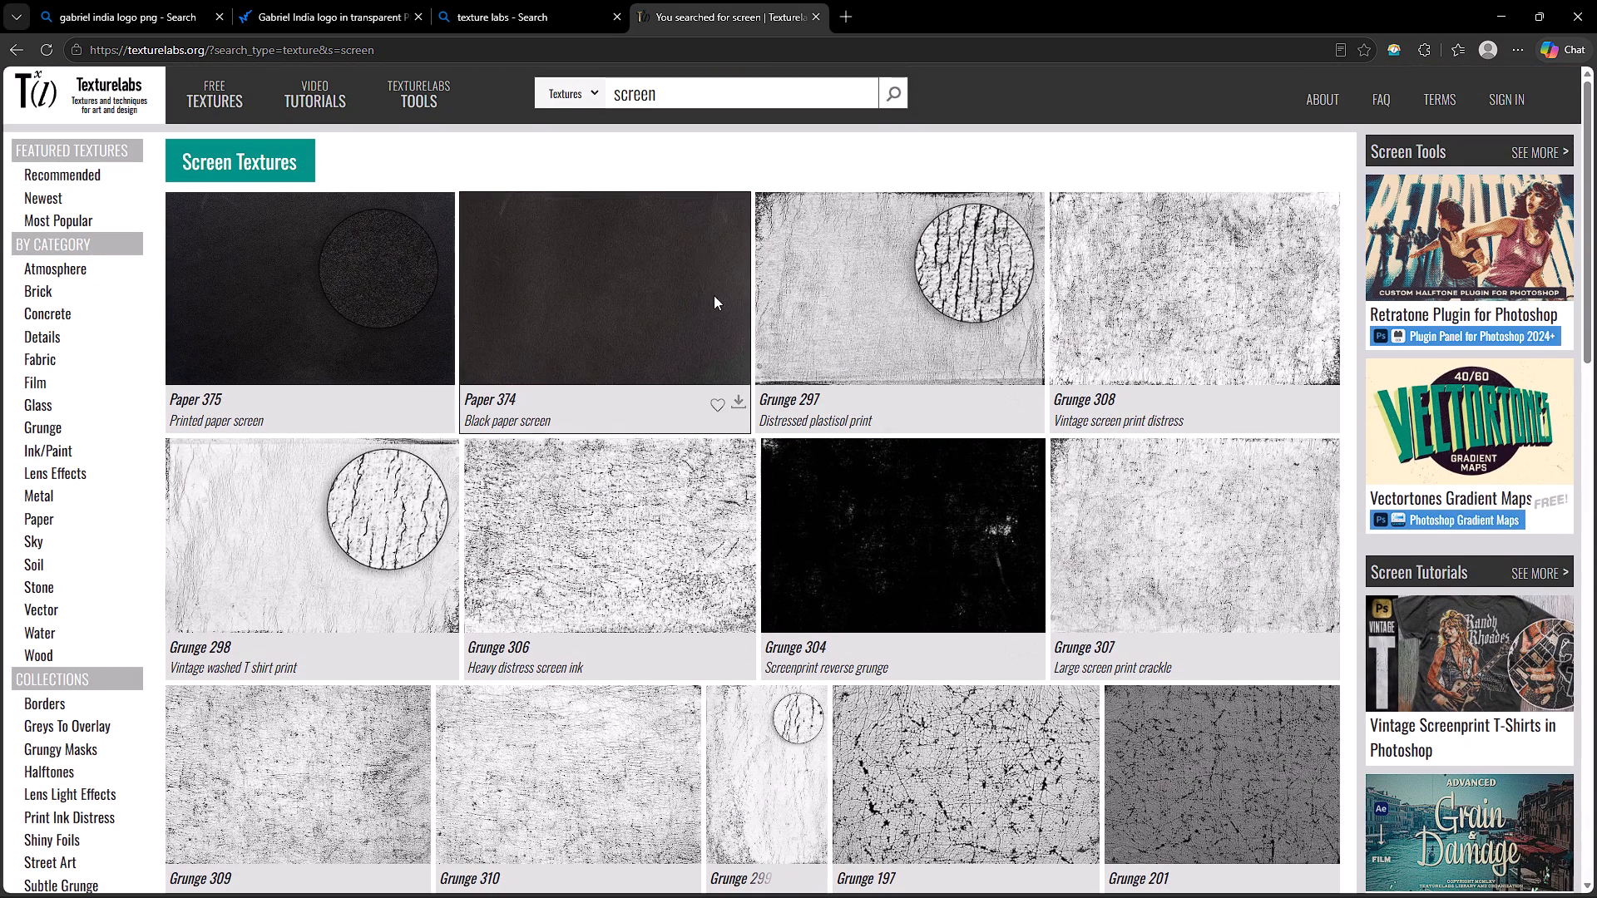
{"action": "left_click", "coordinate": [662, 307]}
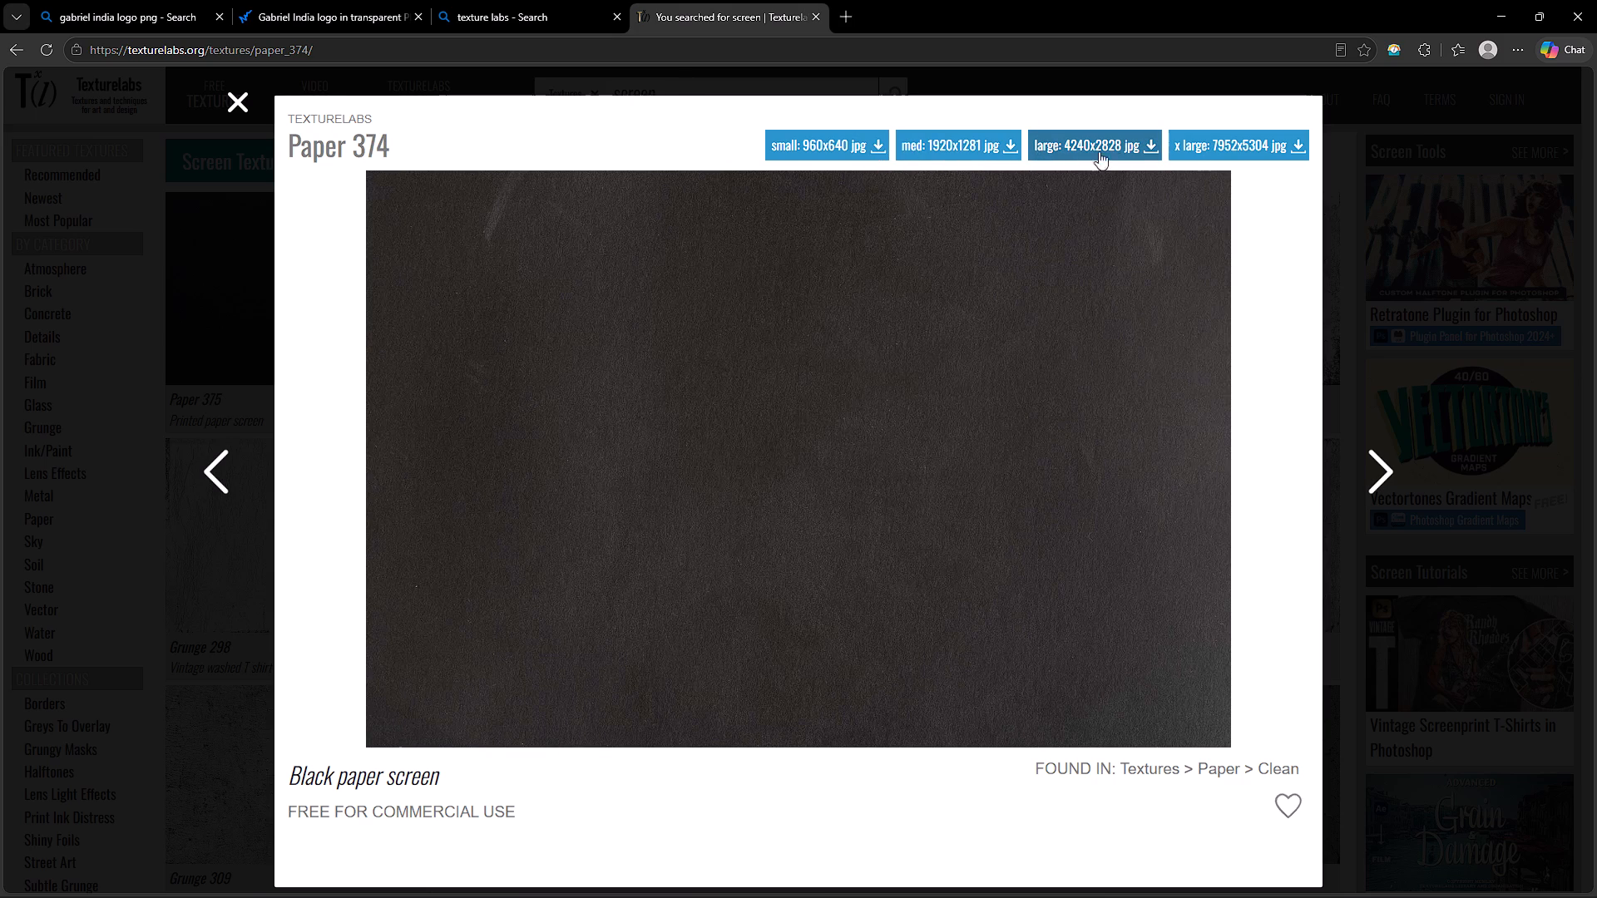
{"action": "left_click", "coordinate": [1125, 141]}
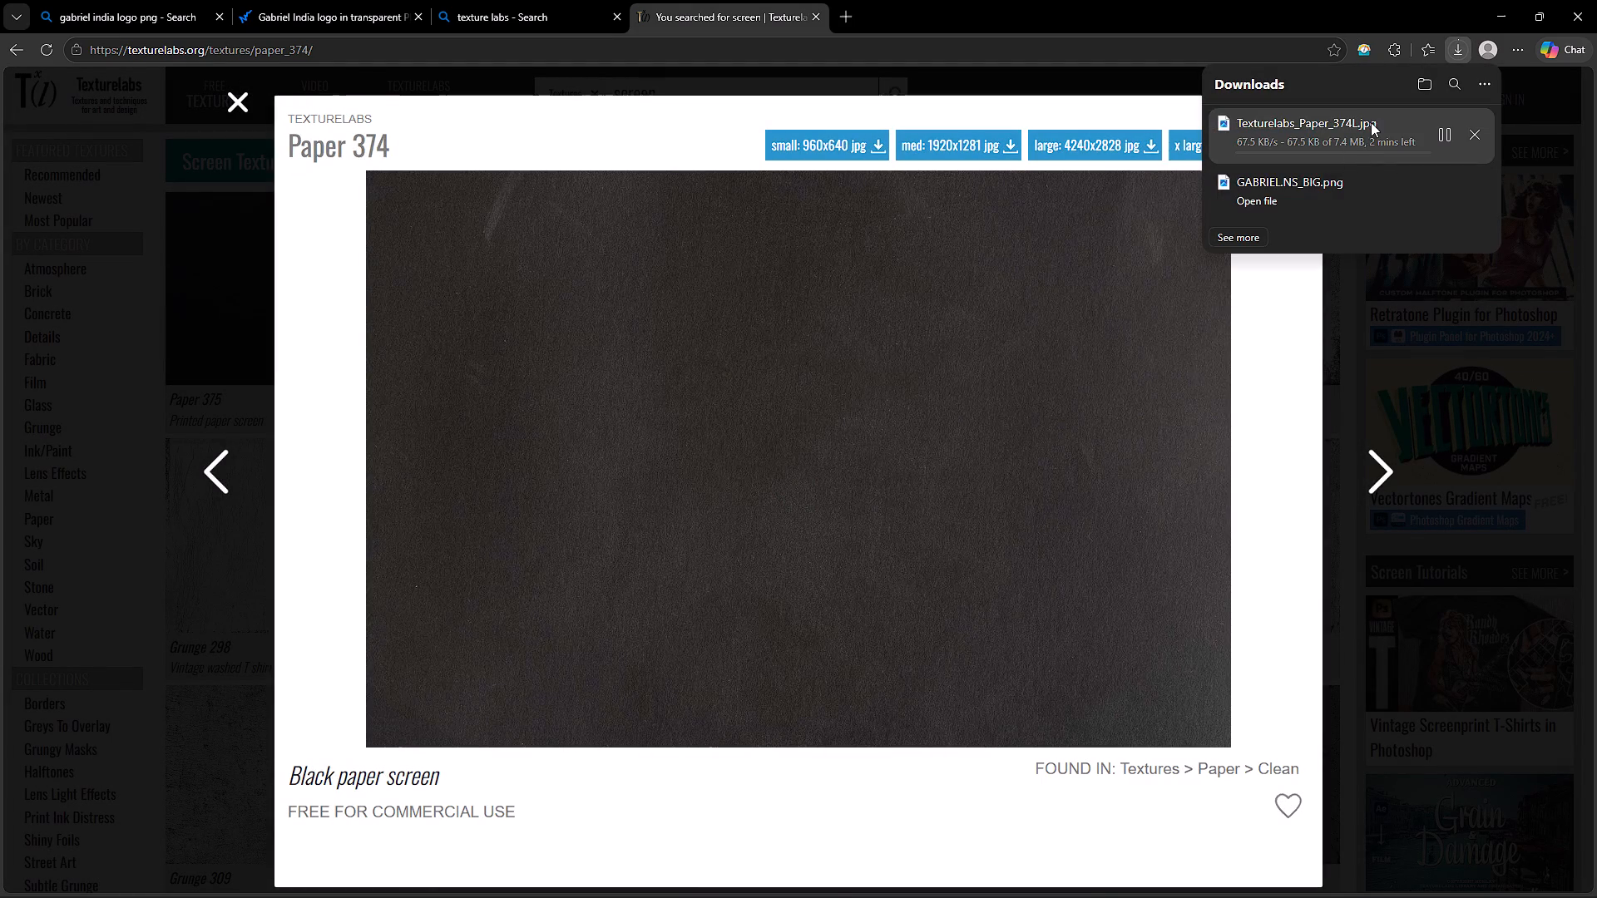
{"action": "scroll", "coordinate": [708, 519], "scroll_direction": "down", "scroll_amount": 4}
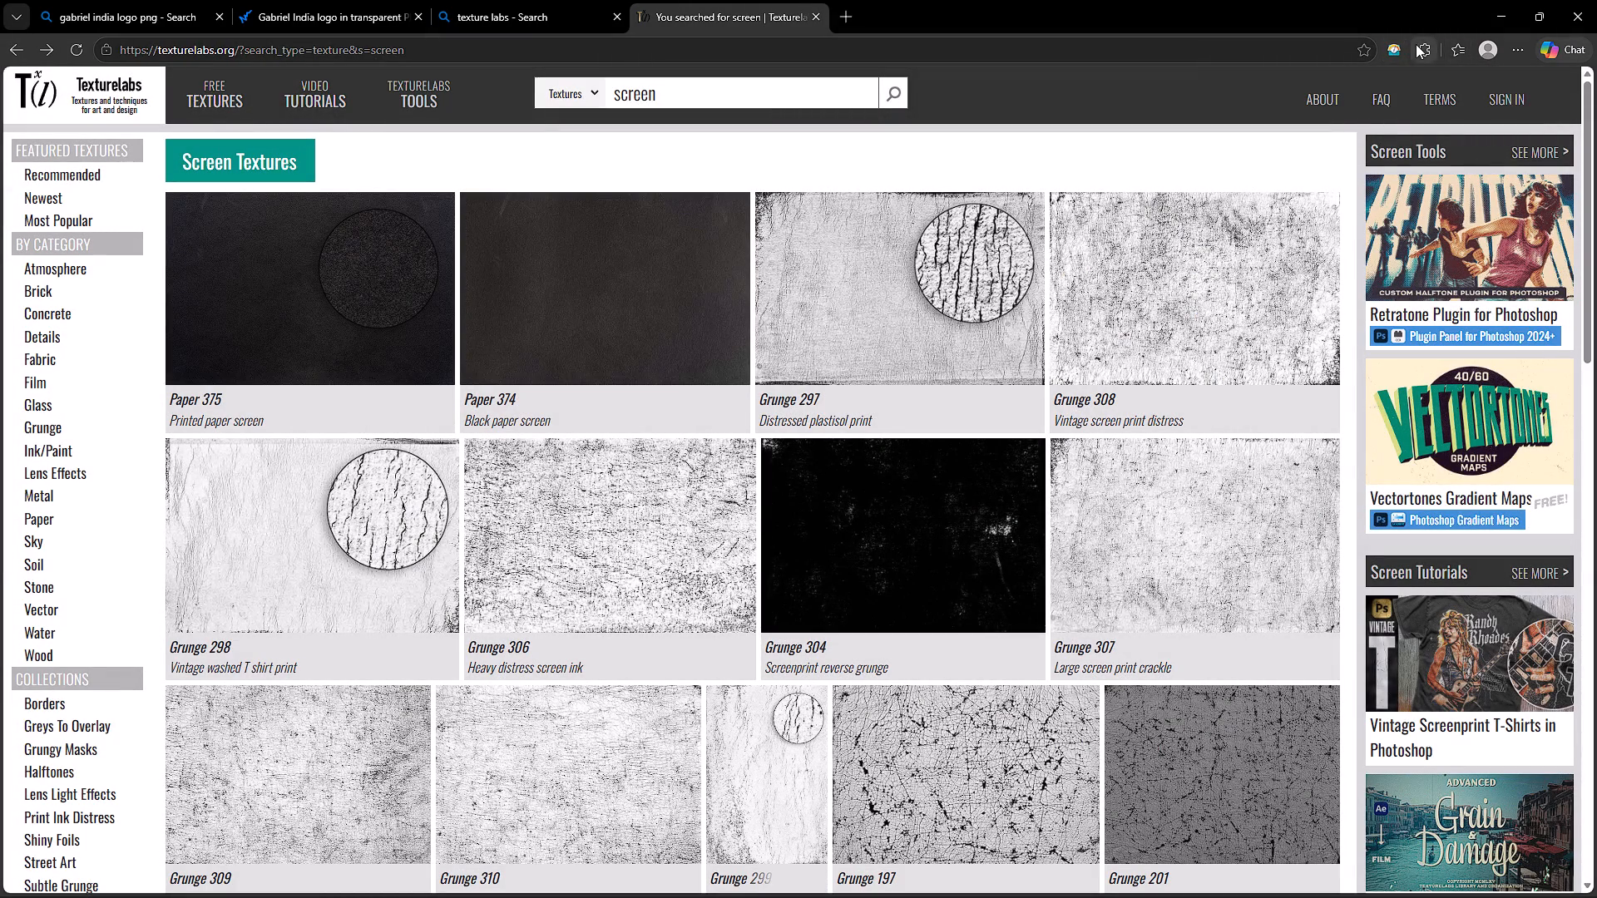
Bring Texturelabs_Paper_374L.jpg from the Downloads folder into the Sequence 03 timeline in Premiere, on track V3.
{"action": "left_click", "coordinate": [704, 876]}
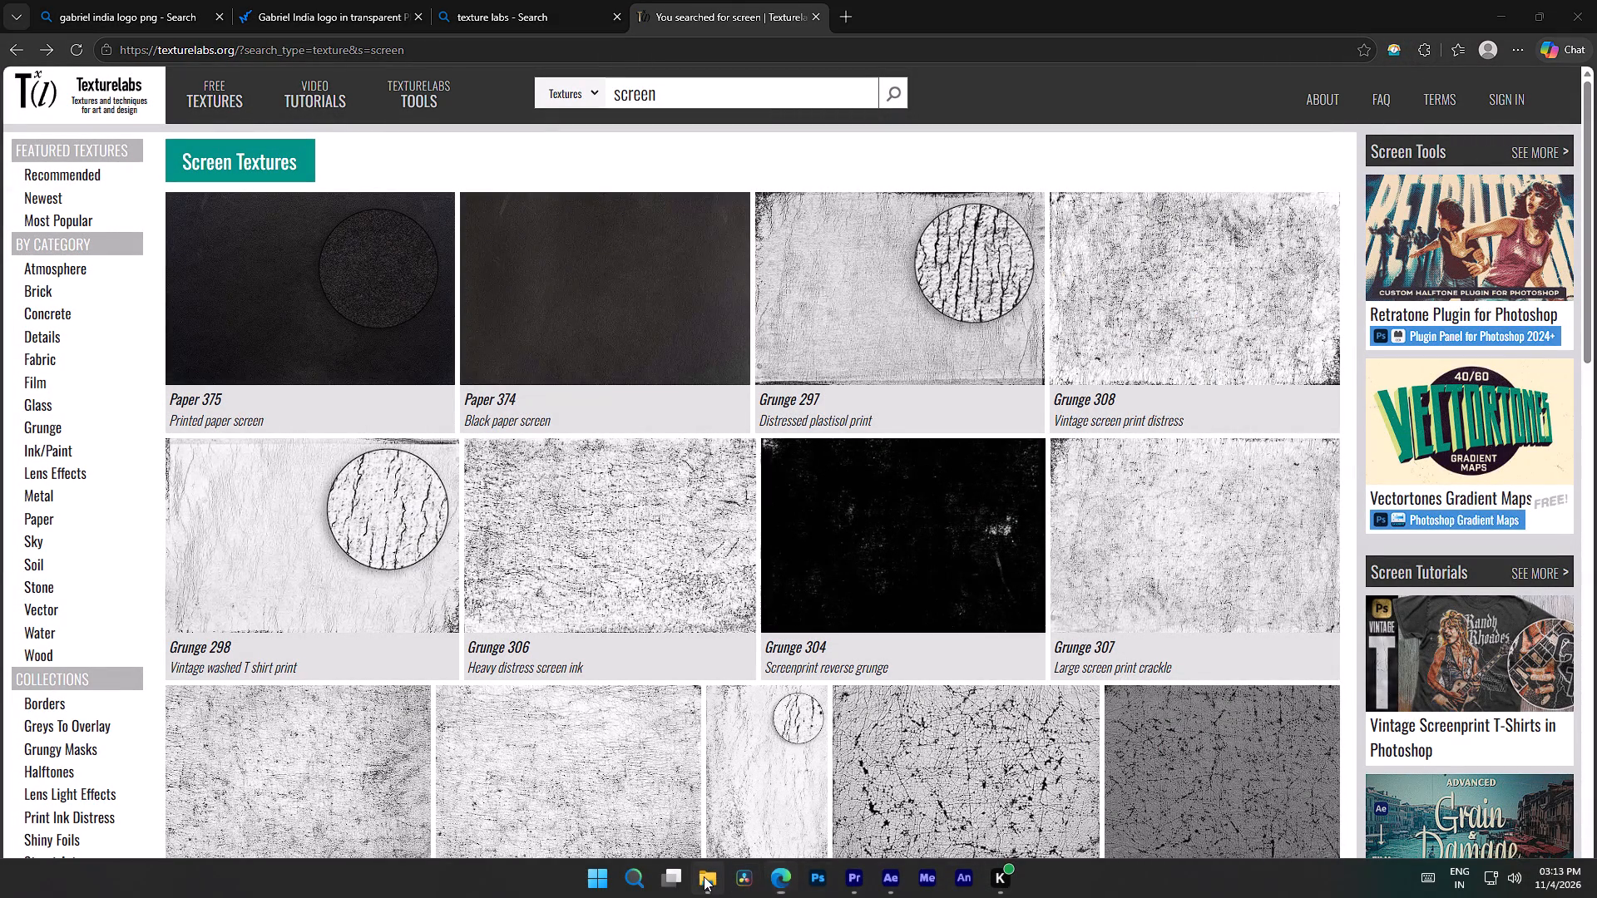
{"action": "scroll", "coordinate": [645, 584], "scroll_direction": "up", "scroll_amount": 5}
{"action": "scroll", "coordinate": [728, 604], "scroll_direction": "down", "scroll_amount": 2}
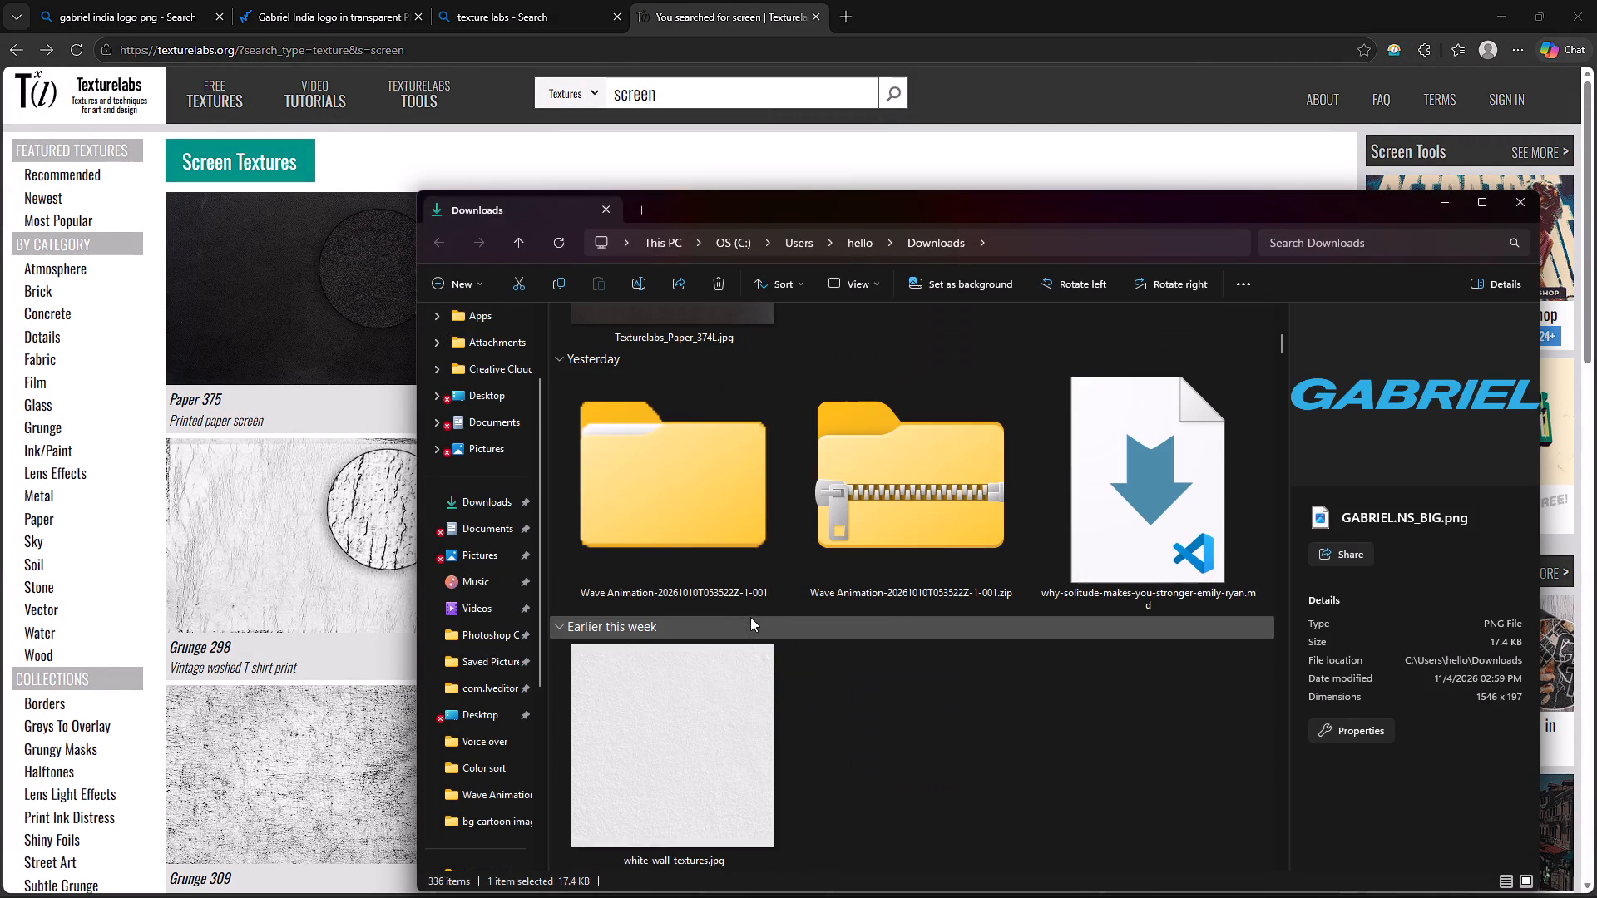
{"action": "left_click_drag", "start_coordinate": [660, 694], "coordinate": [927, 897]}
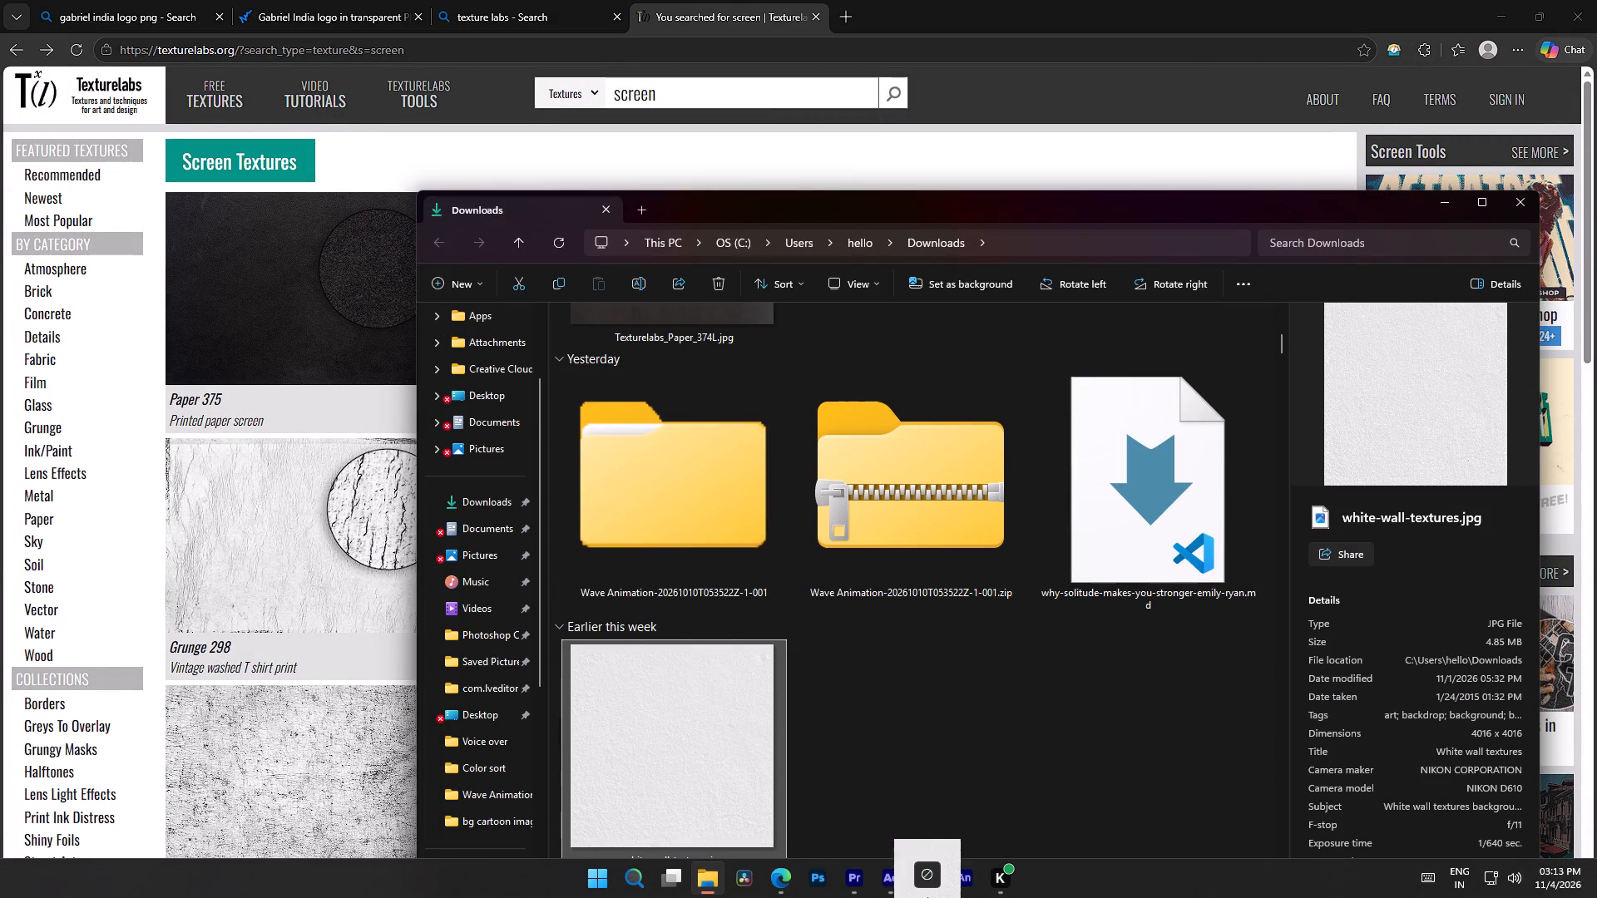
{"action": "left_click_drag", "start_coordinate": [927, 897], "coordinate": [729, 782]}
{"action": "scroll", "coordinate": [754, 590], "scroll_direction": "up", "scroll_amount": 4}
{"action": "scroll", "coordinate": [754, 590], "scroll_direction": "down", "scroll_amount": 3}
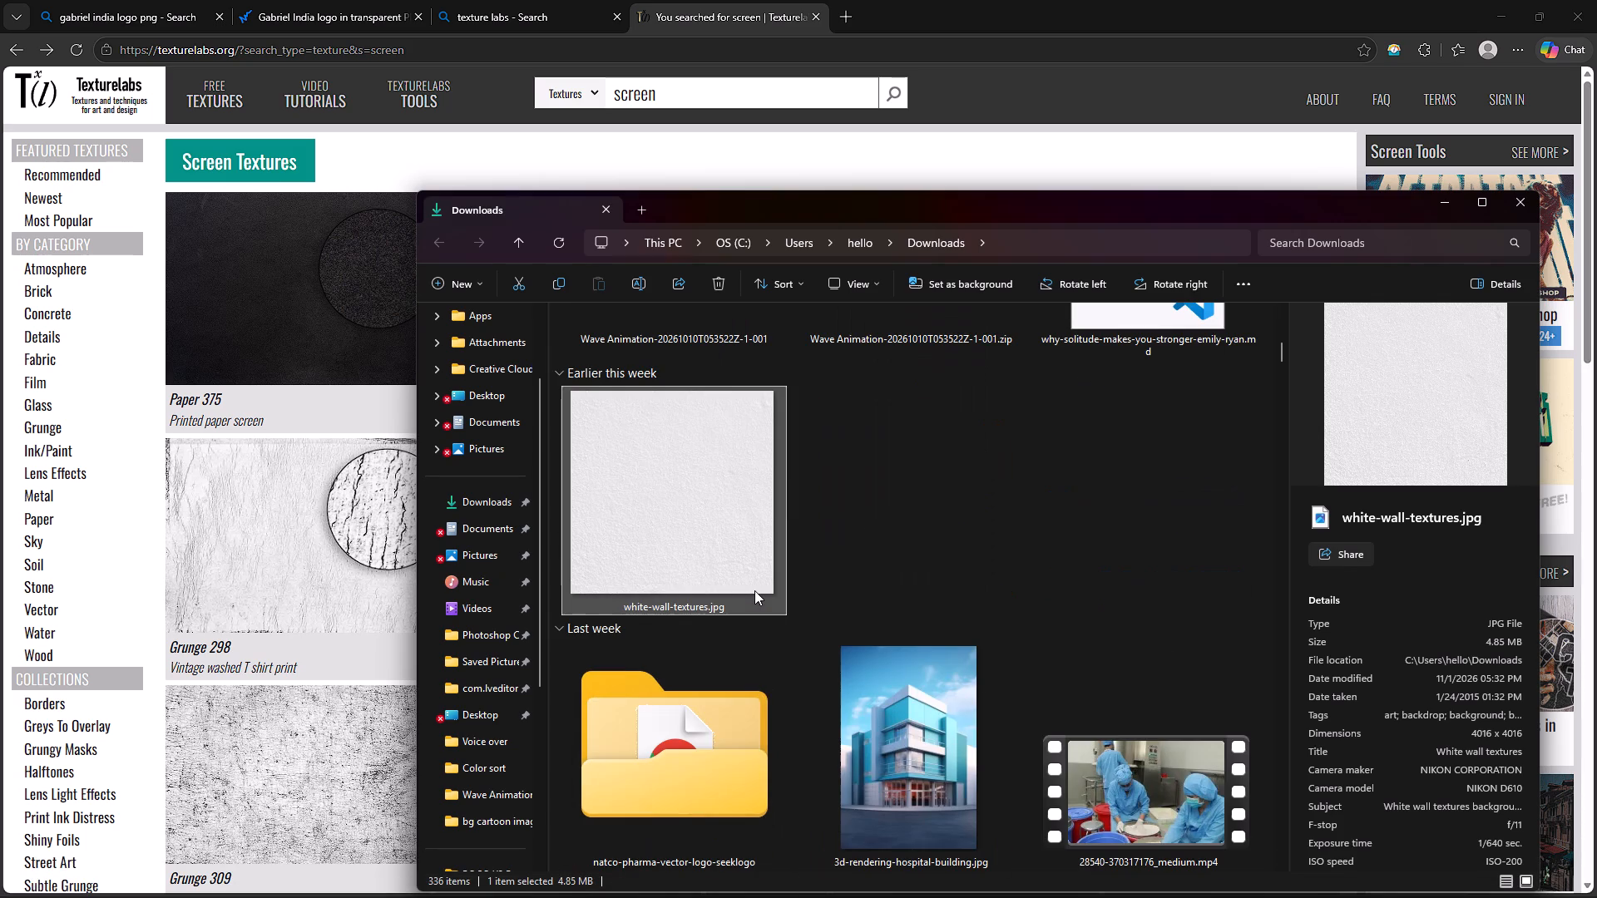
{"action": "scroll", "coordinate": [754, 590], "scroll_direction": "up", "scroll_amount": 5}
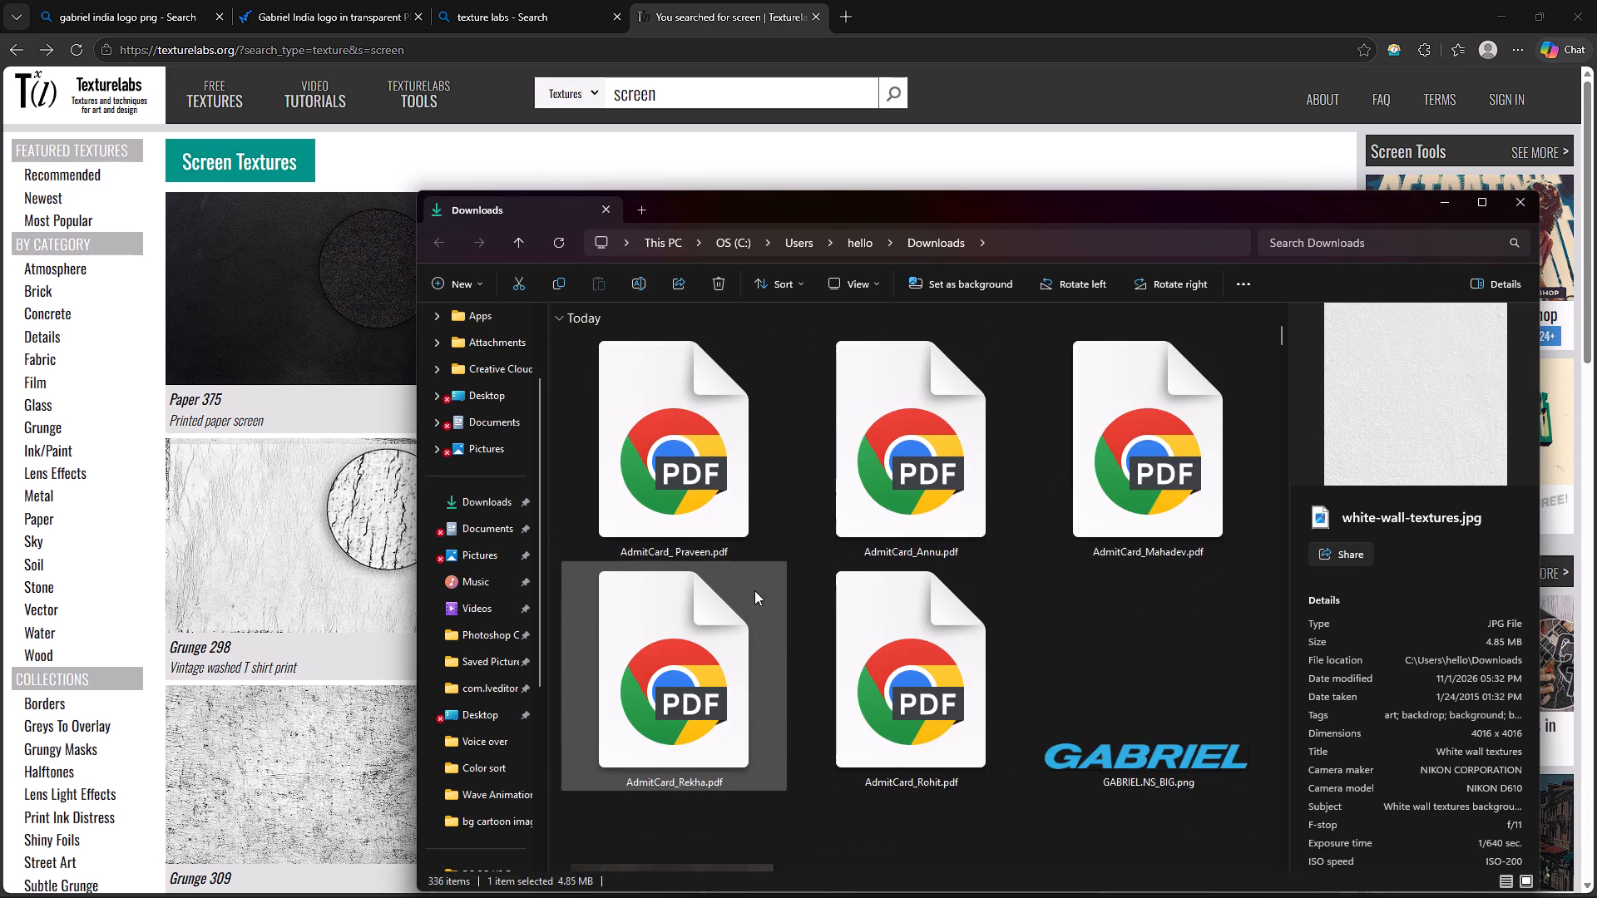
{"action": "scroll", "coordinate": [754, 590], "scroll_direction": "down", "scroll_amount": 1}
{"action": "left_click", "coordinate": [656, 756]}
{"action": "left_click_drag", "start_coordinate": [660, 752], "coordinate": [881, 897]}
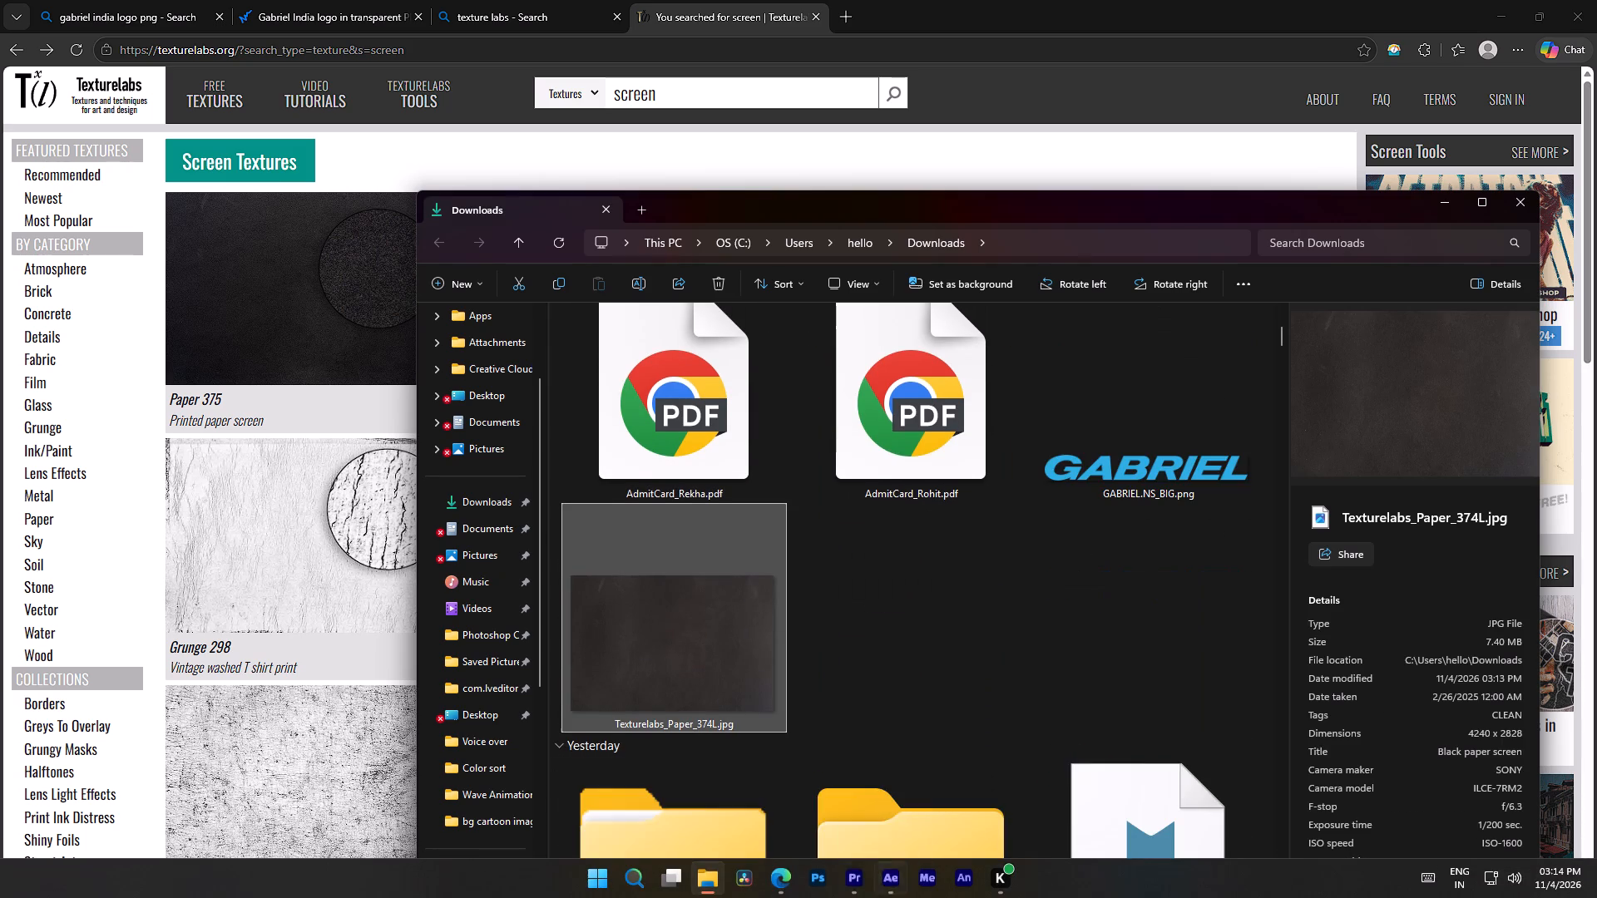
{"action": "left_click_drag", "start_coordinate": [881, 897], "coordinate": [591, 622]}
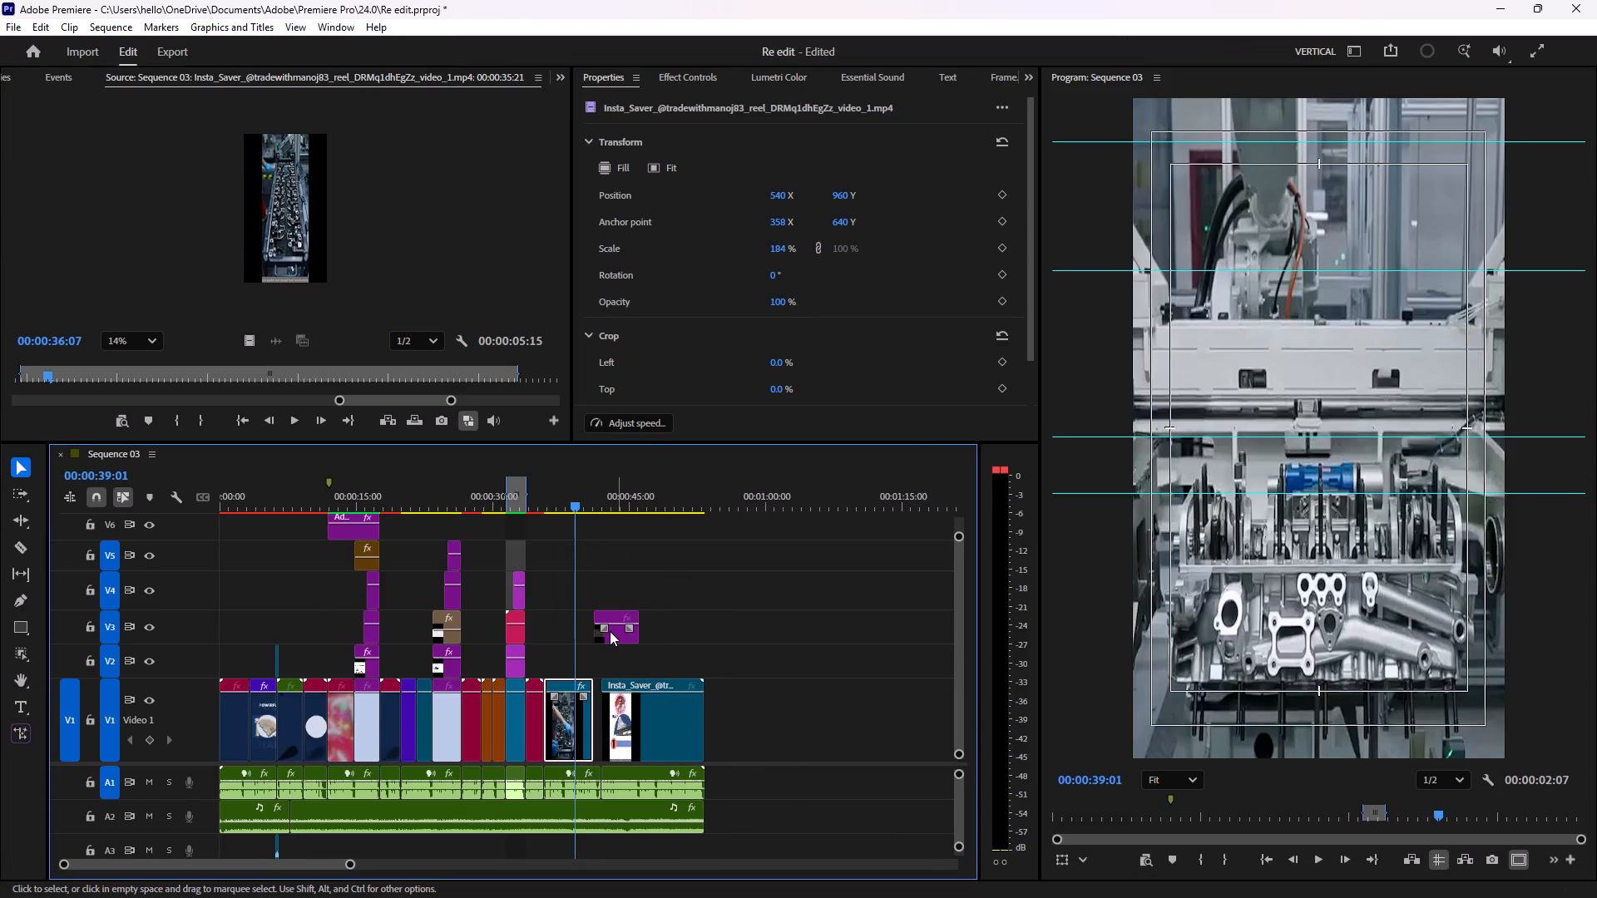
Move the paper texture clip to V2 at the start of the factory clip and extend its end to match that clip's end.
{"action": "scroll", "coordinate": [610, 631], "scroll_direction": "up", "scroll_amount": 14, "text": "alt"}
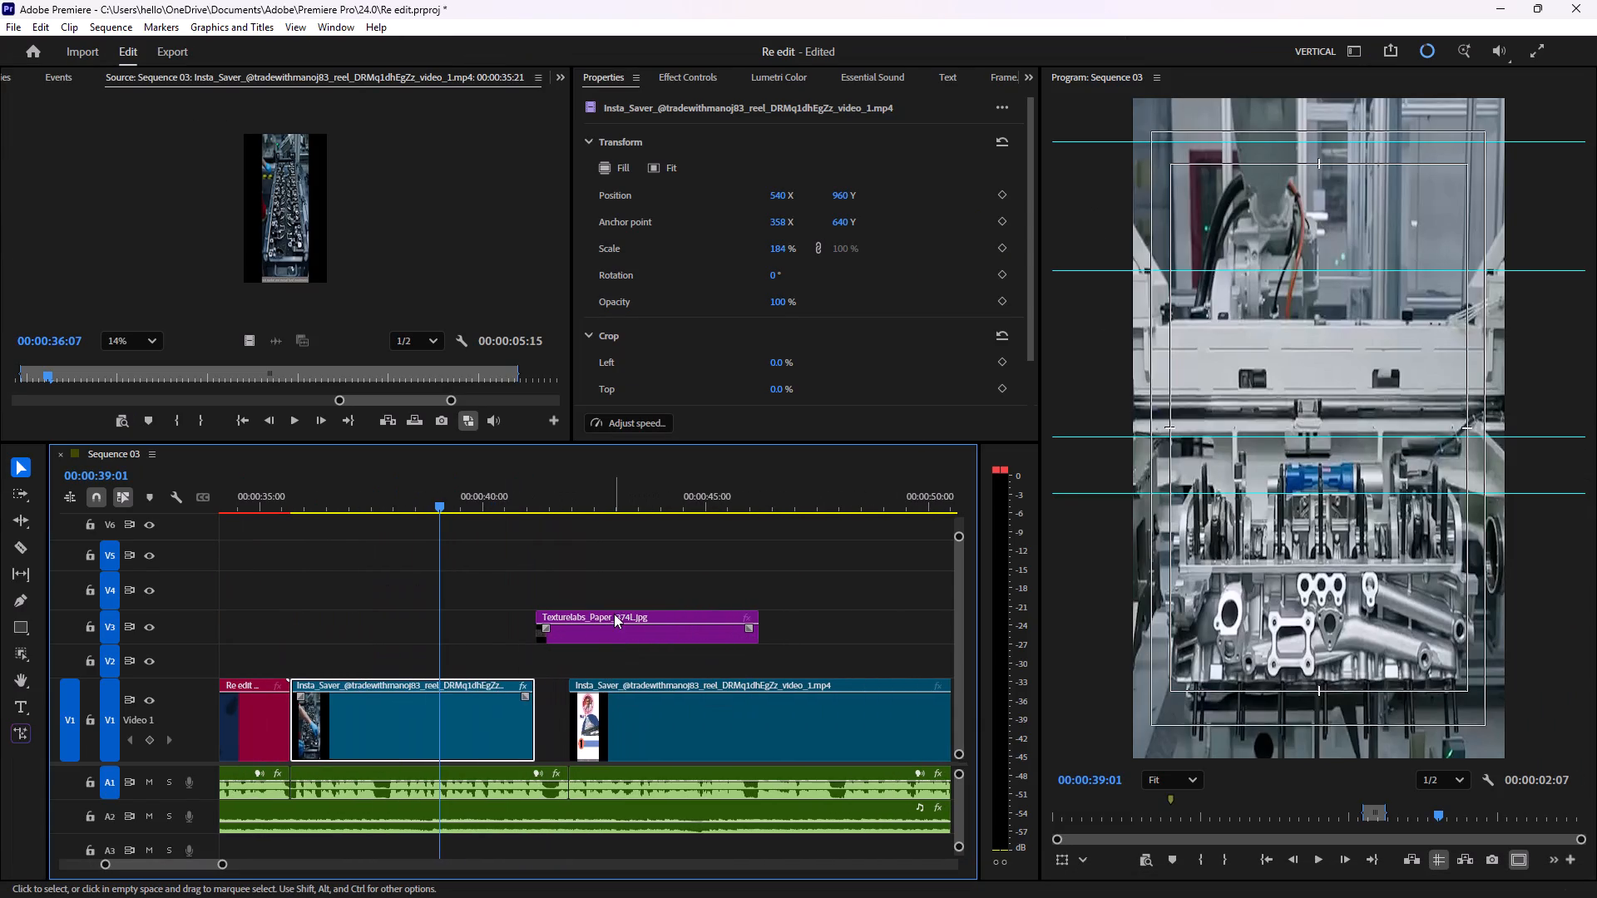
{"action": "left_click_drag", "start_coordinate": [614, 614], "coordinate": [377, 650]}
{"action": "scroll", "coordinate": [404, 657], "scroll_direction": "up", "scroll_amount": 2, "text": "alt"}
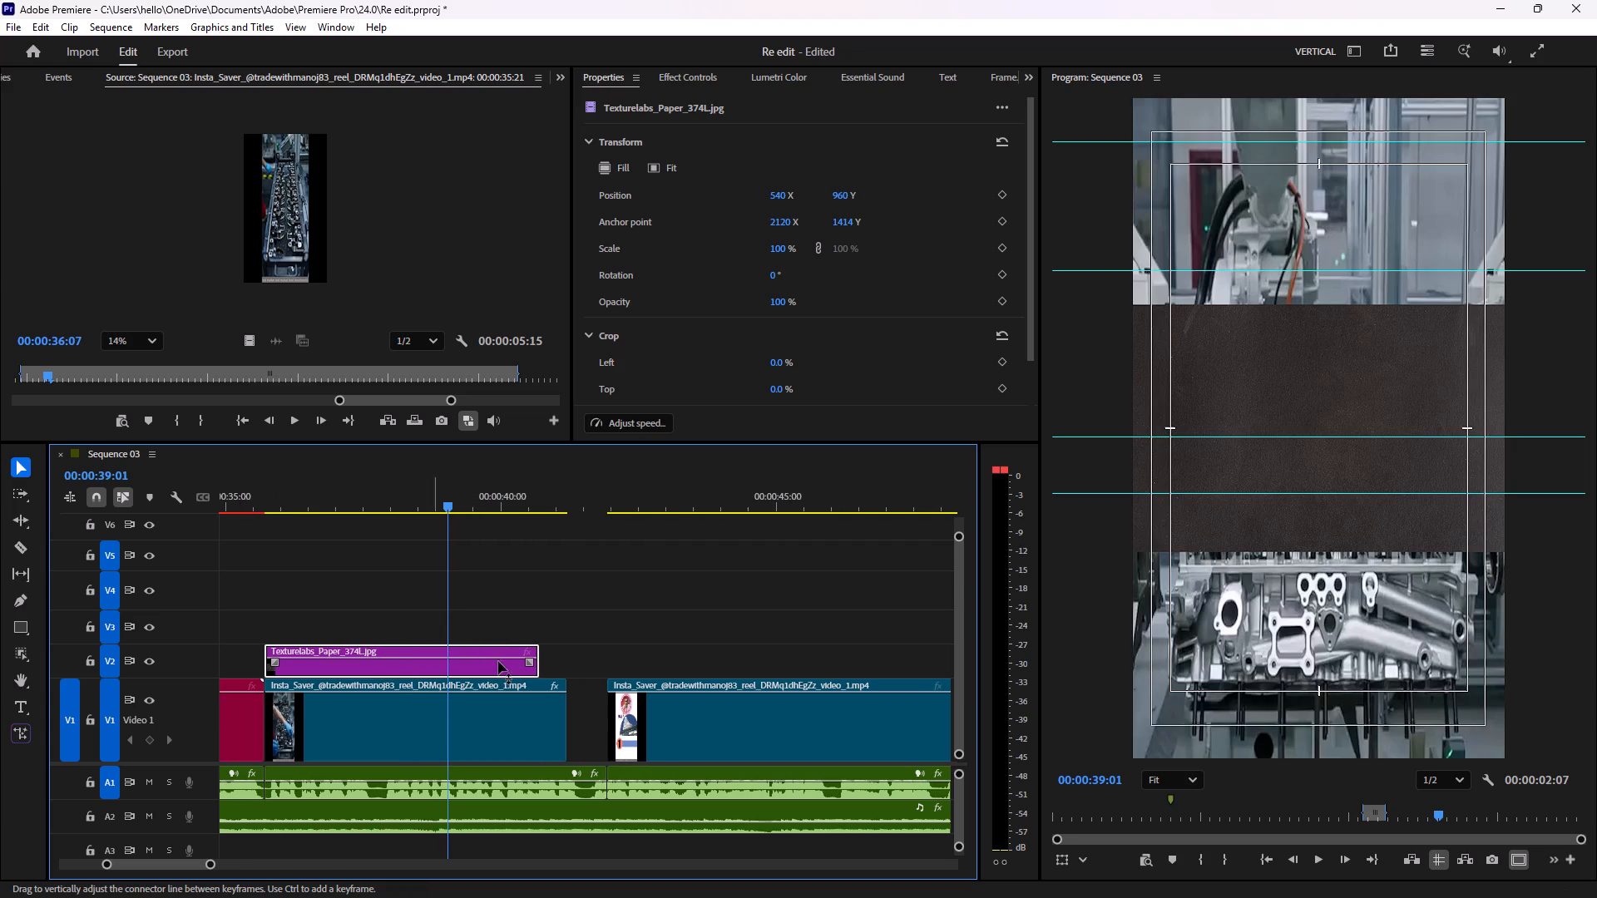
{"action": "left_click_drag", "start_coordinate": [535, 653], "coordinate": [561, 653]}
{"action": "scroll", "coordinate": [304, 634], "scroll_direction": "up", "scroll_amount": 6}
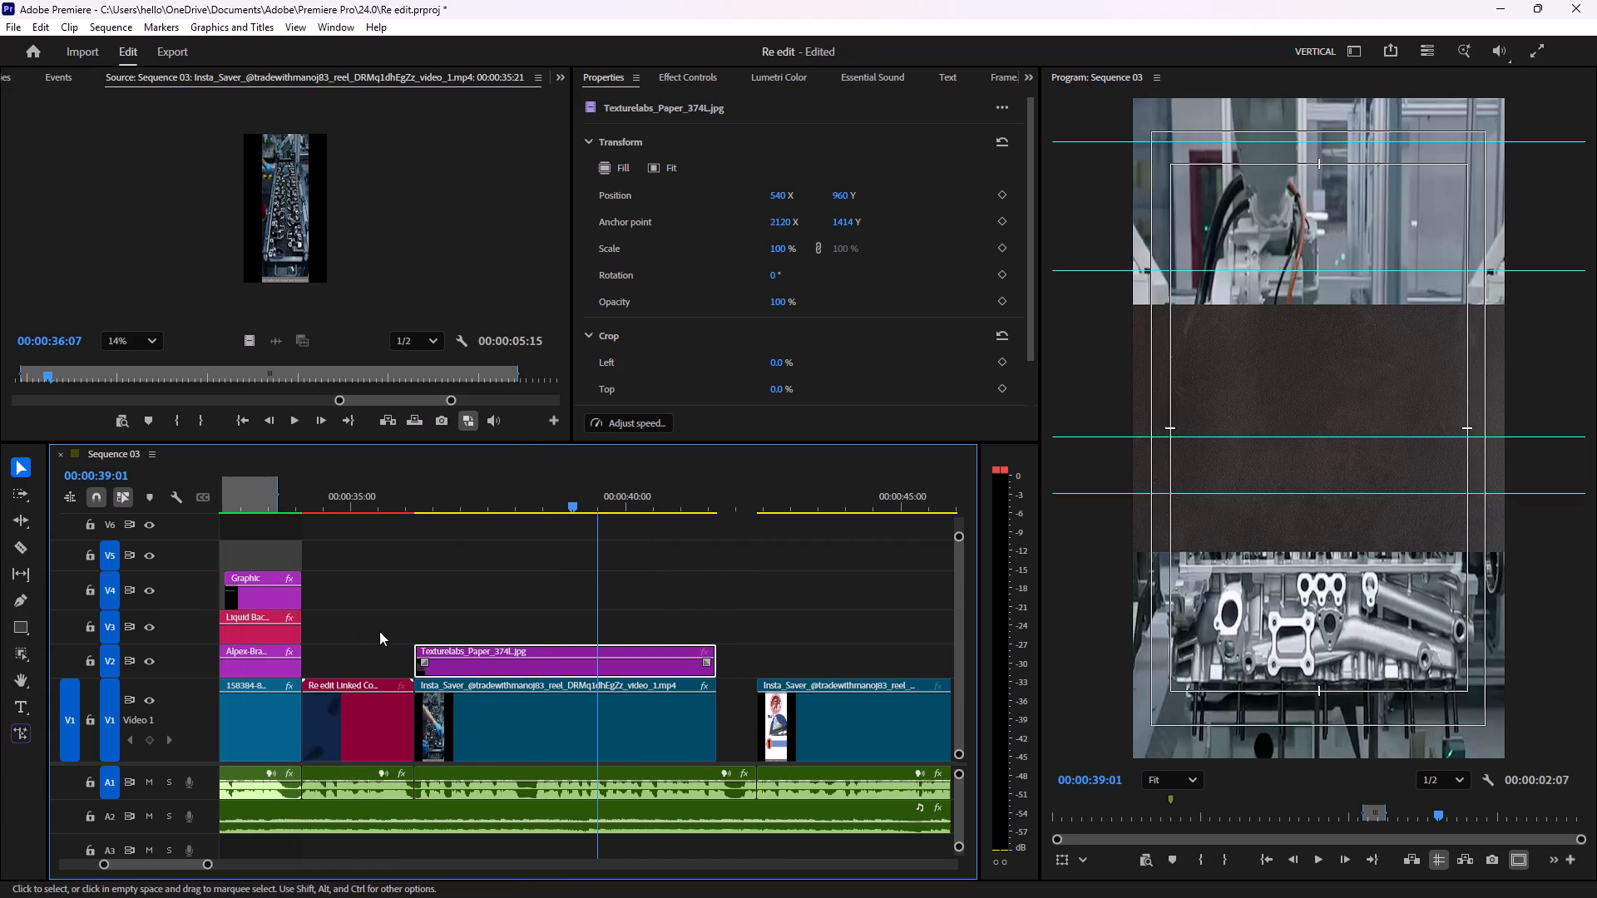
{"action": "scroll", "coordinate": [417, 655], "scroll_direction": "up", "scroll_amount": 6, "text": "alt"}
{"action": "left_click", "coordinate": [415, 648]}
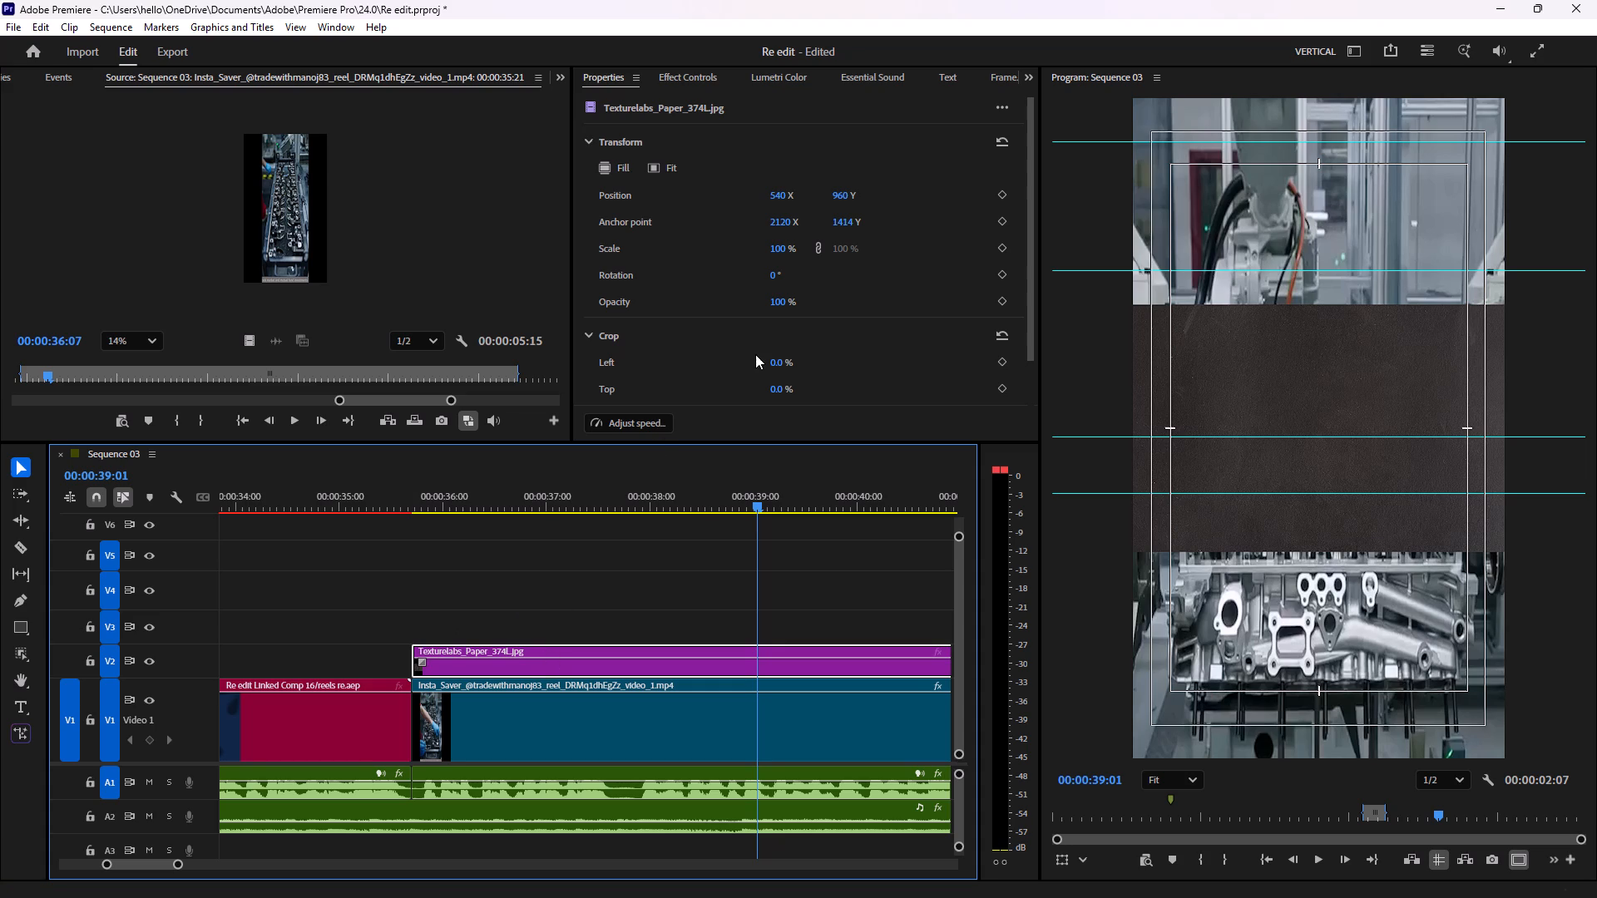
Scale the paper texture up to 292% so that it fills the frame.
{"action": "left_click_drag", "start_coordinate": [778, 255], "coordinate": [917, 274]}
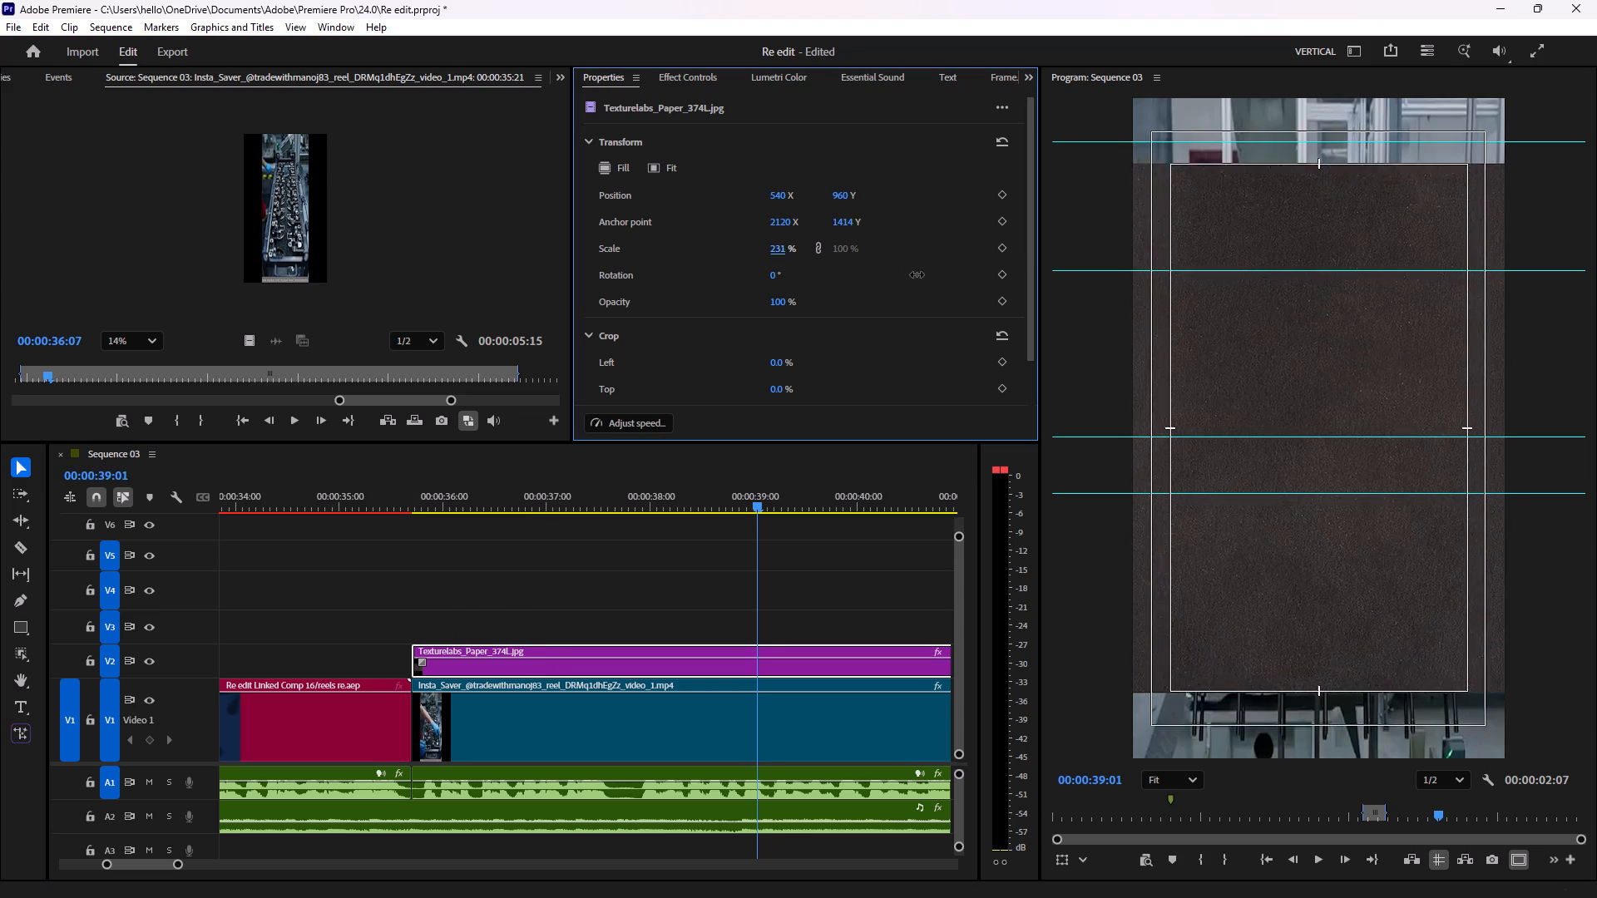
{"action": "left_click_drag", "start_coordinate": [917, 274], "coordinate": [967, 284]}
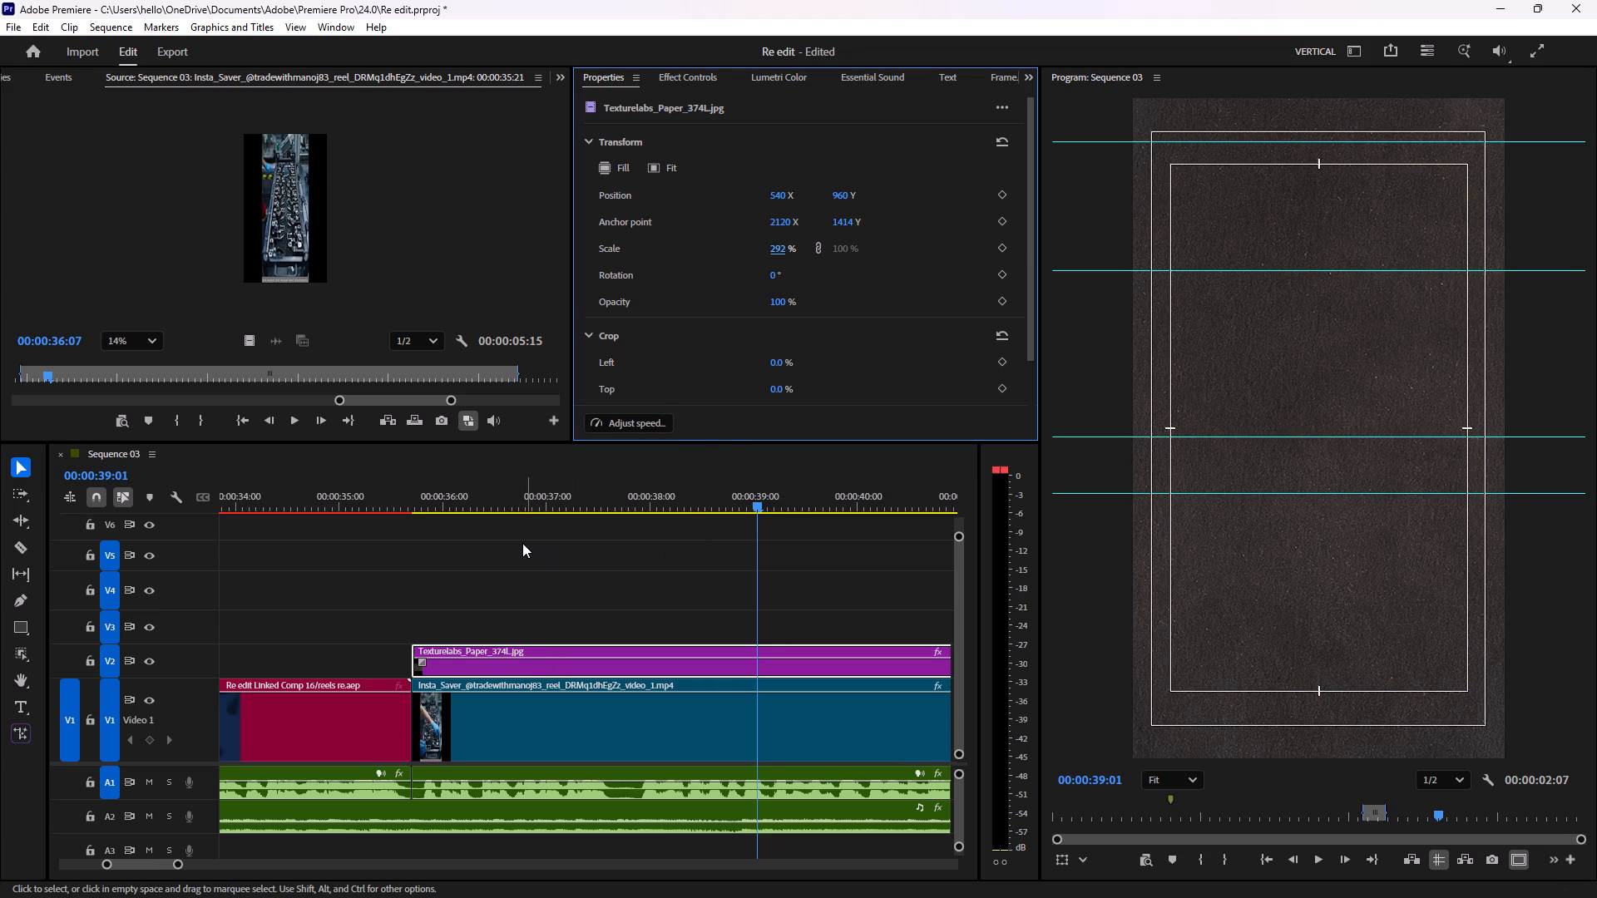
Create a new adjustment layer in the Re edit project with the default settings.
{"action": "scroll", "coordinate": [522, 546], "scroll_direction": "down", "scroll_amount": 6, "text": "alt"}
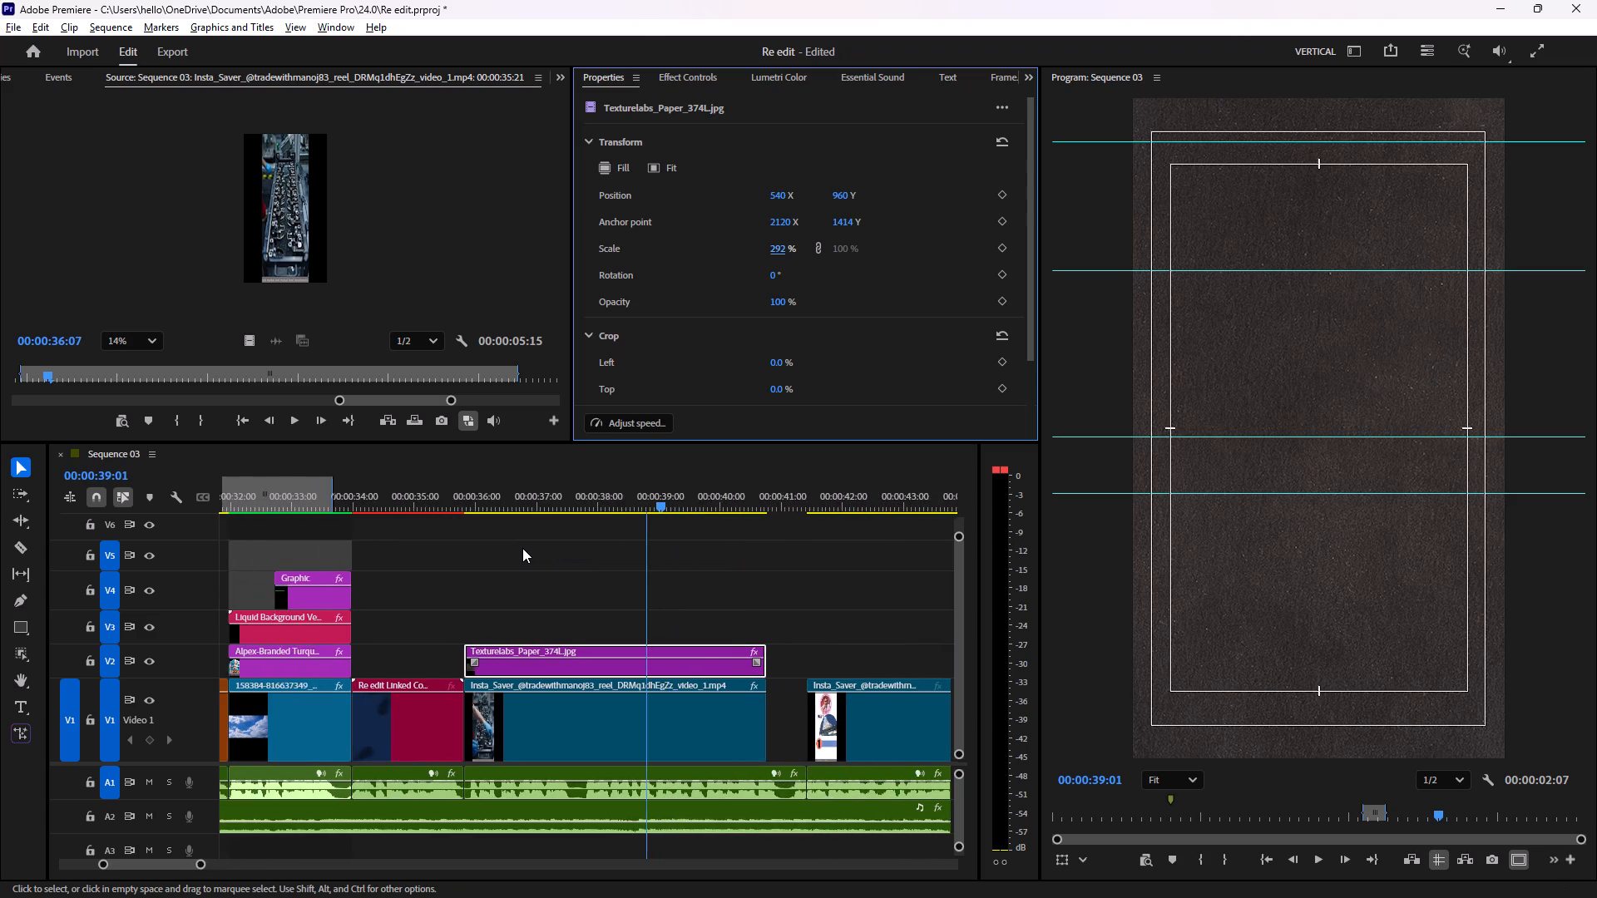
{"action": "scroll", "coordinate": [522, 548], "scroll_direction": "down", "scroll_amount": 6, "text": "alt"}
{"action": "scroll", "coordinate": [522, 548], "scroll_direction": "down", "scroll_amount": 3}
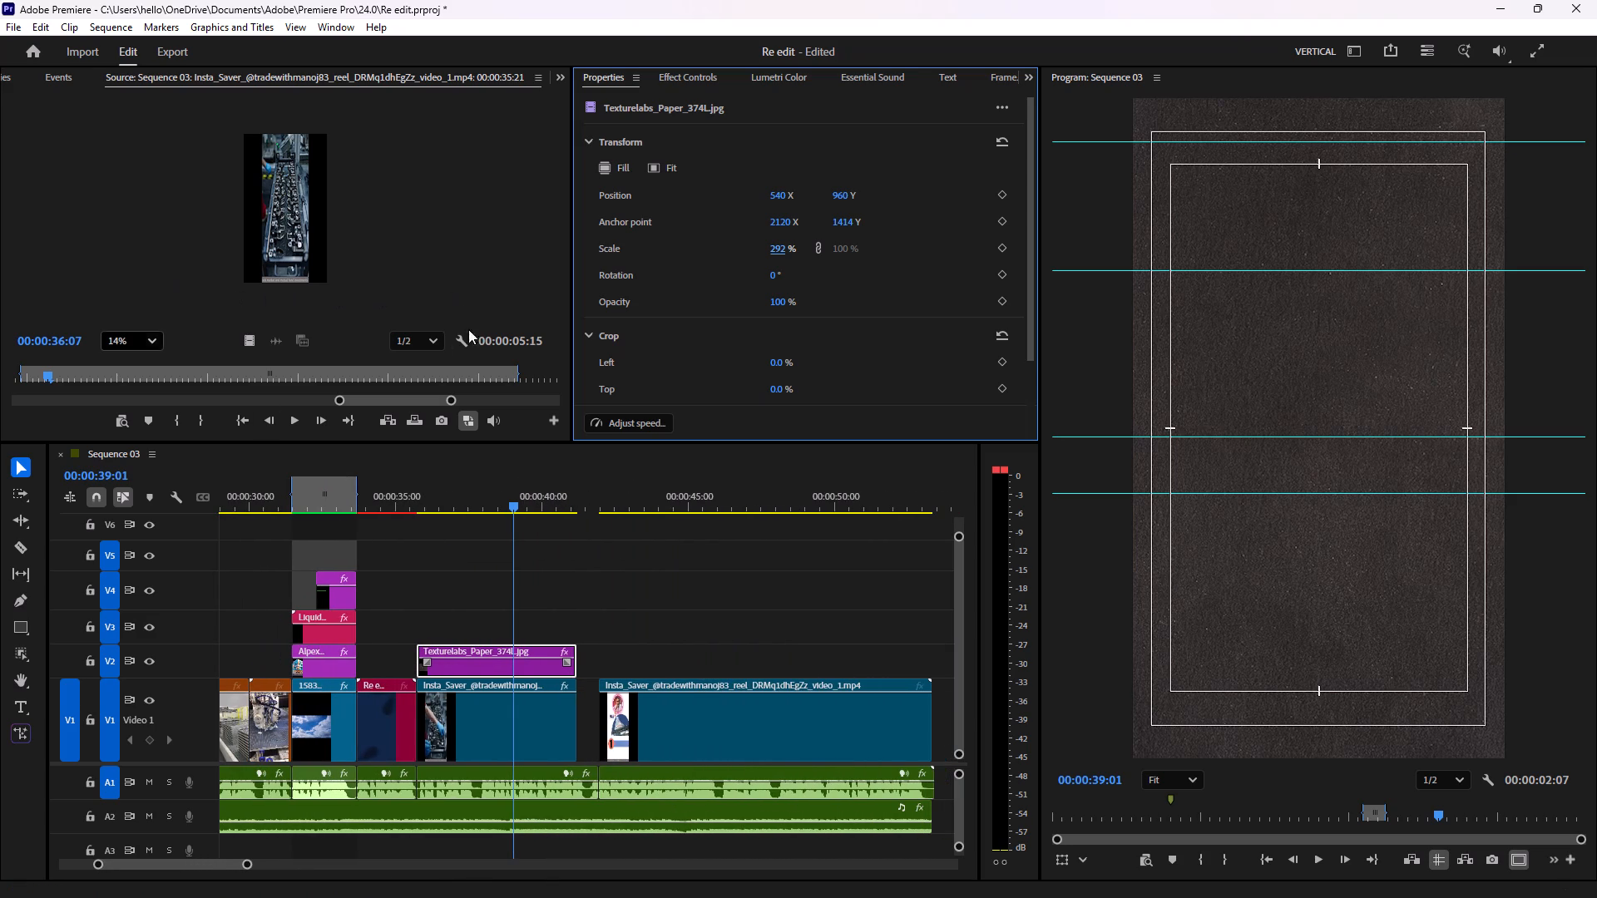
{"action": "left_click", "coordinate": [563, 79]}
{"action": "left_click", "coordinate": [619, 101]}
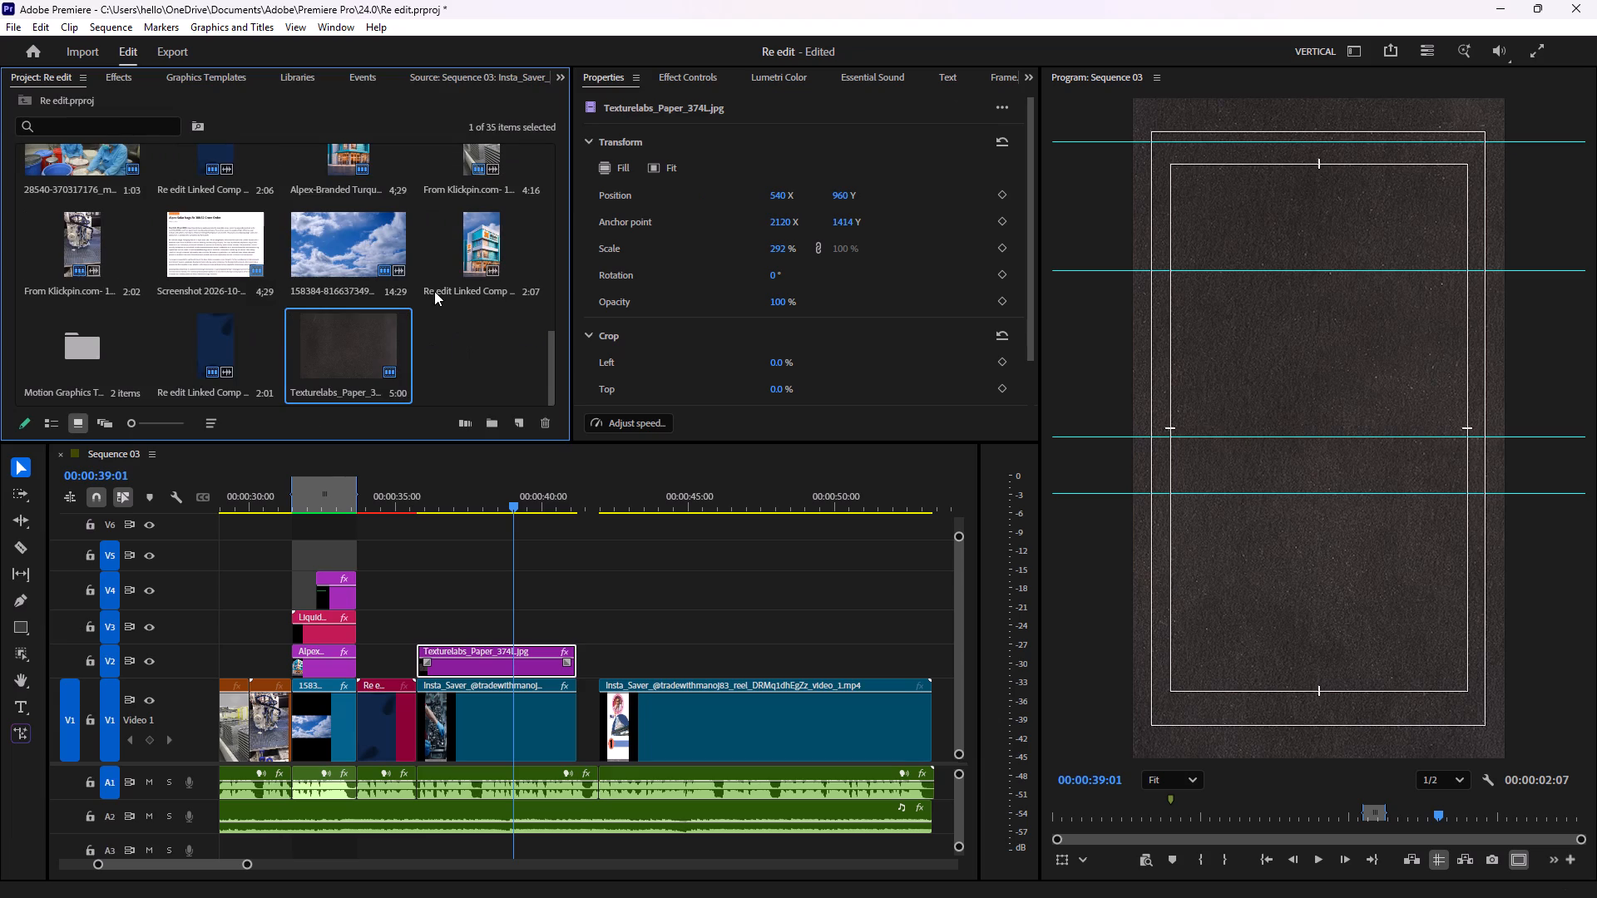
{"action": "scroll", "coordinate": [432, 306], "scroll_direction": "up", "scroll_amount": 2}
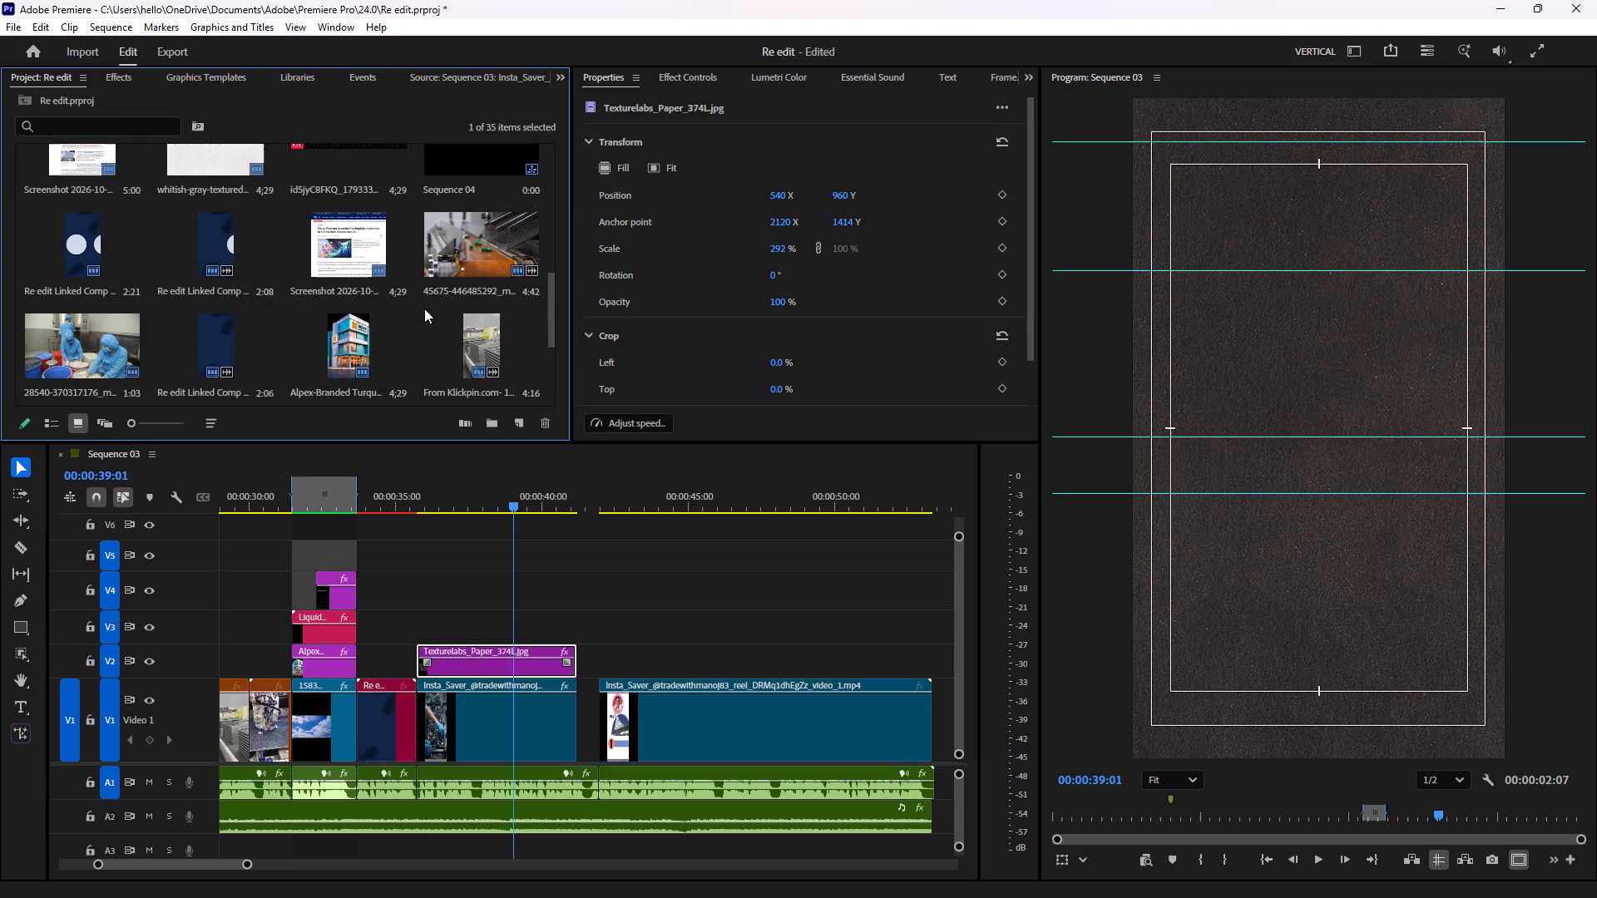
{"action": "scroll", "coordinate": [424, 308], "scroll_direction": "up", "scroll_amount": 4}
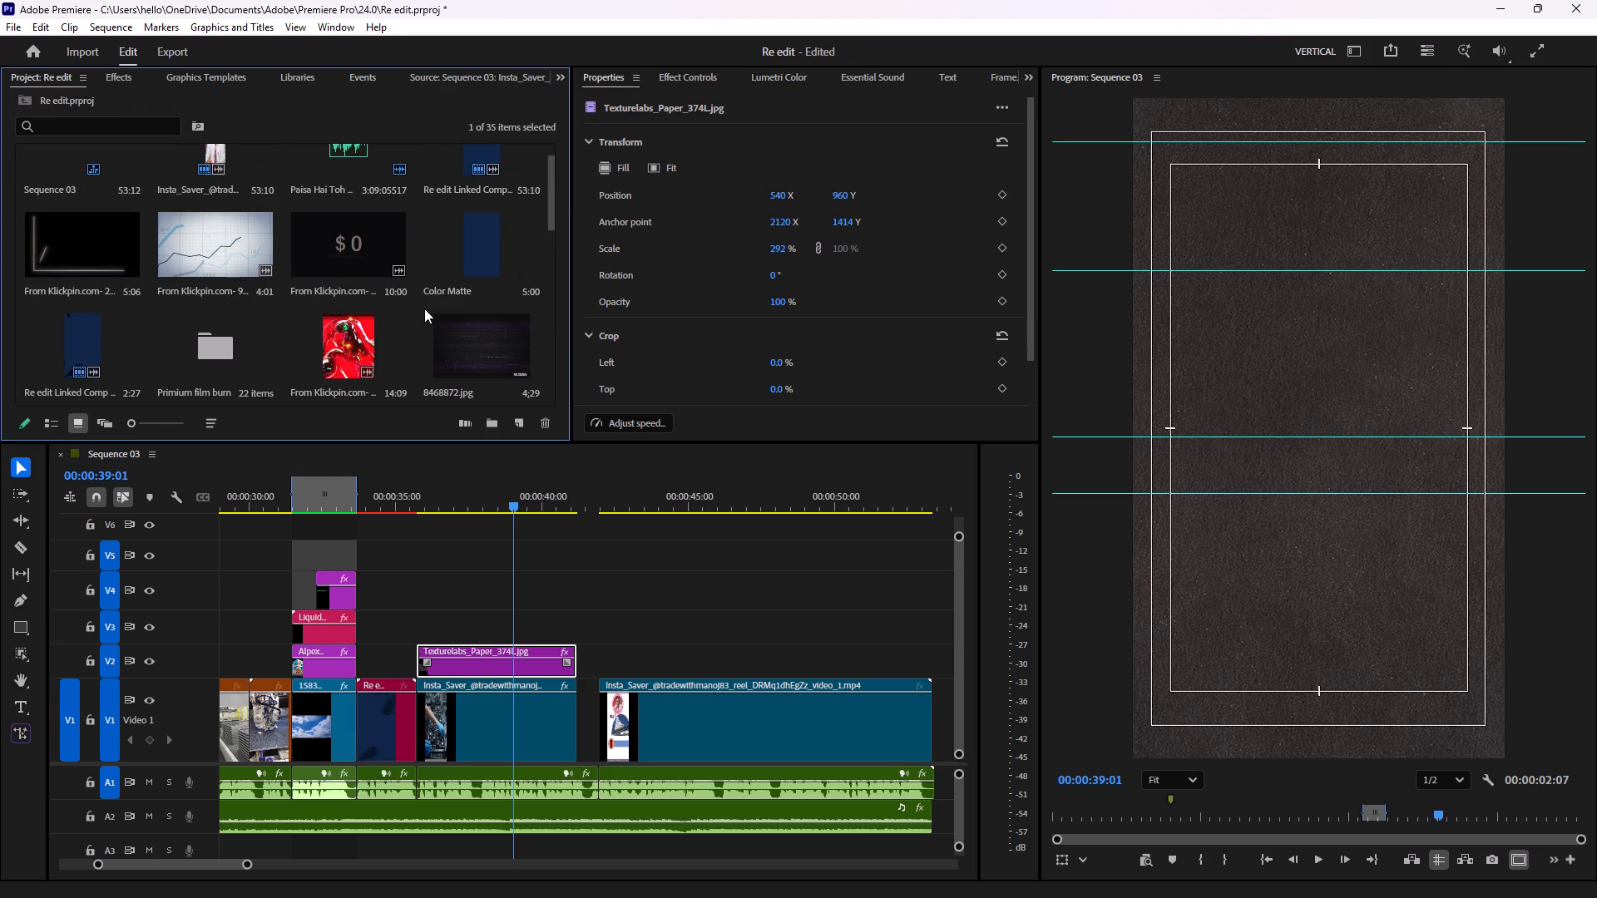
{"action": "scroll", "coordinate": [424, 308], "scroll_direction": "up", "scroll_amount": 4}
{"action": "scroll", "coordinate": [424, 308], "scroll_direction": "down", "scroll_amount": 11}
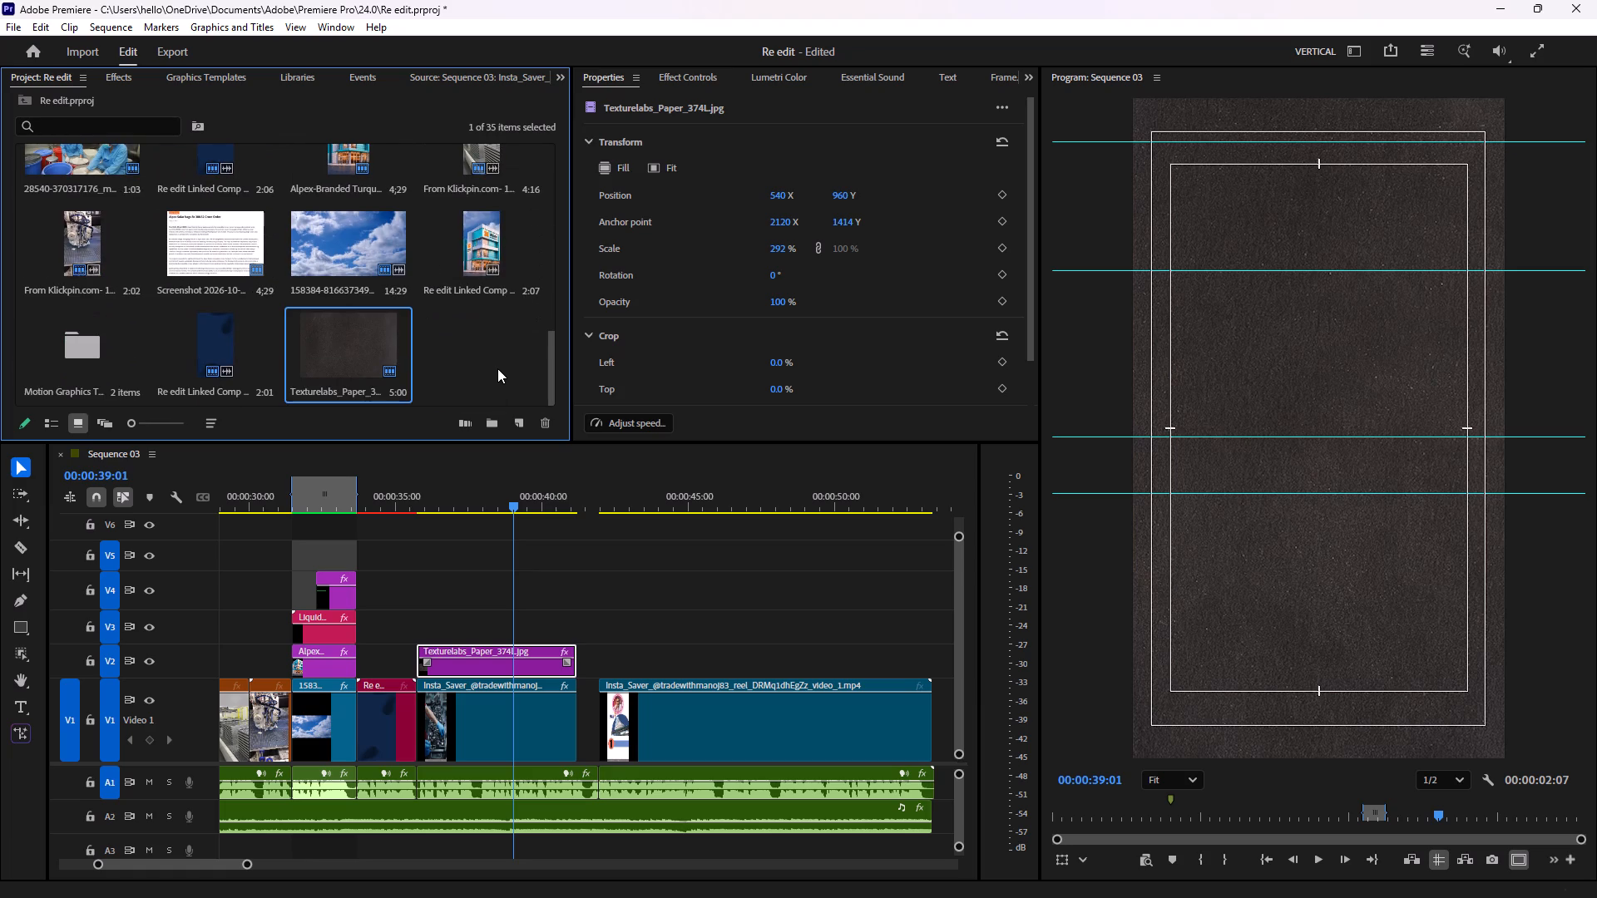
{"action": "right_click", "coordinate": [497, 368]}
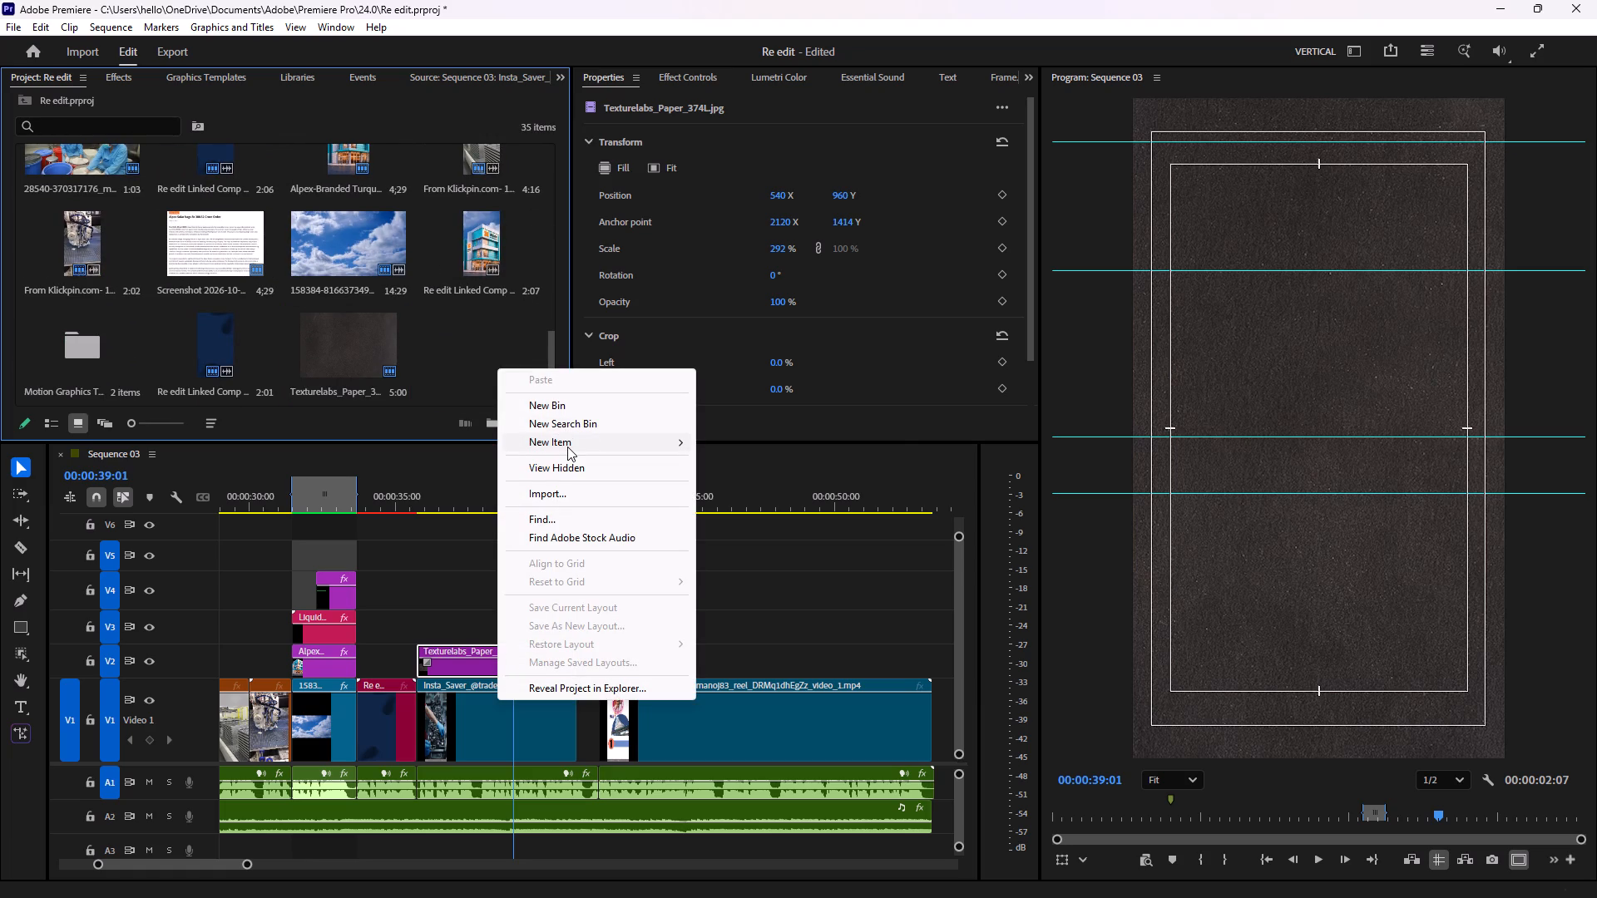
{"action": "left_click", "coordinate": [567, 447]}
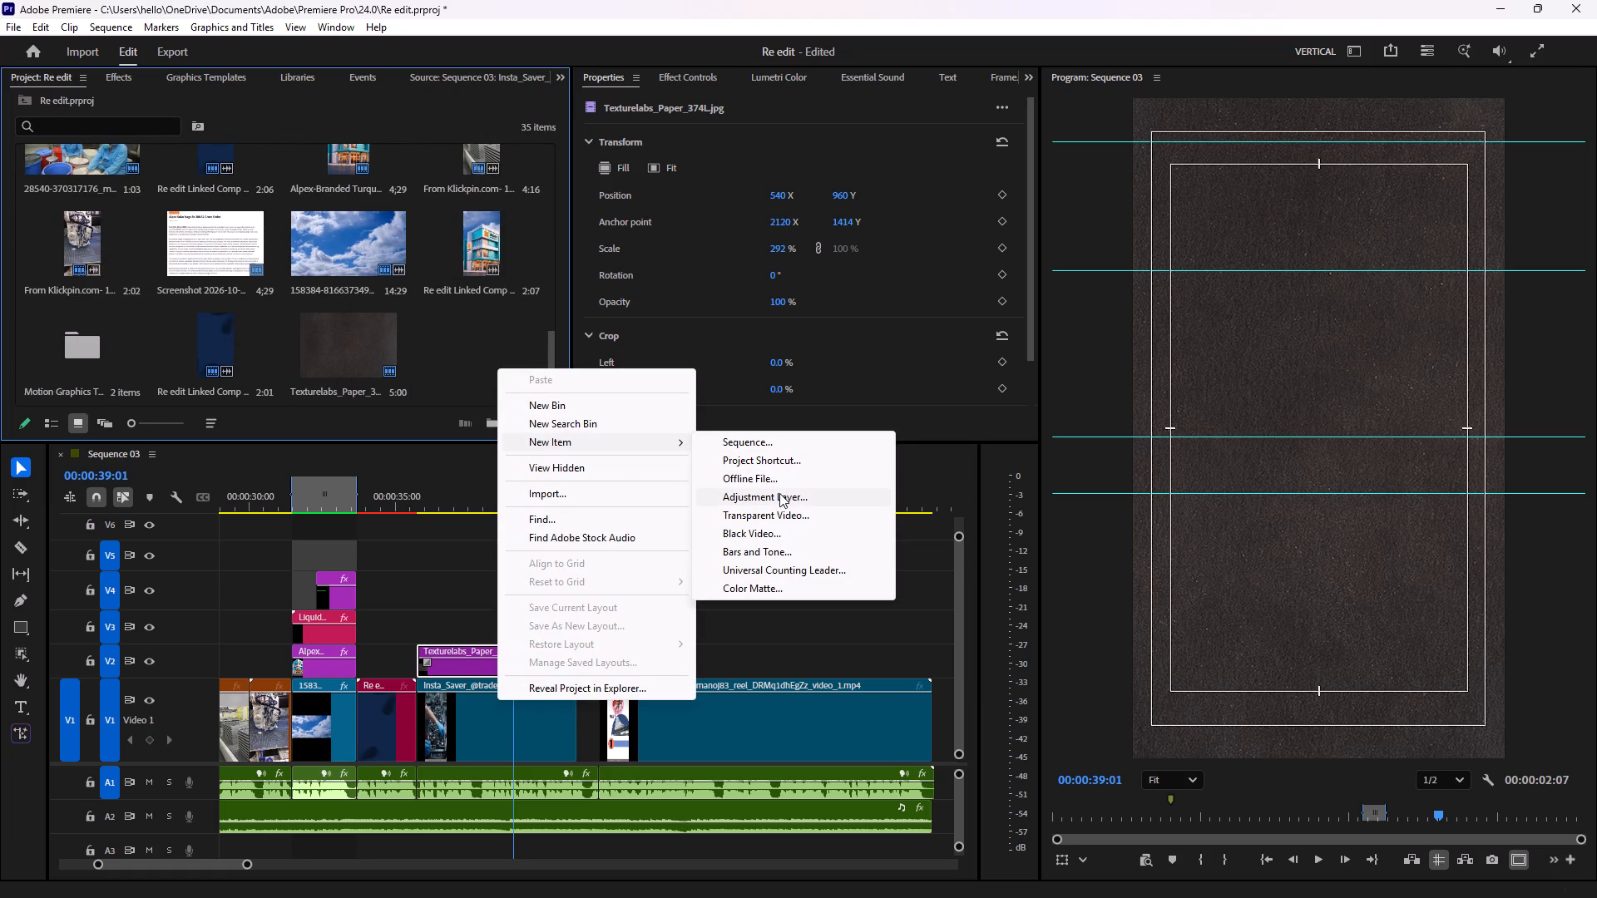
{"action": "left_click", "coordinate": [779, 493]}
{"action": "left_click", "coordinate": [849, 525]}
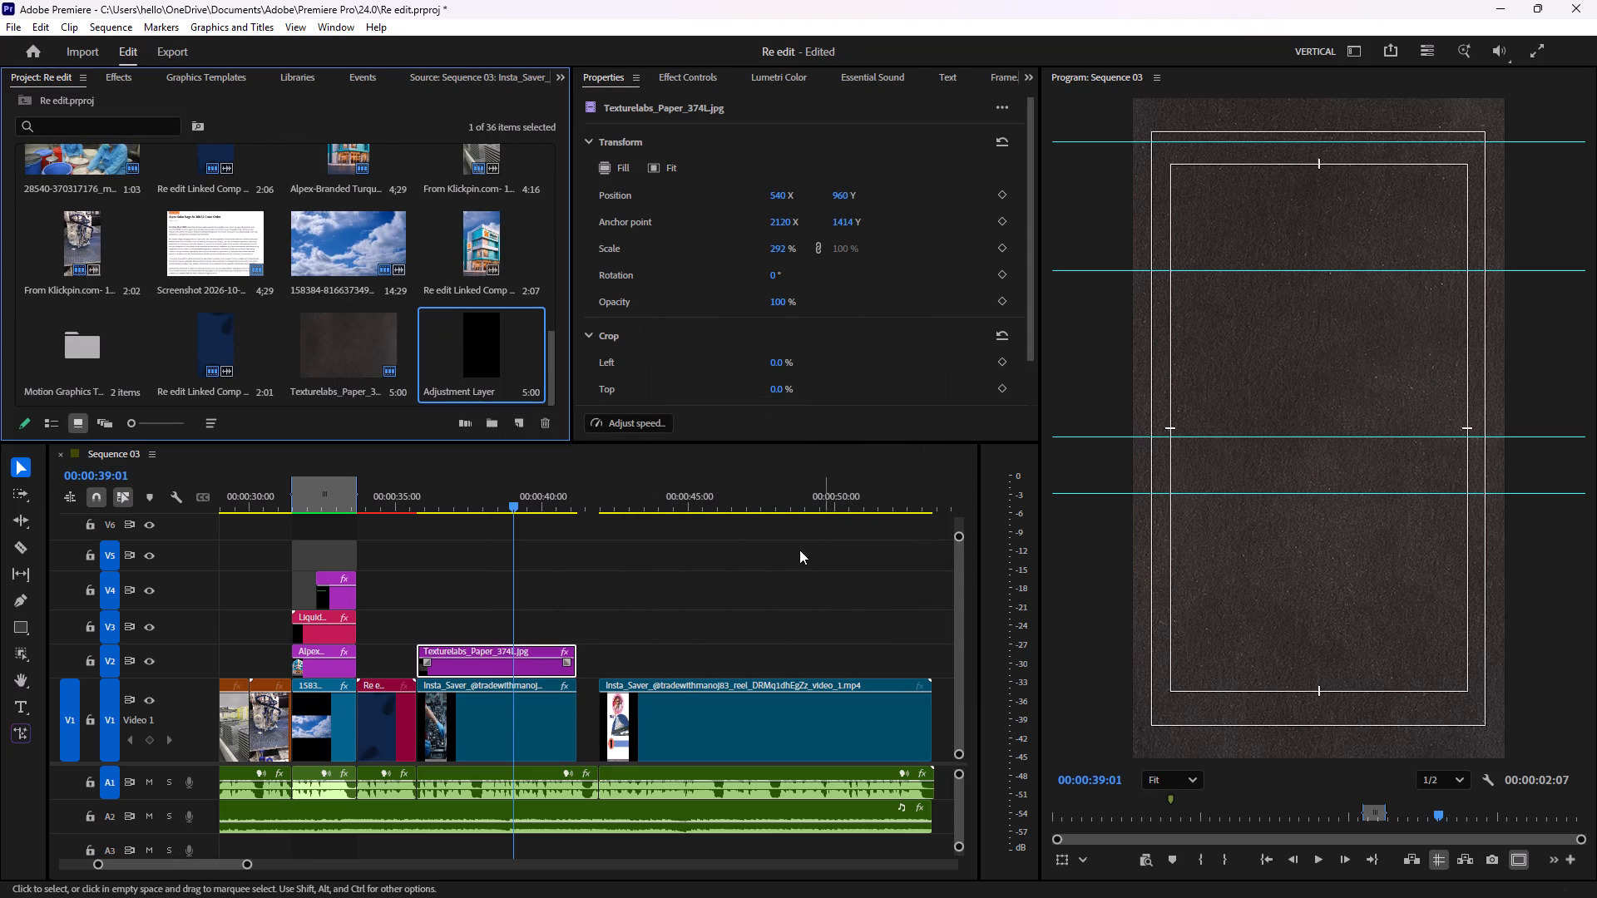
Place the adjustment layer on V3 directly above the paper texture and extend its end to match the texture clip.
{"action": "left_click_drag", "start_coordinate": [465, 343], "coordinate": [418, 627]}
{"action": "left_click", "coordinate": [477, 619]}
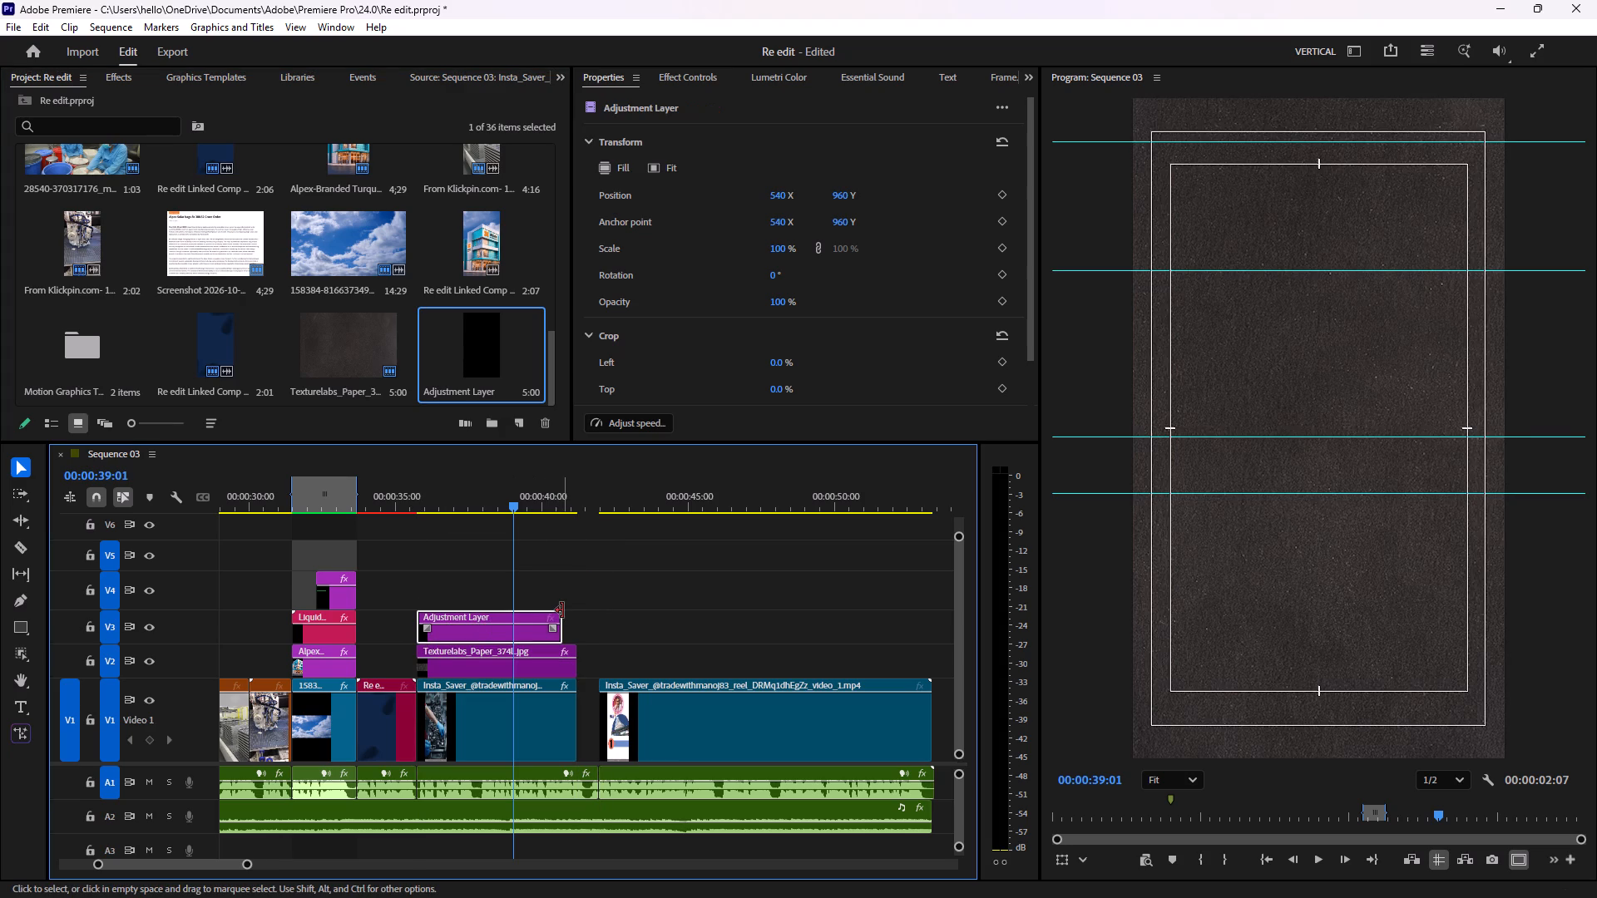
{"action": "left_click_drag", "start_coordinate": [562, 610], "coordinate": [578, 610]}
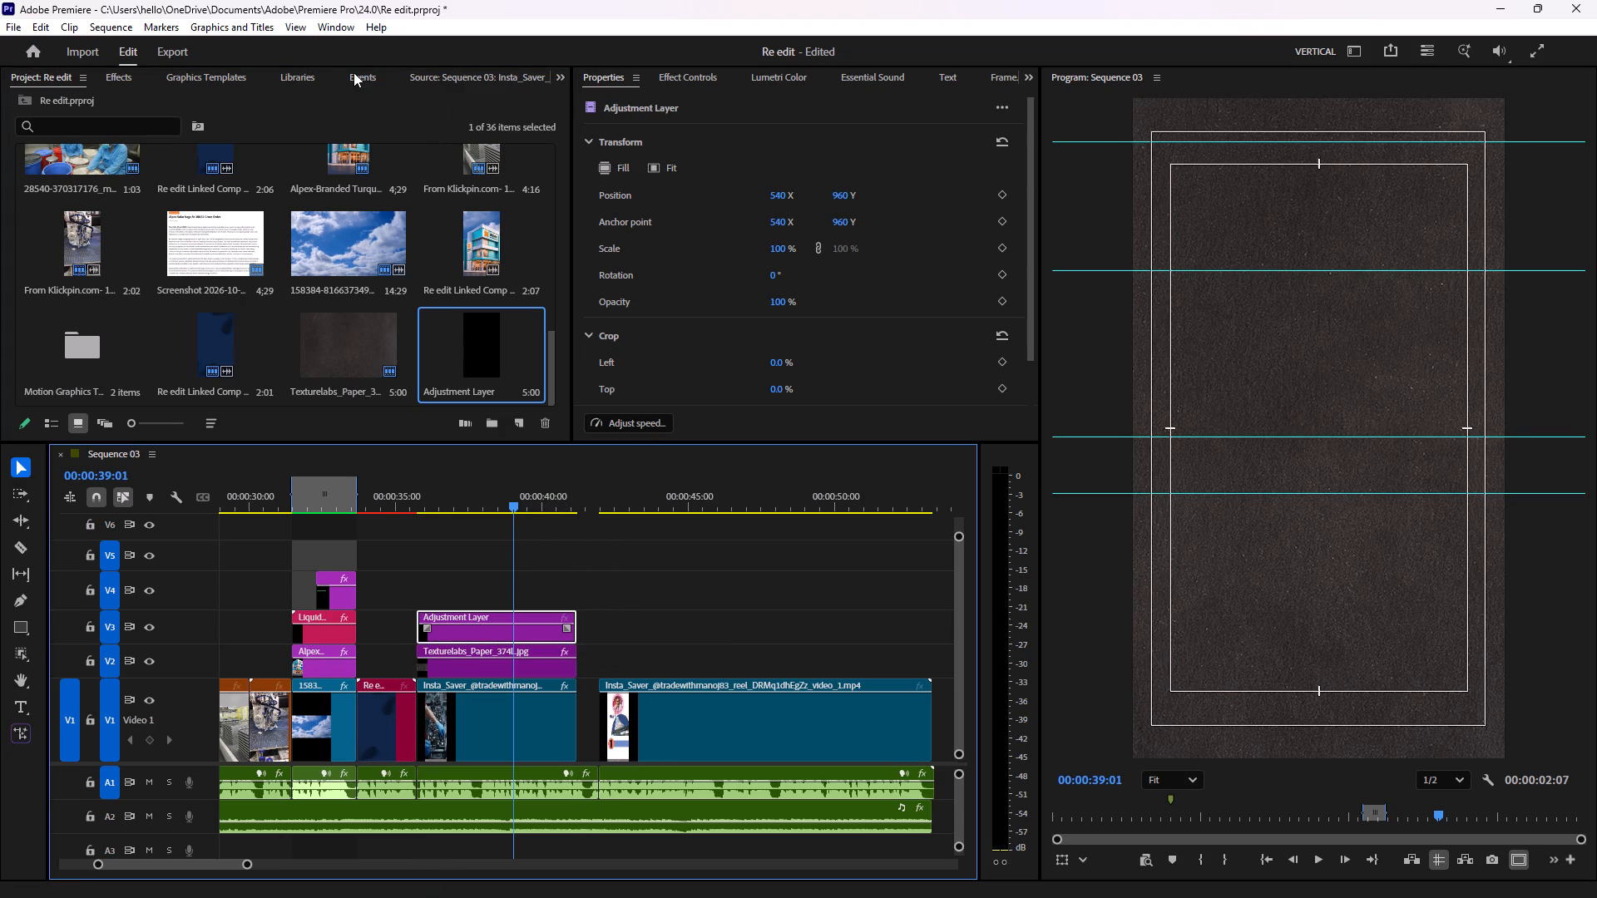
Search the effects for "tex" and look through the matching presets for a texture effect.
{"action": "left_click", "coordinate": [120, 72]}
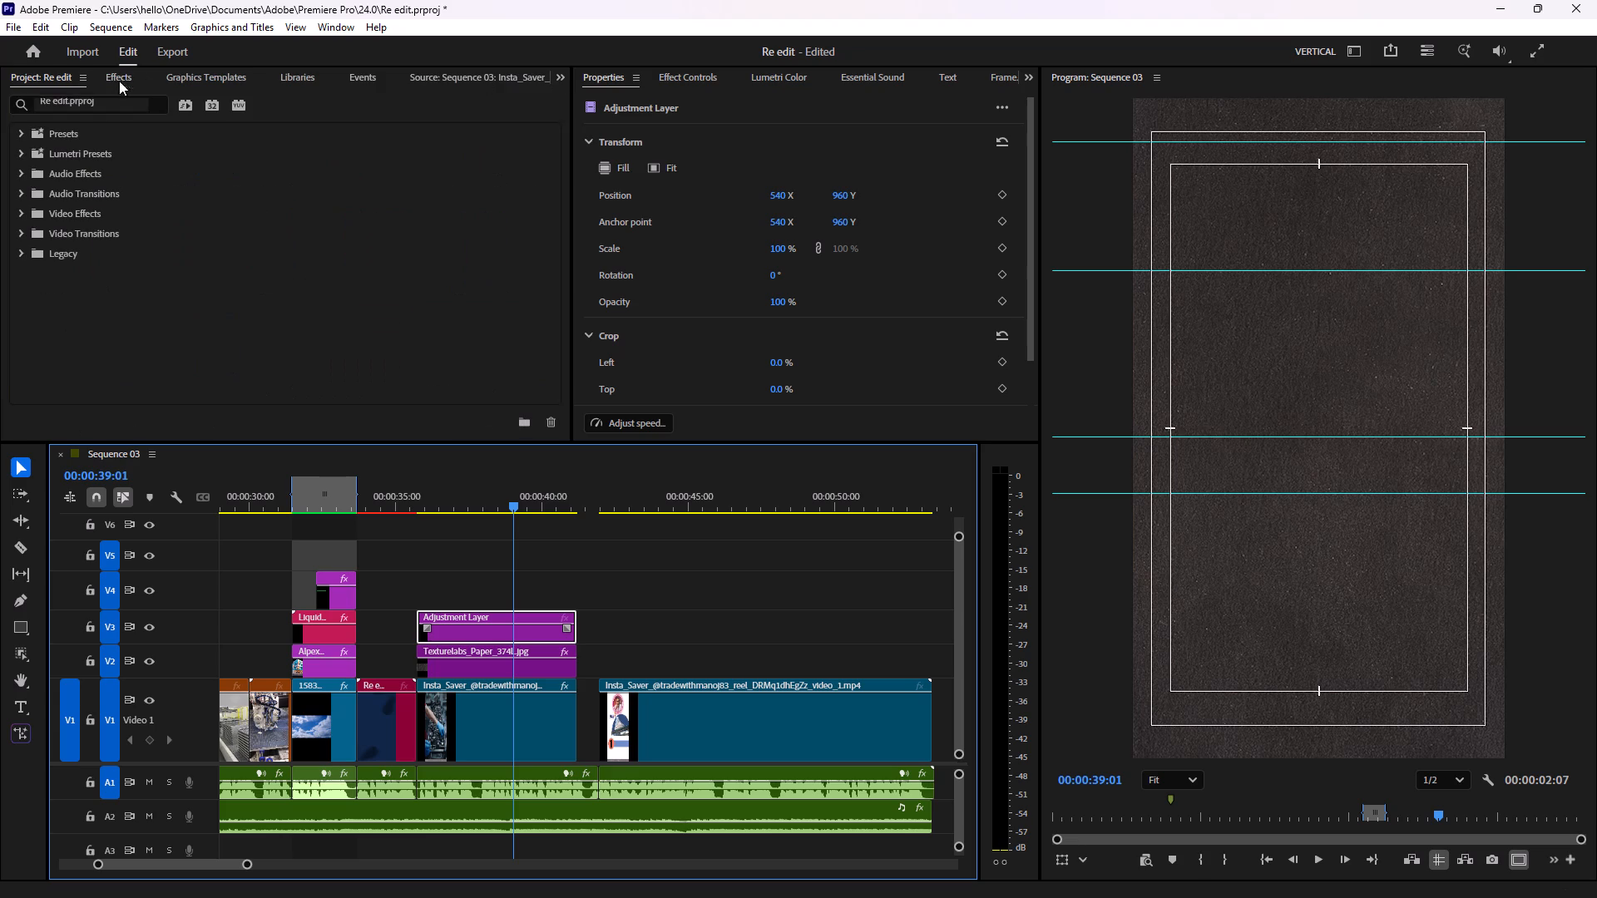
{"action": "left_click", "coordinate": [82, 106]}
{"action": "type", "text": "tex"}
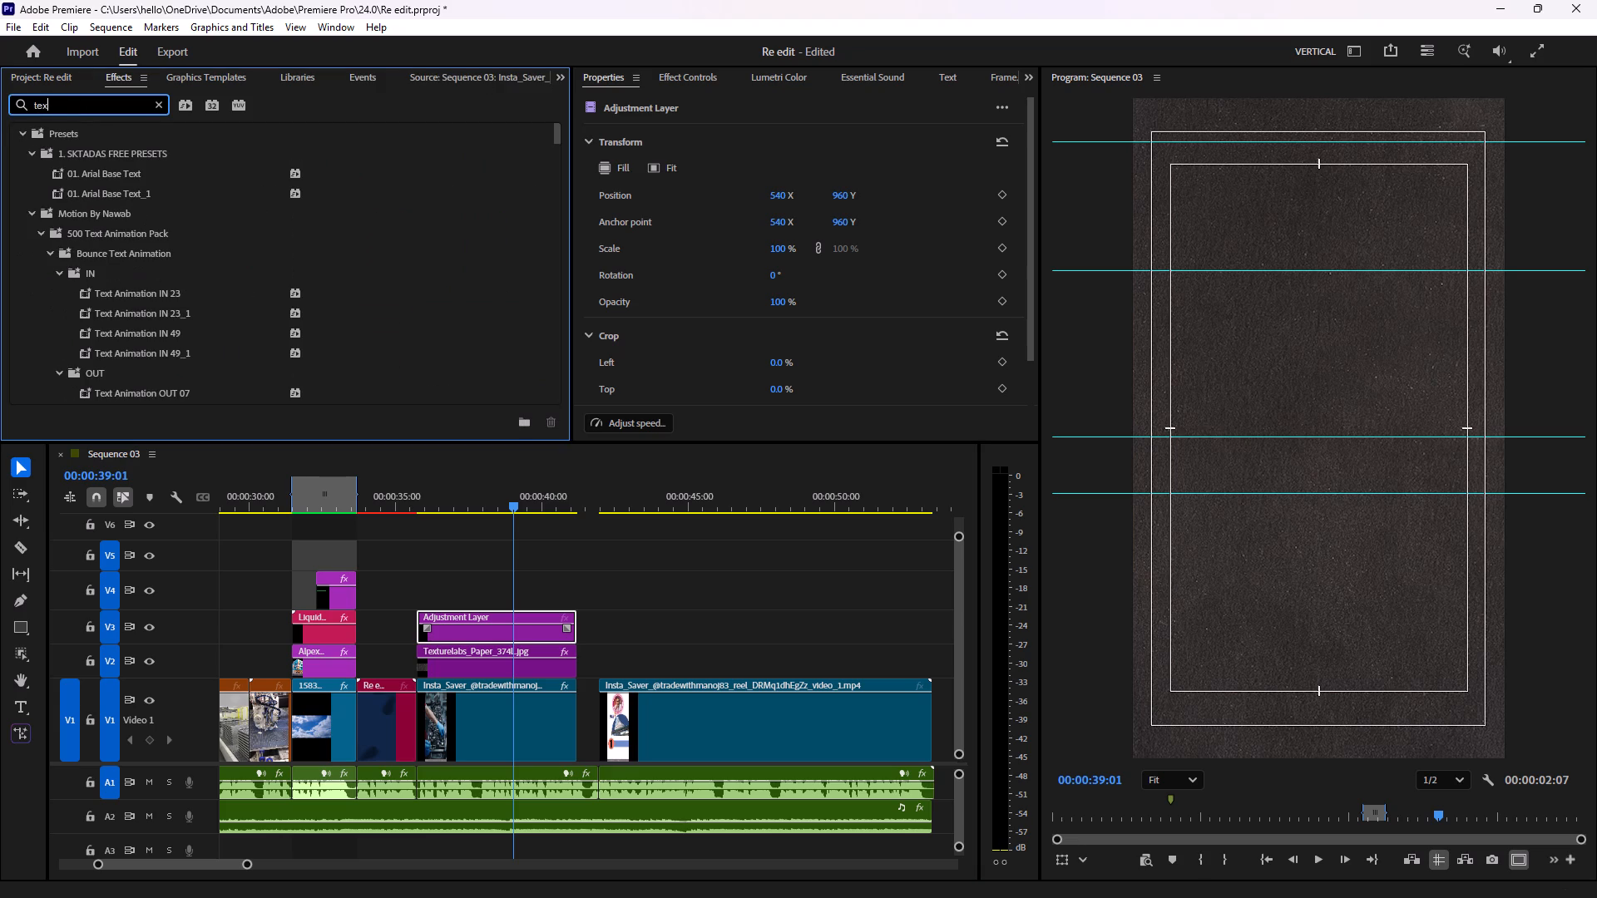
{"action": "type", "text": "ur"}
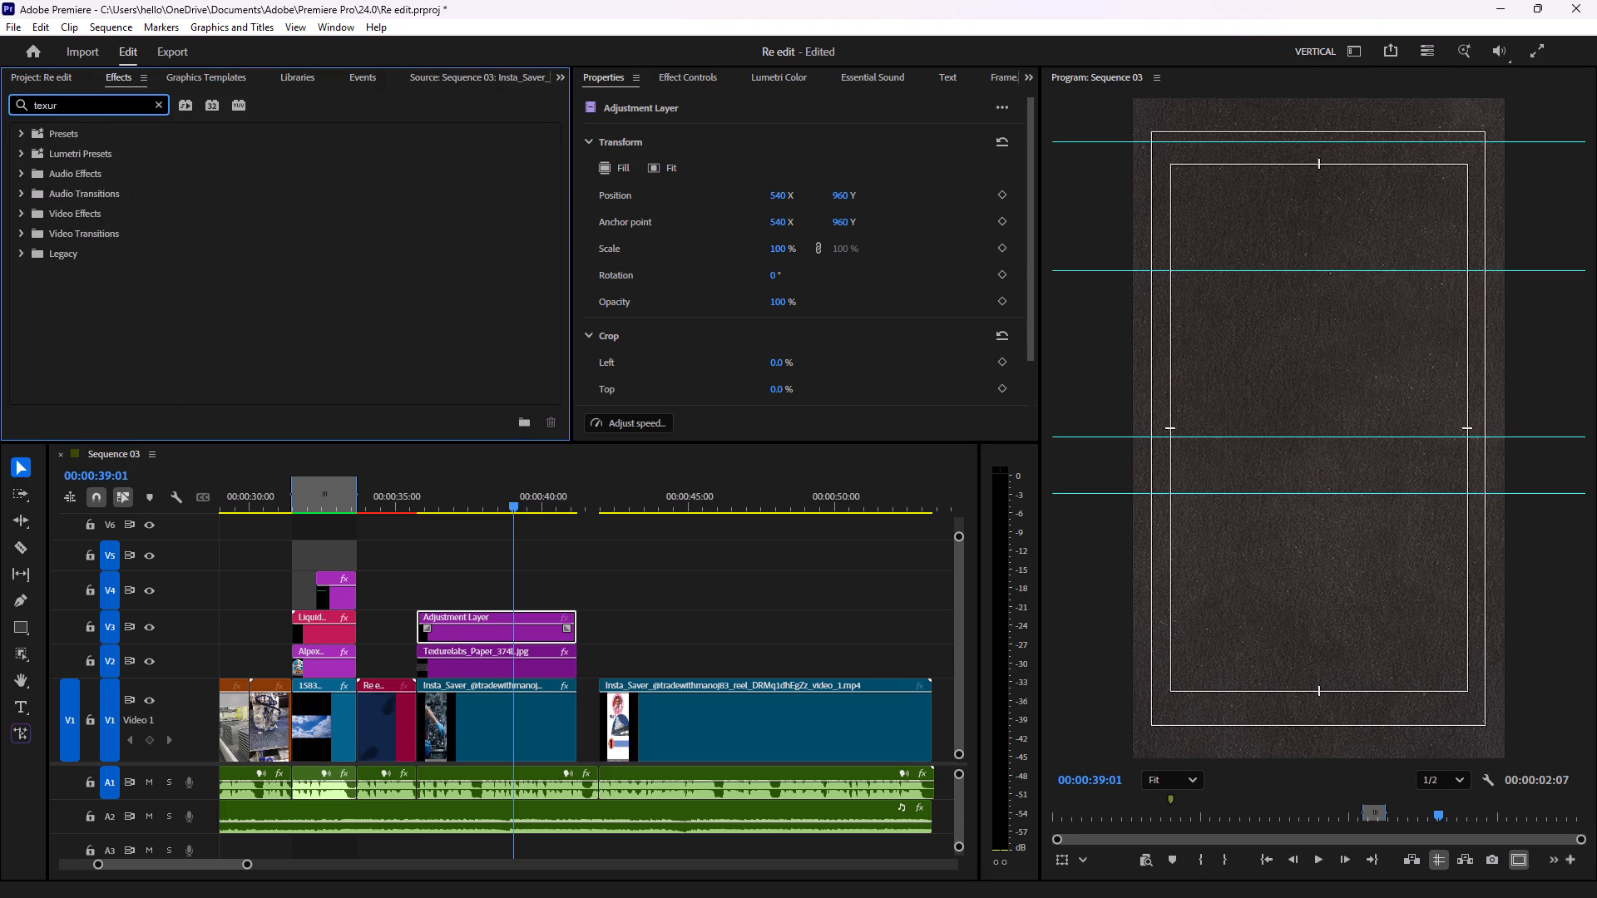
{"action": "key", "text": "BackSpace"}
{"action": "key", "text": "BackSpace"}
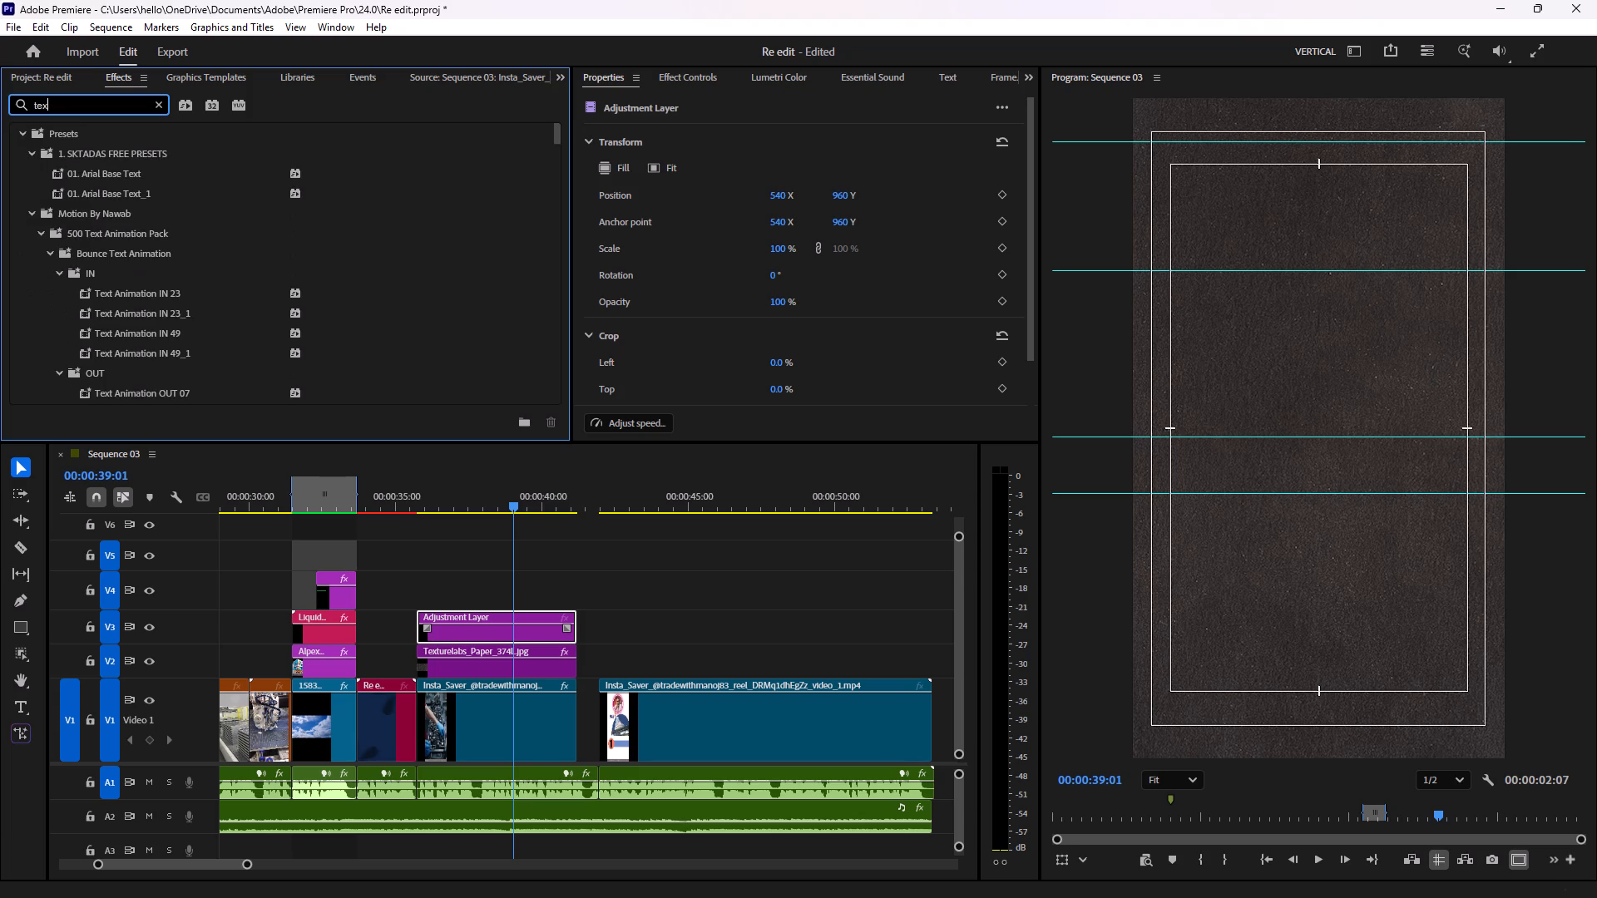
{"action": "key", "text": "BackSpace"}
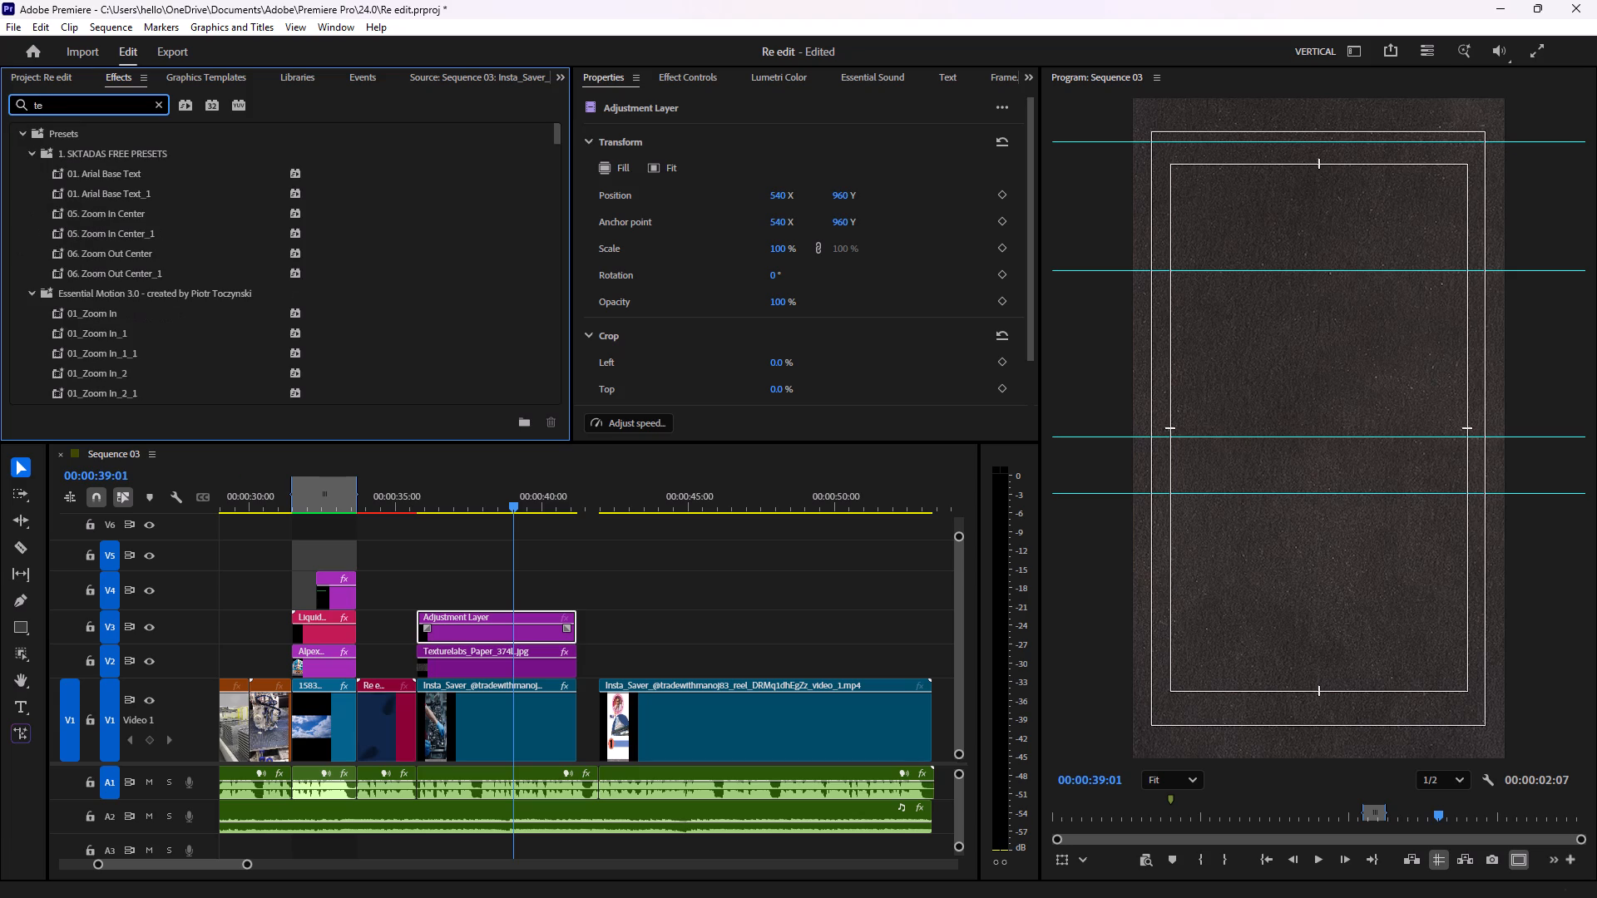
{"action": "scroll", "coordinate": [142, 259], "scroll_direction": "down", "scroll_amount": 8}
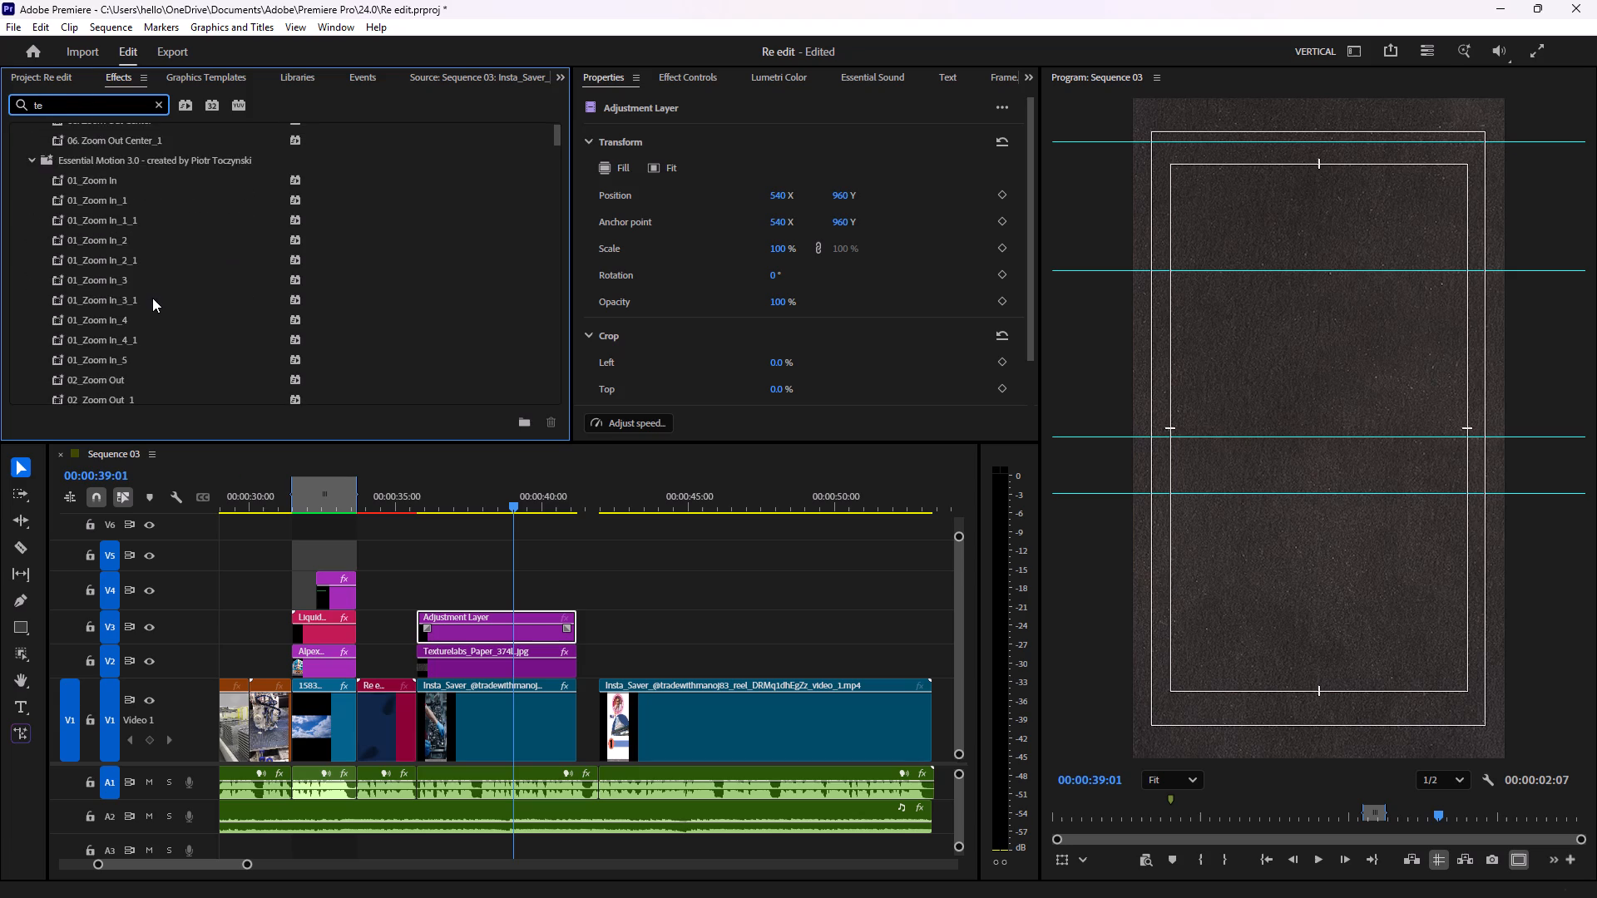
{"action": "scroll", "coordinate": [152, 301], "scroll_direction": "down", "scroll_amount": 14}
{"action": "scroll", "coordinate": [154, 309], "scroll_direction": "down", "scroll_amount": 18}
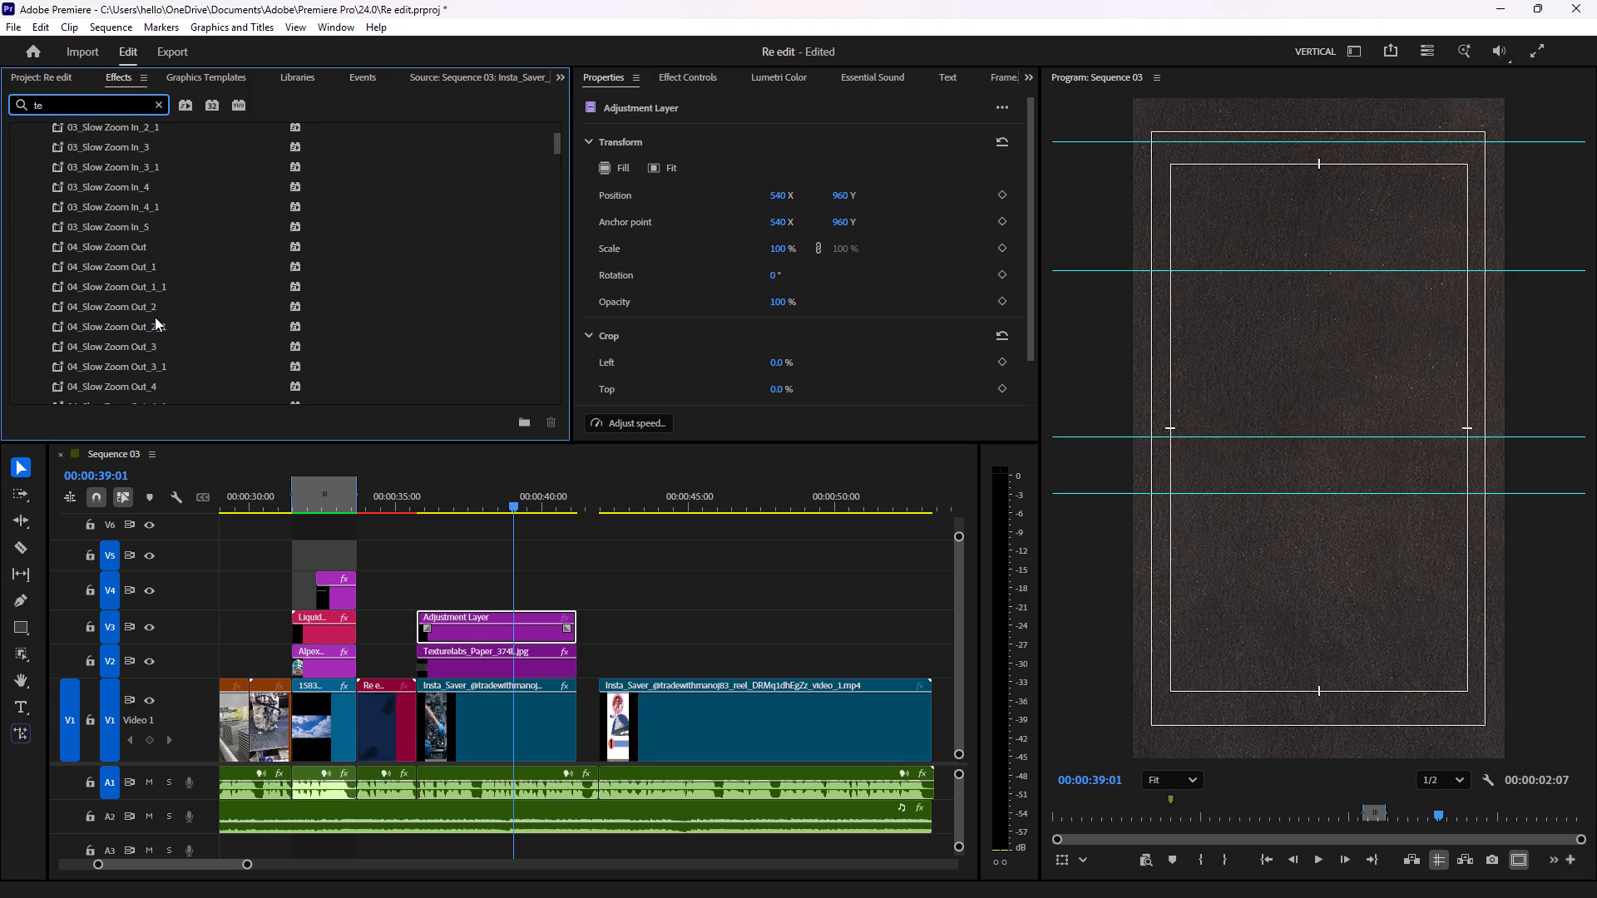
{"action": "key", "text": "x"}
{"action": "scroll", "coordinate": [119, 251], "scroll_direction": "up", "scroll_amount": 5}
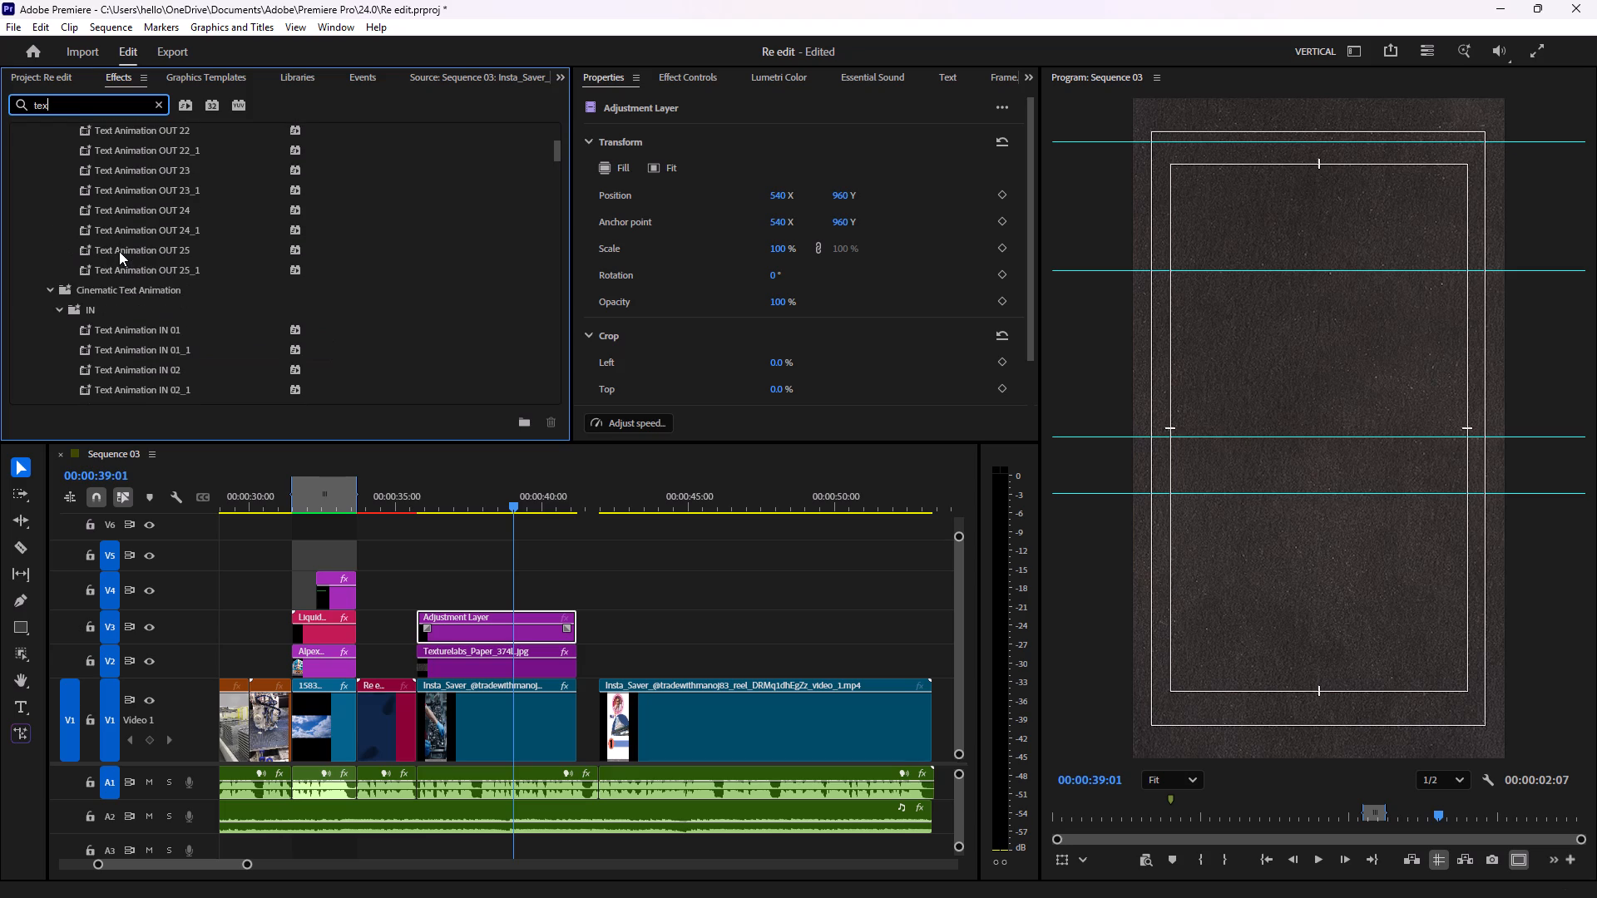
{"action": "scroll", "coordinate": [119, 251], "scroll_direction": "up", "scroll_amount": 20}
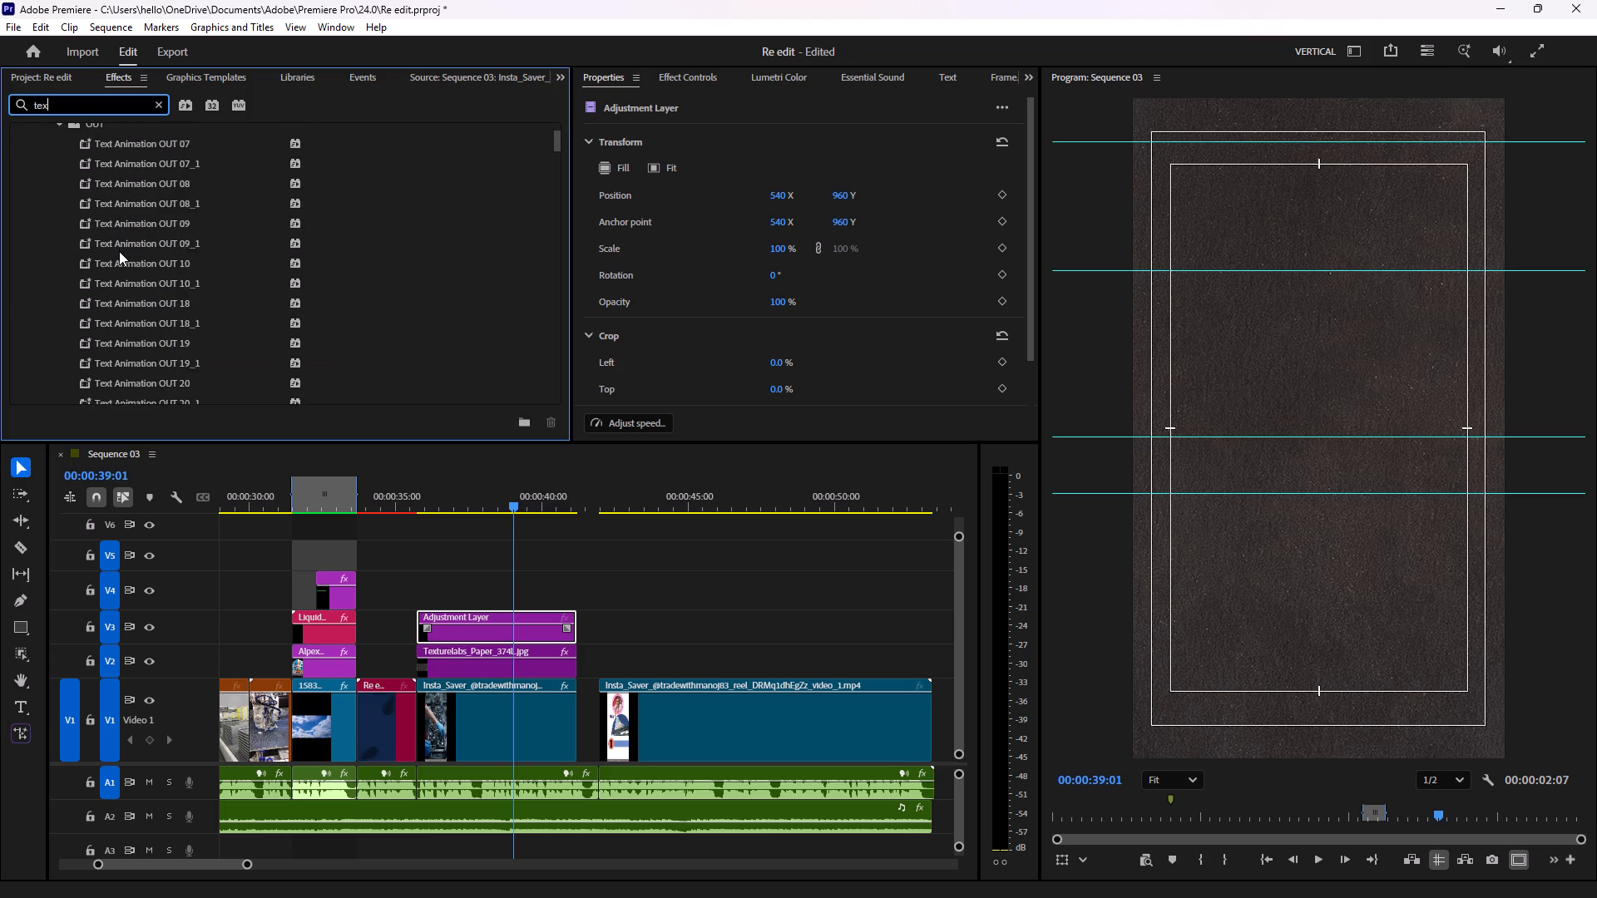
{"action": "scroll", "coordinate": [119, 251], "scroll_direction": "up", "scroll_amount": 20}
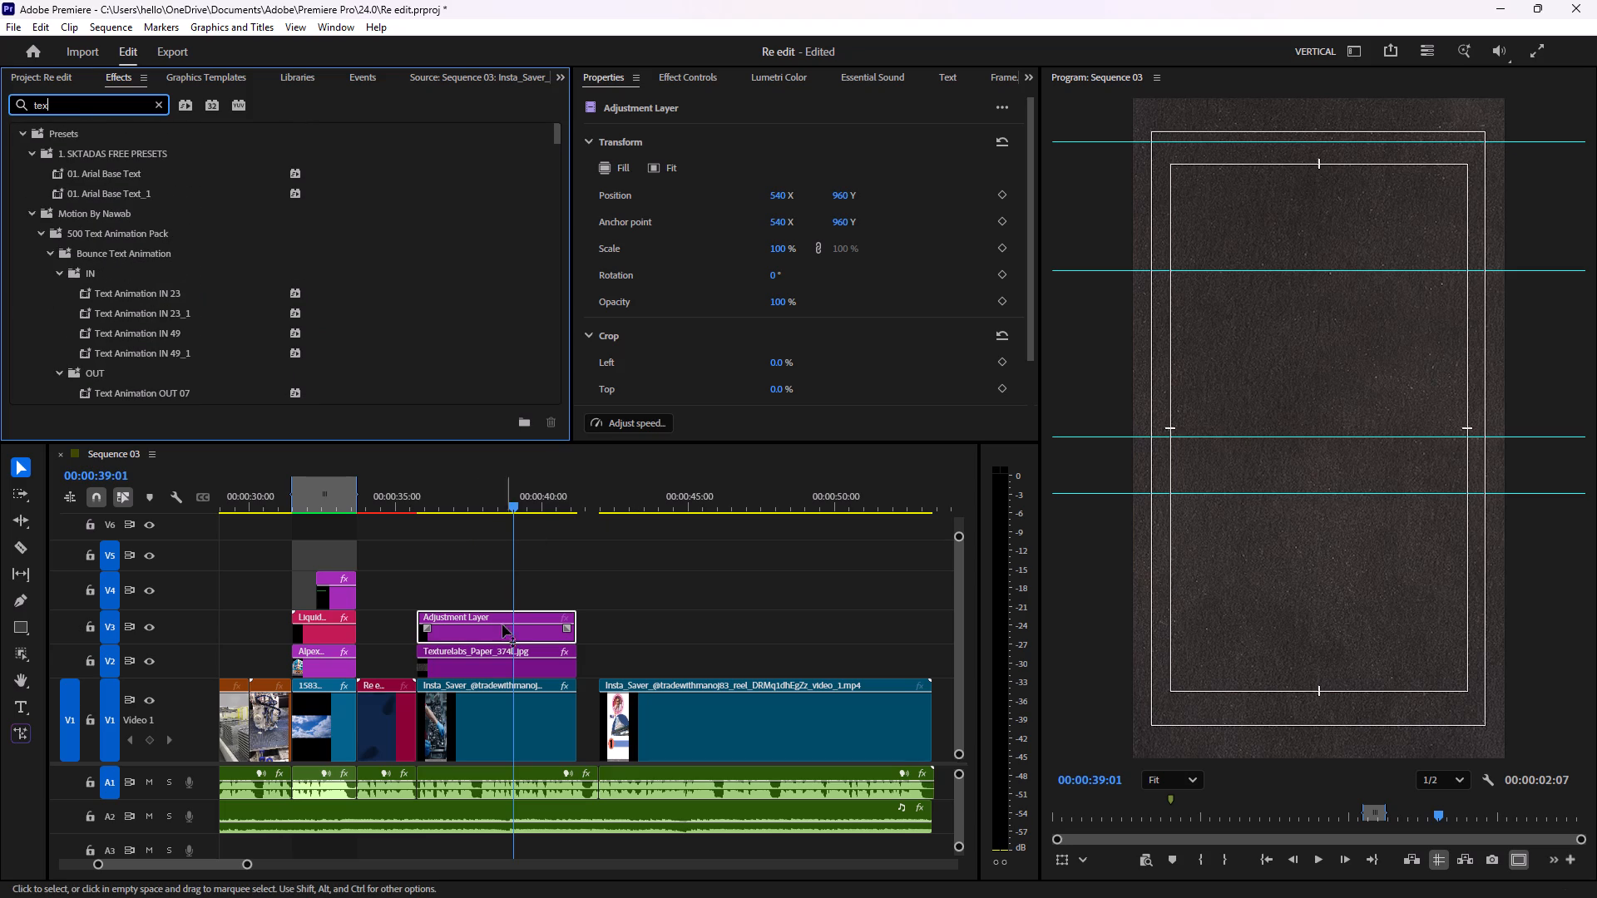
Clear the effects search and look through the paper texture clip's transform and crop properties.
{"action": "left_click", "coordinate": [482, 655]}
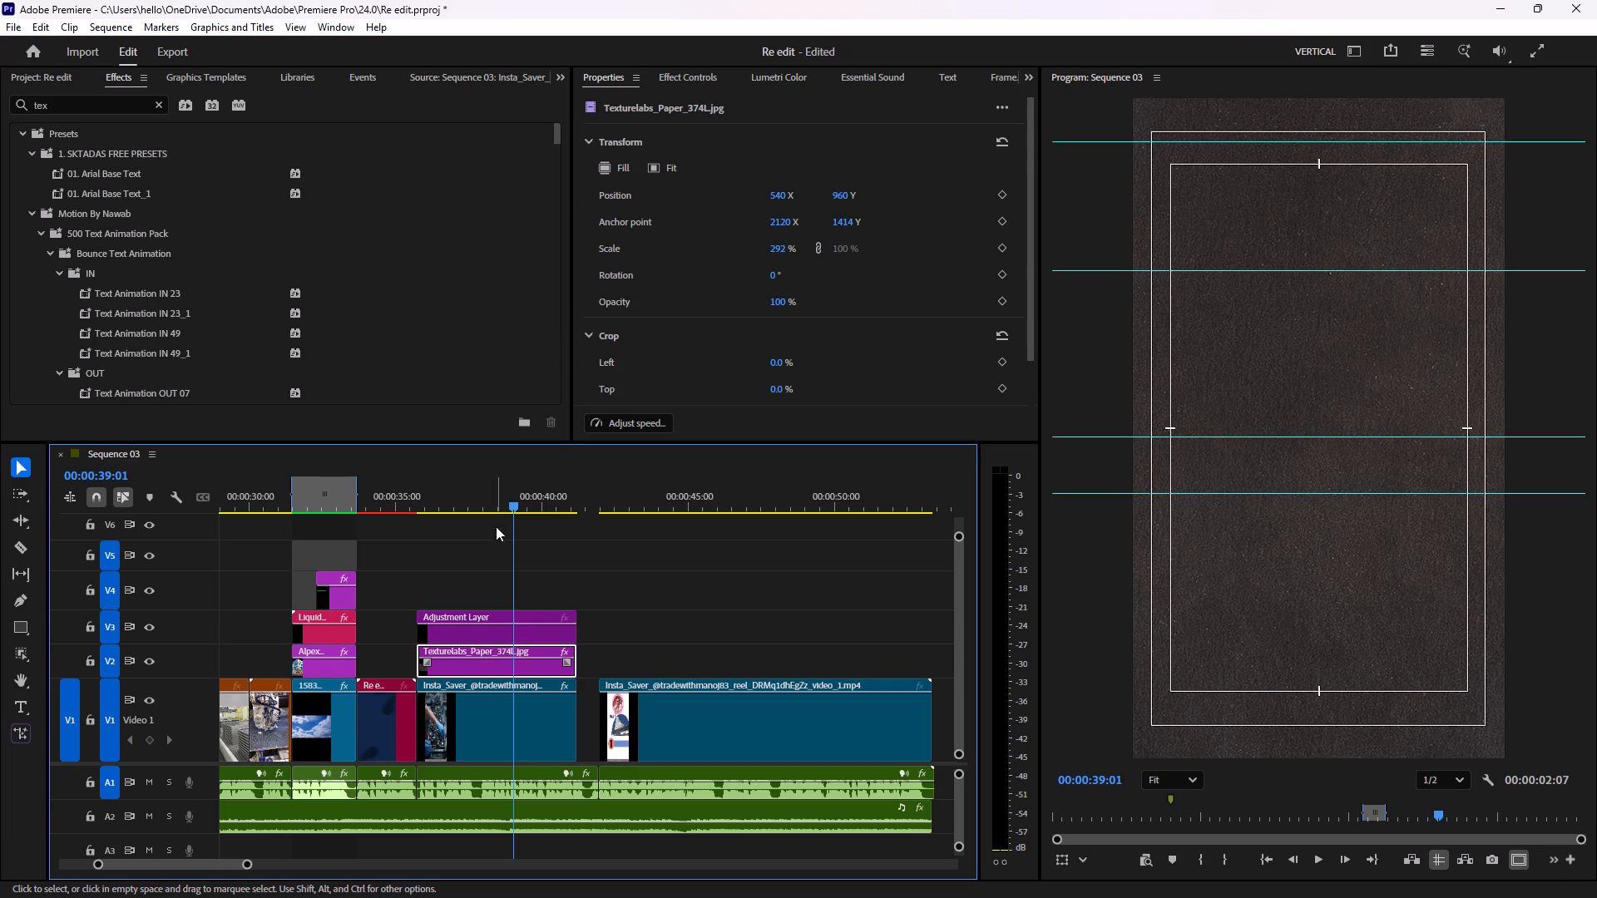
{"action": "left_click_drag", "start_coordinate": [515, 505], "coordinate": [507, 507]}
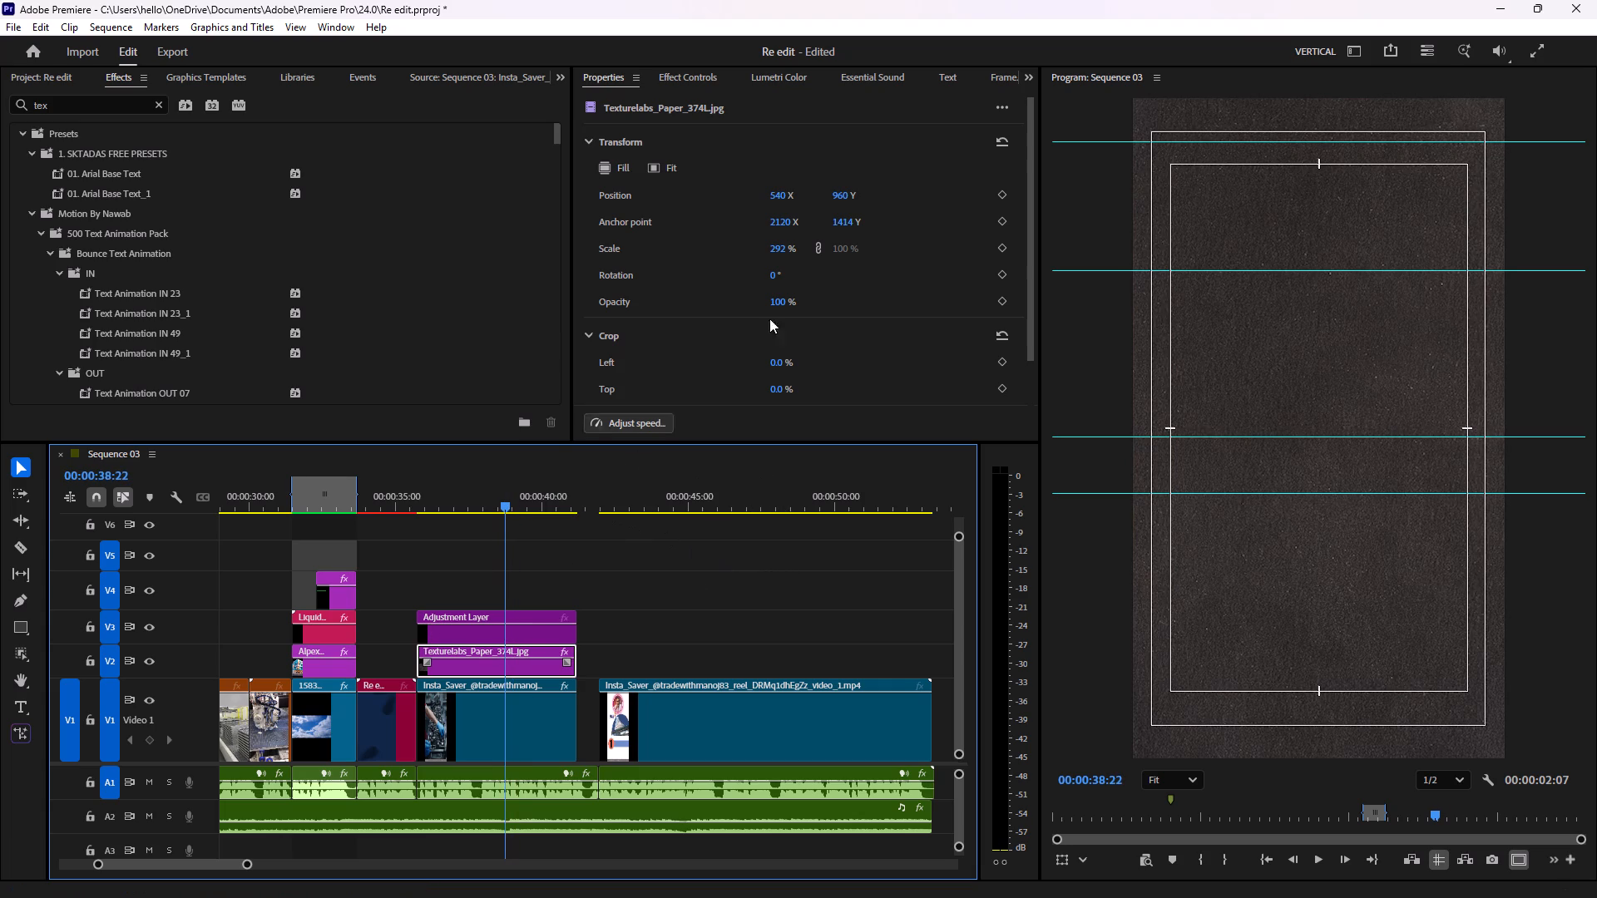
{"action": "scroll", "coordinate": [787, 289], "scroll_direction": "down", "scroll_amount": 9}
{"action": "scroll", "coordinate": [807, 323], "scroll_direction": "up", "scroll_amount": 5}
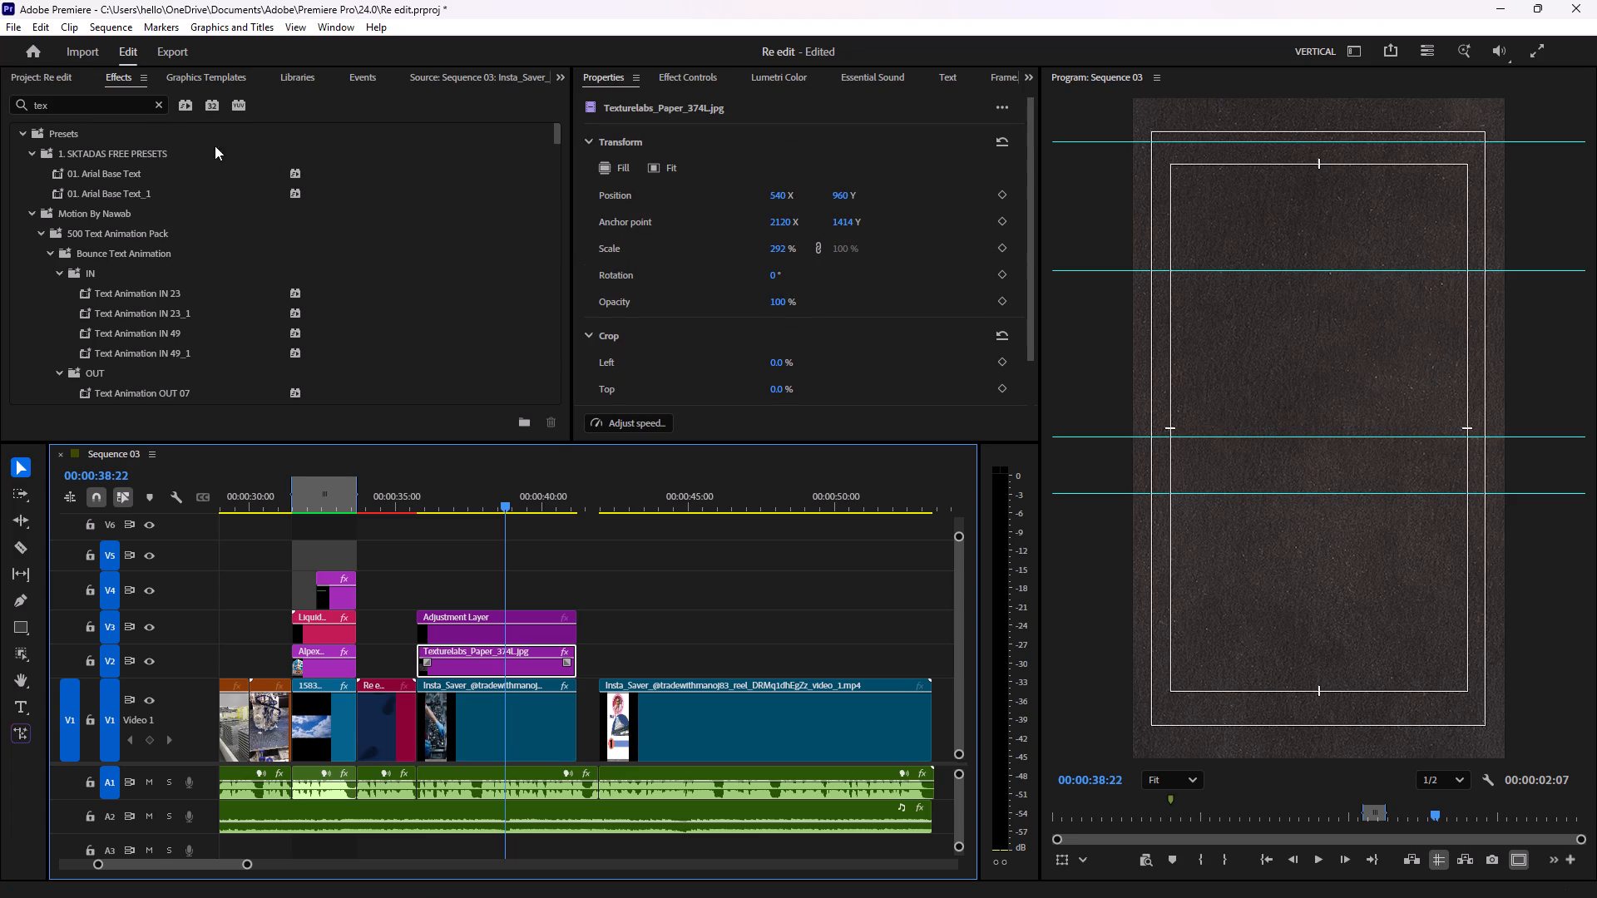
{"action": "left_click", "coordinate": [156, 109]}
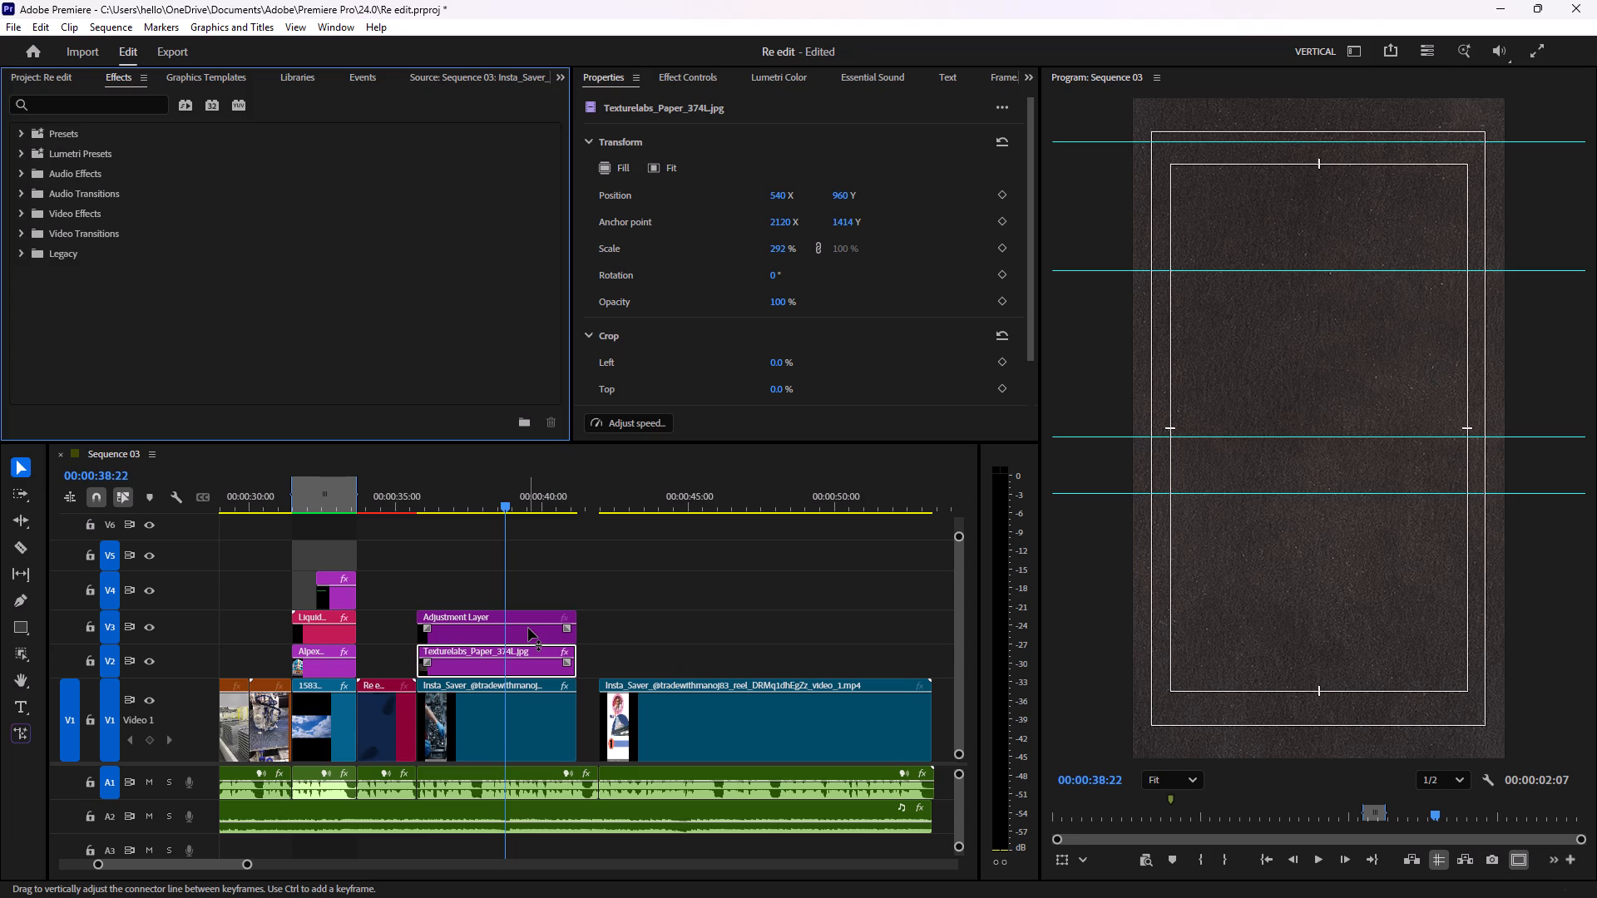
{"action": "scroll", "coordinate": [878, 342], "scroll_direction": "down", "scroll_amount": 3}
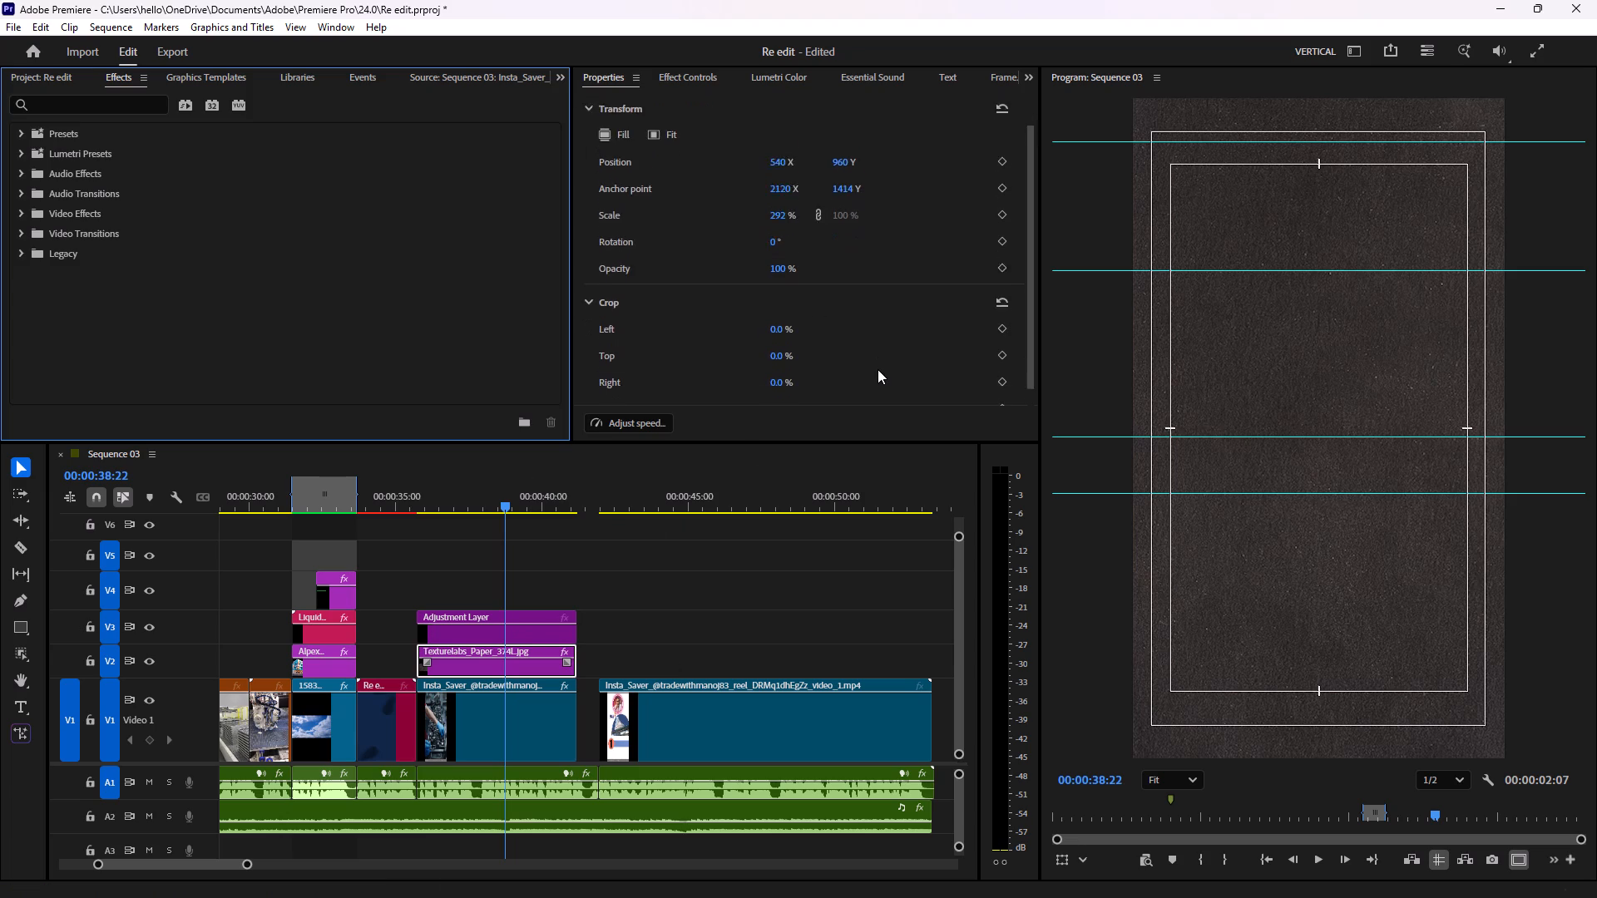
{"action": "scroll", "coordinate": [878, 369], "scroll_direction": "down", "scroll_amount": 2}
{"action": "scroll", "coordinate": [878, 369], "scroll_direction": "up", "scroll_amount": 3}
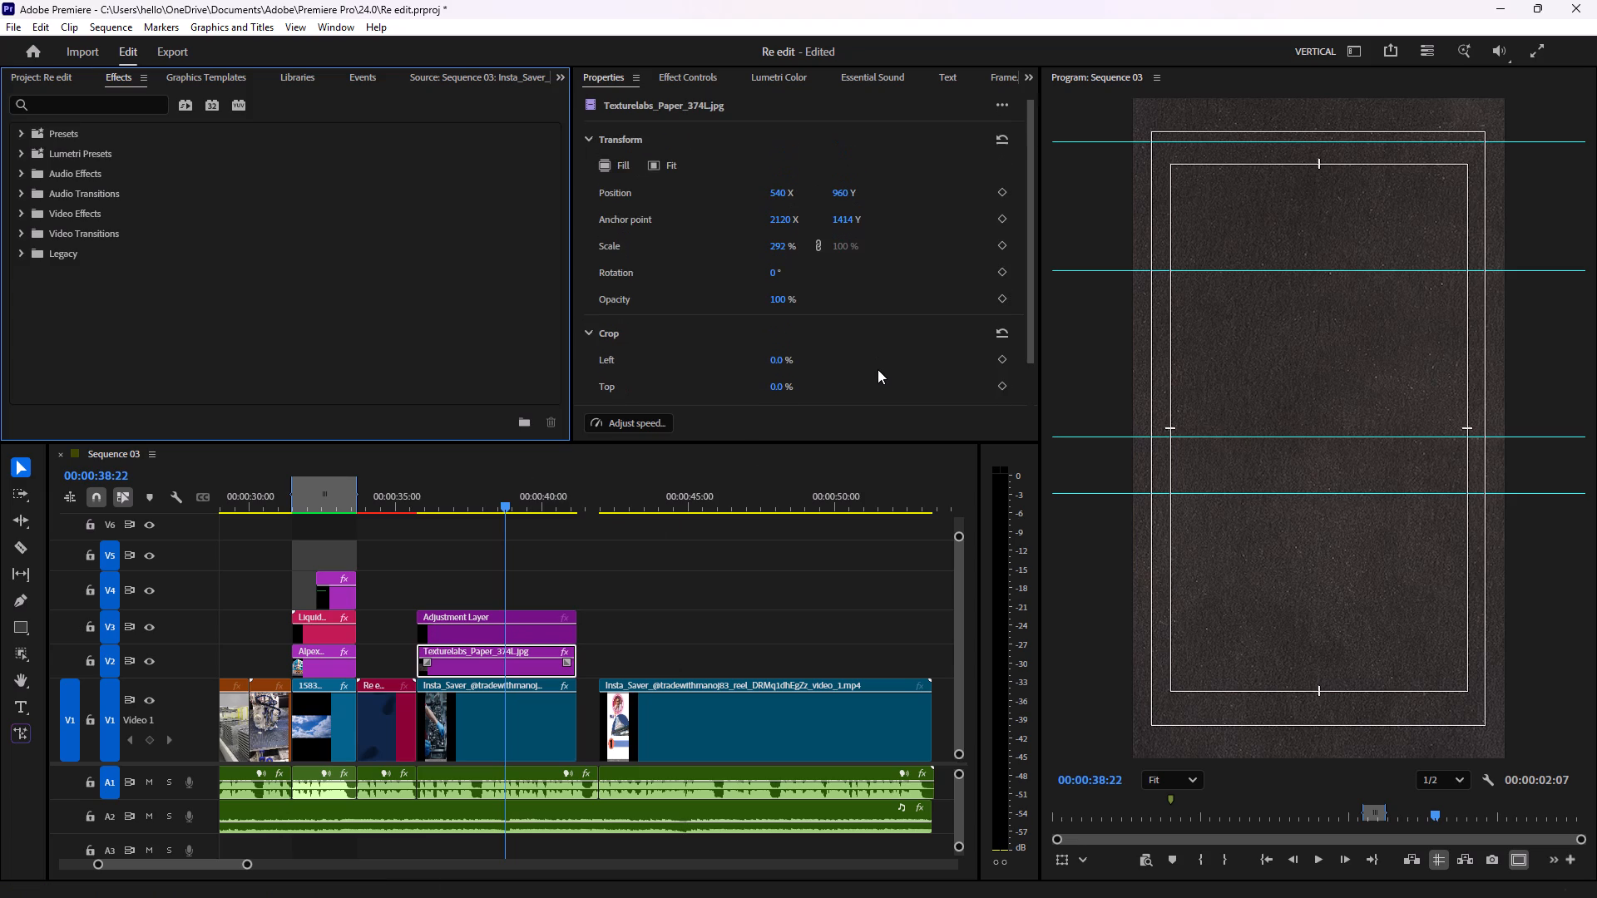
{"action": "scroll", "coordinate": [878, 369], "scroll_direction": "up", "scroll_amount": 1}
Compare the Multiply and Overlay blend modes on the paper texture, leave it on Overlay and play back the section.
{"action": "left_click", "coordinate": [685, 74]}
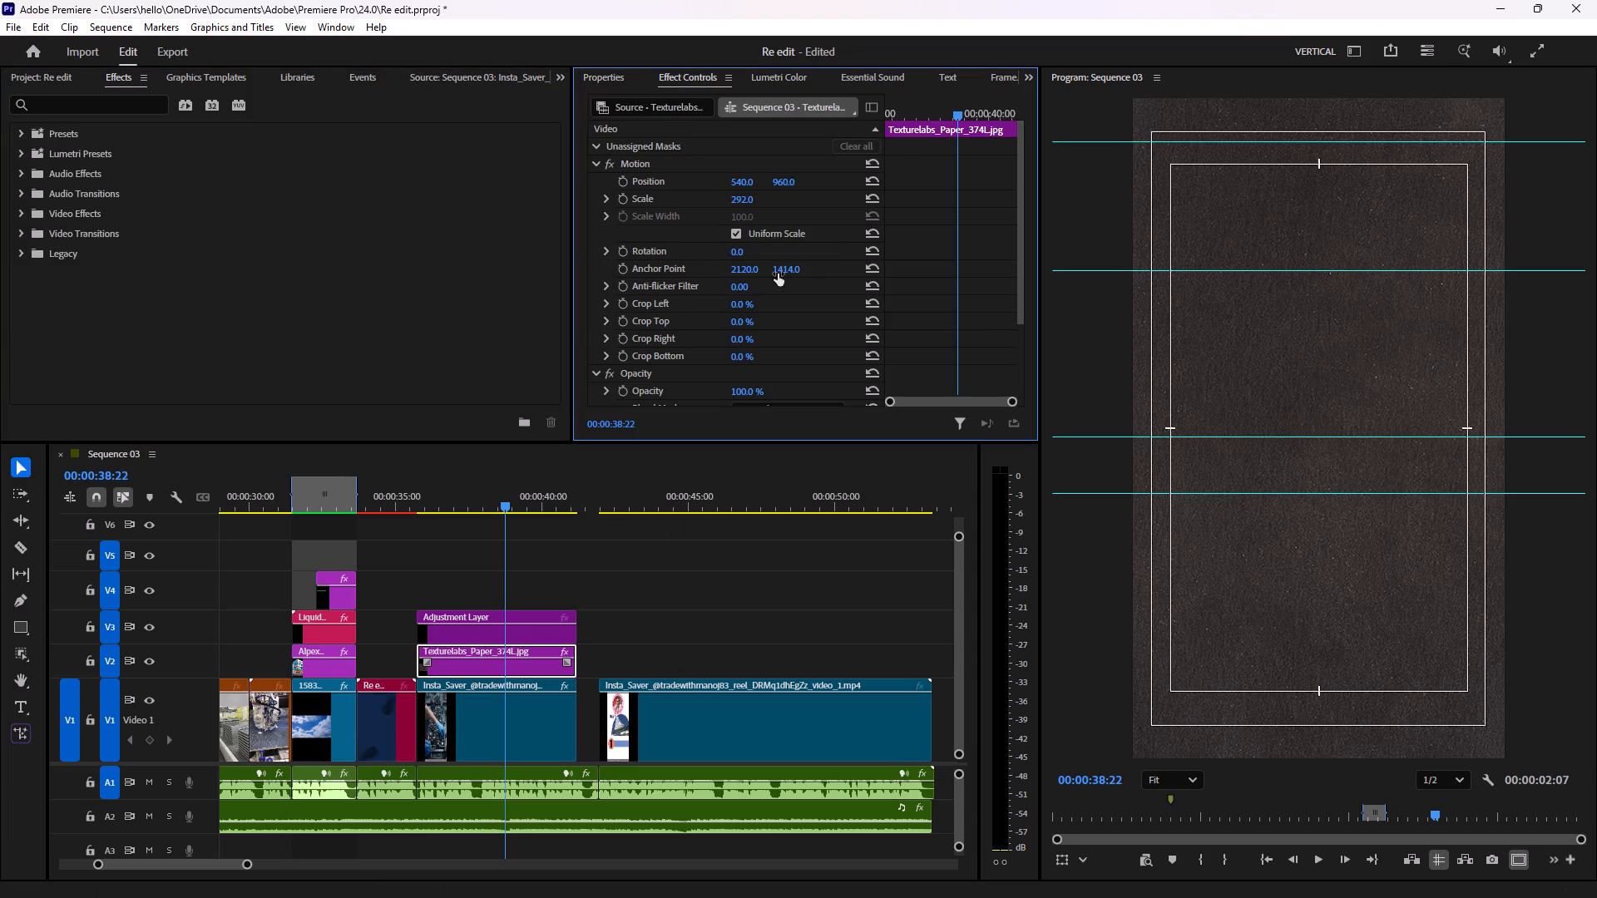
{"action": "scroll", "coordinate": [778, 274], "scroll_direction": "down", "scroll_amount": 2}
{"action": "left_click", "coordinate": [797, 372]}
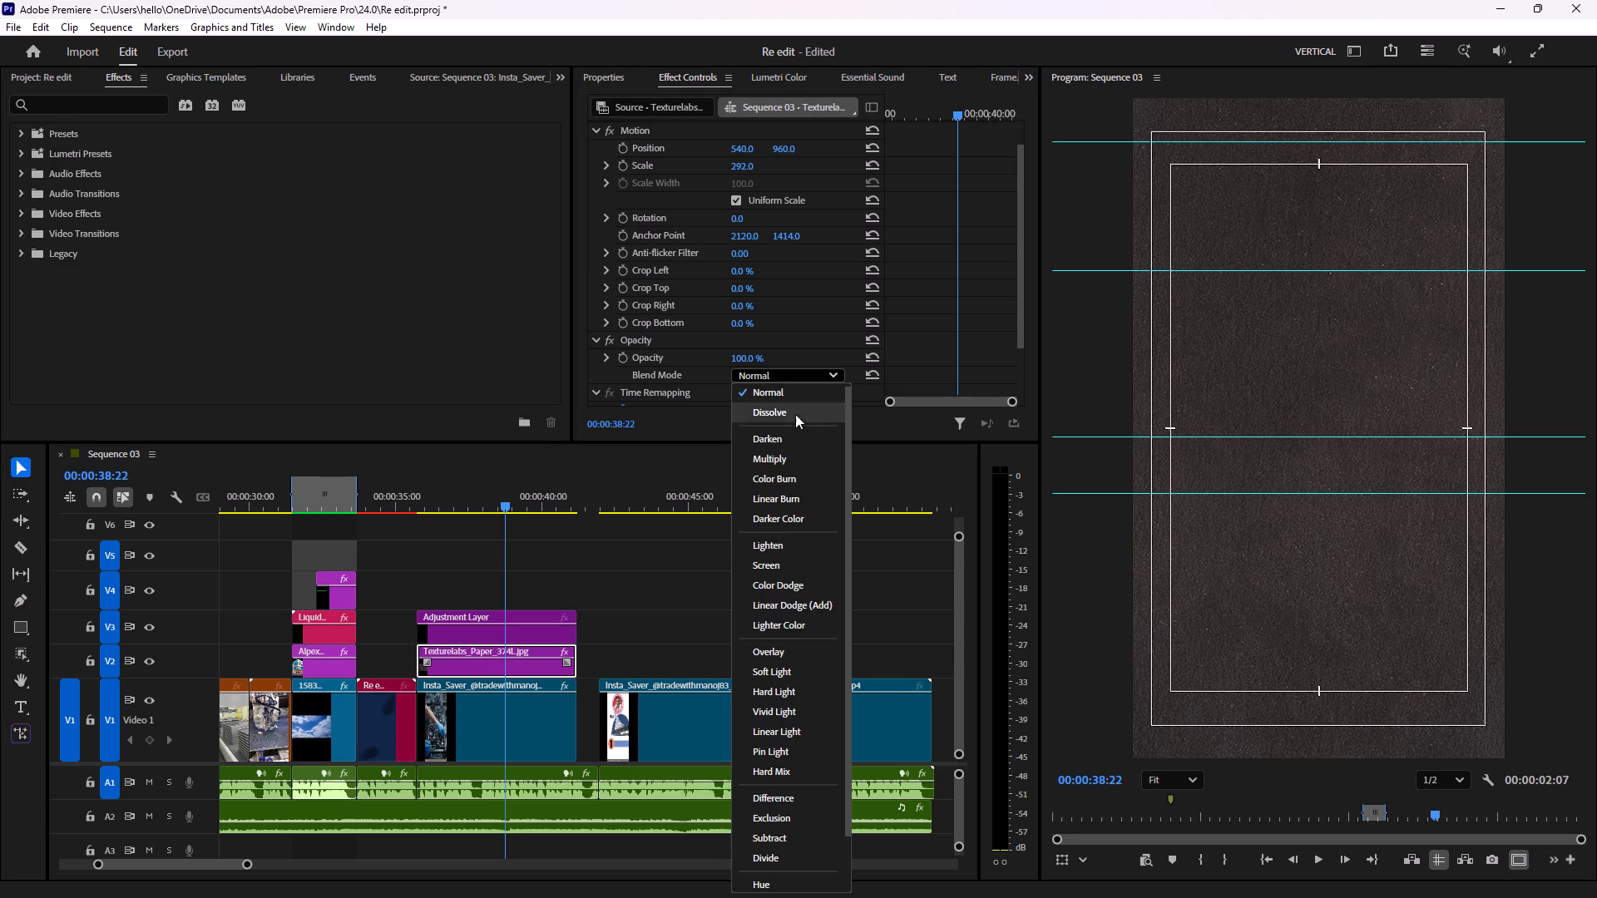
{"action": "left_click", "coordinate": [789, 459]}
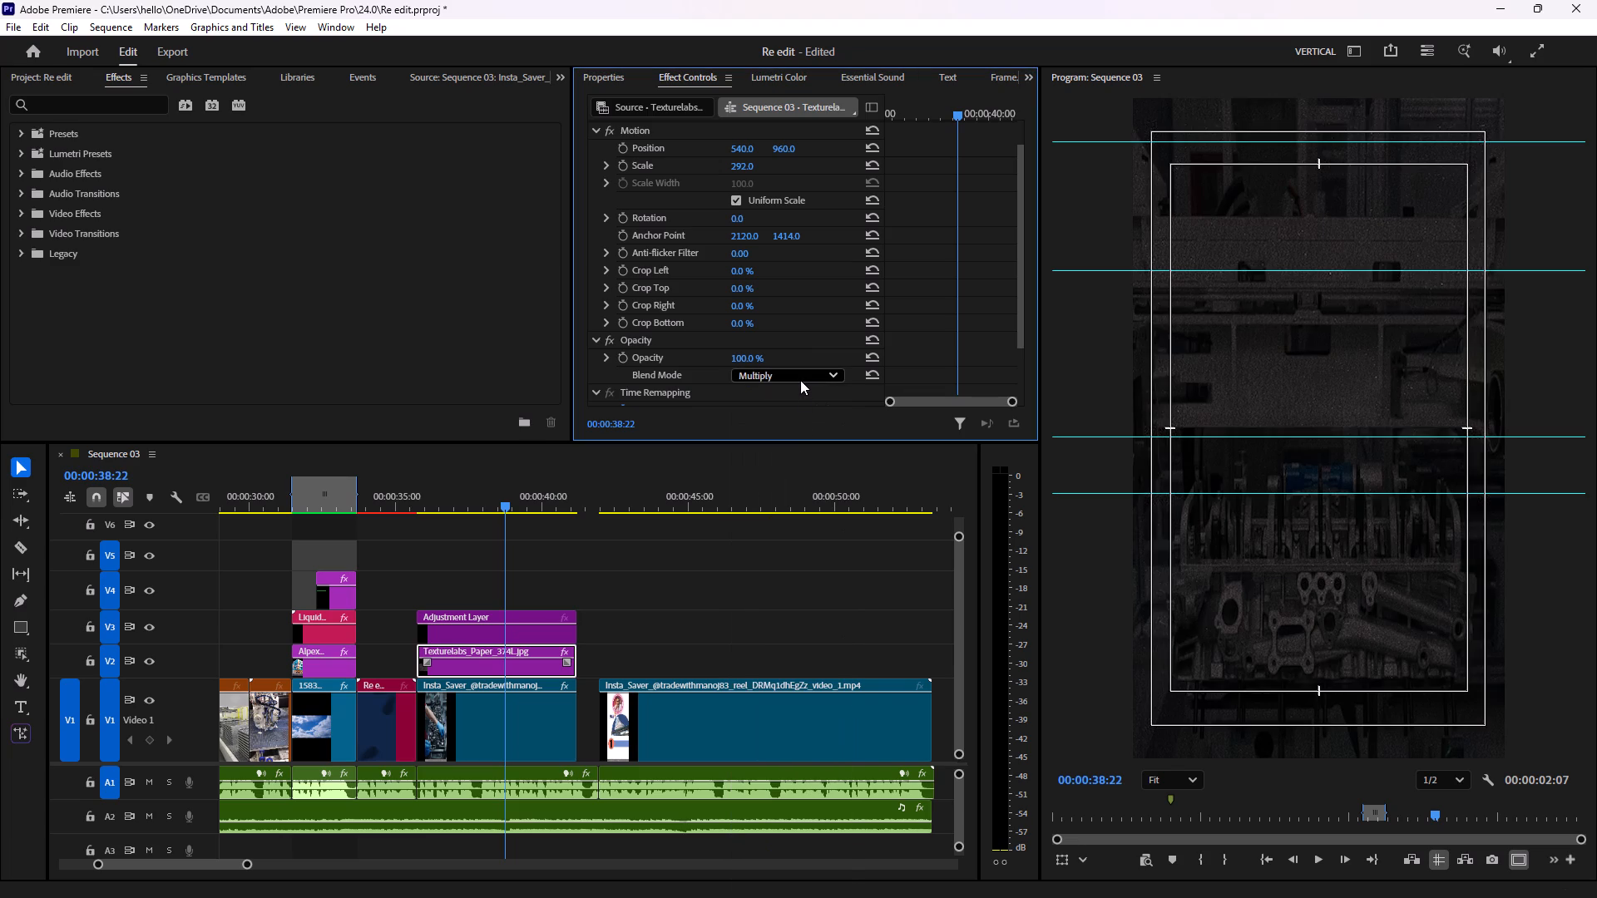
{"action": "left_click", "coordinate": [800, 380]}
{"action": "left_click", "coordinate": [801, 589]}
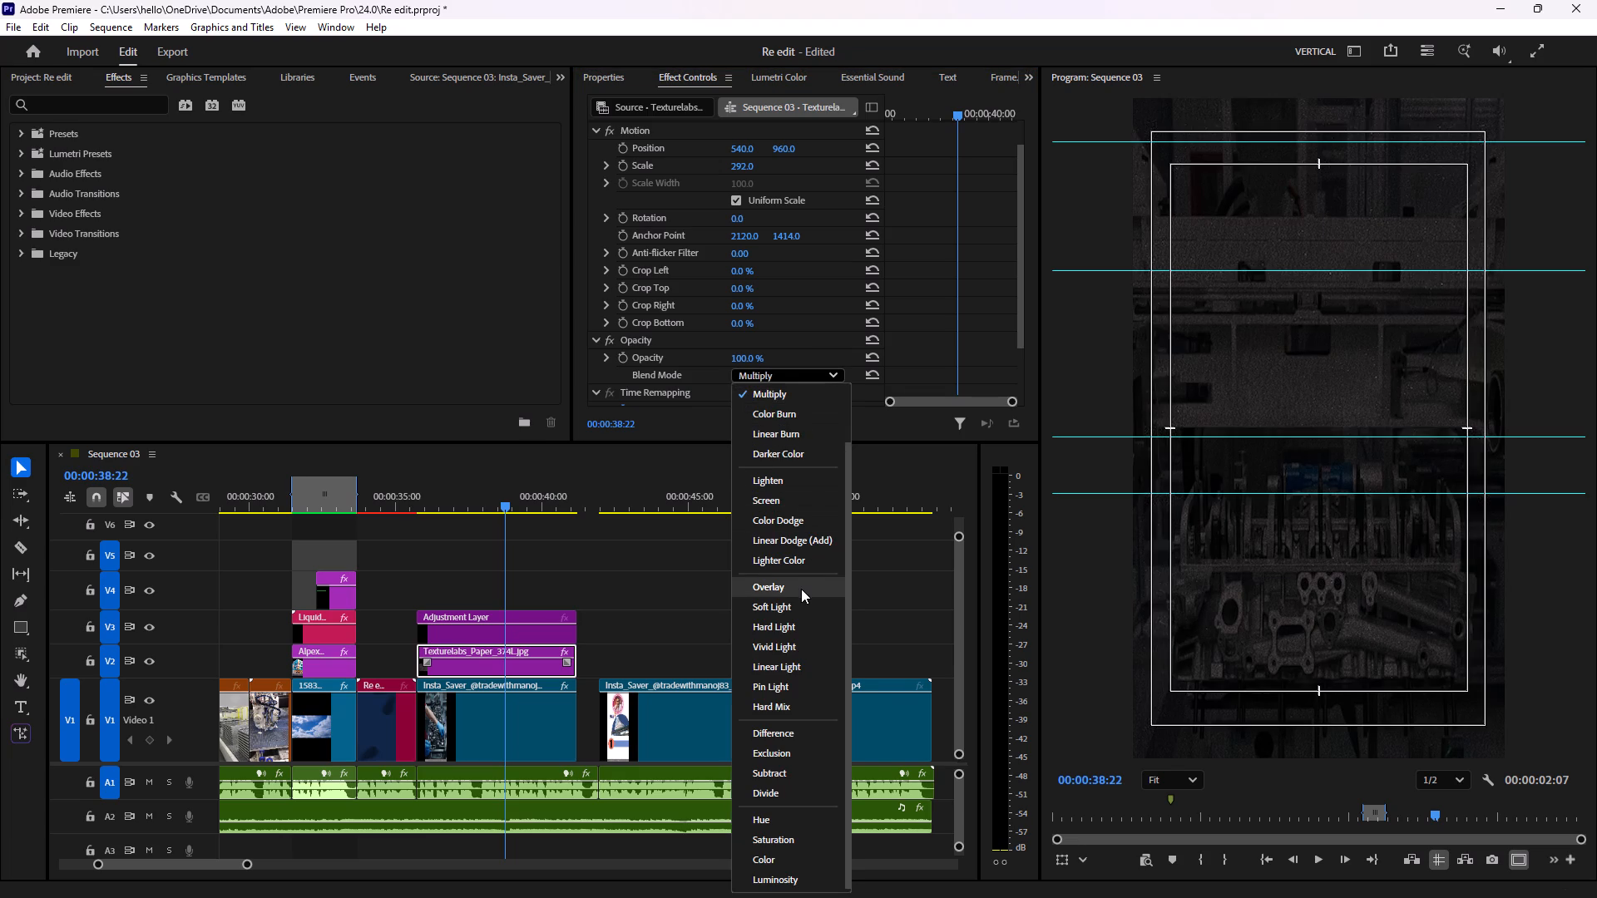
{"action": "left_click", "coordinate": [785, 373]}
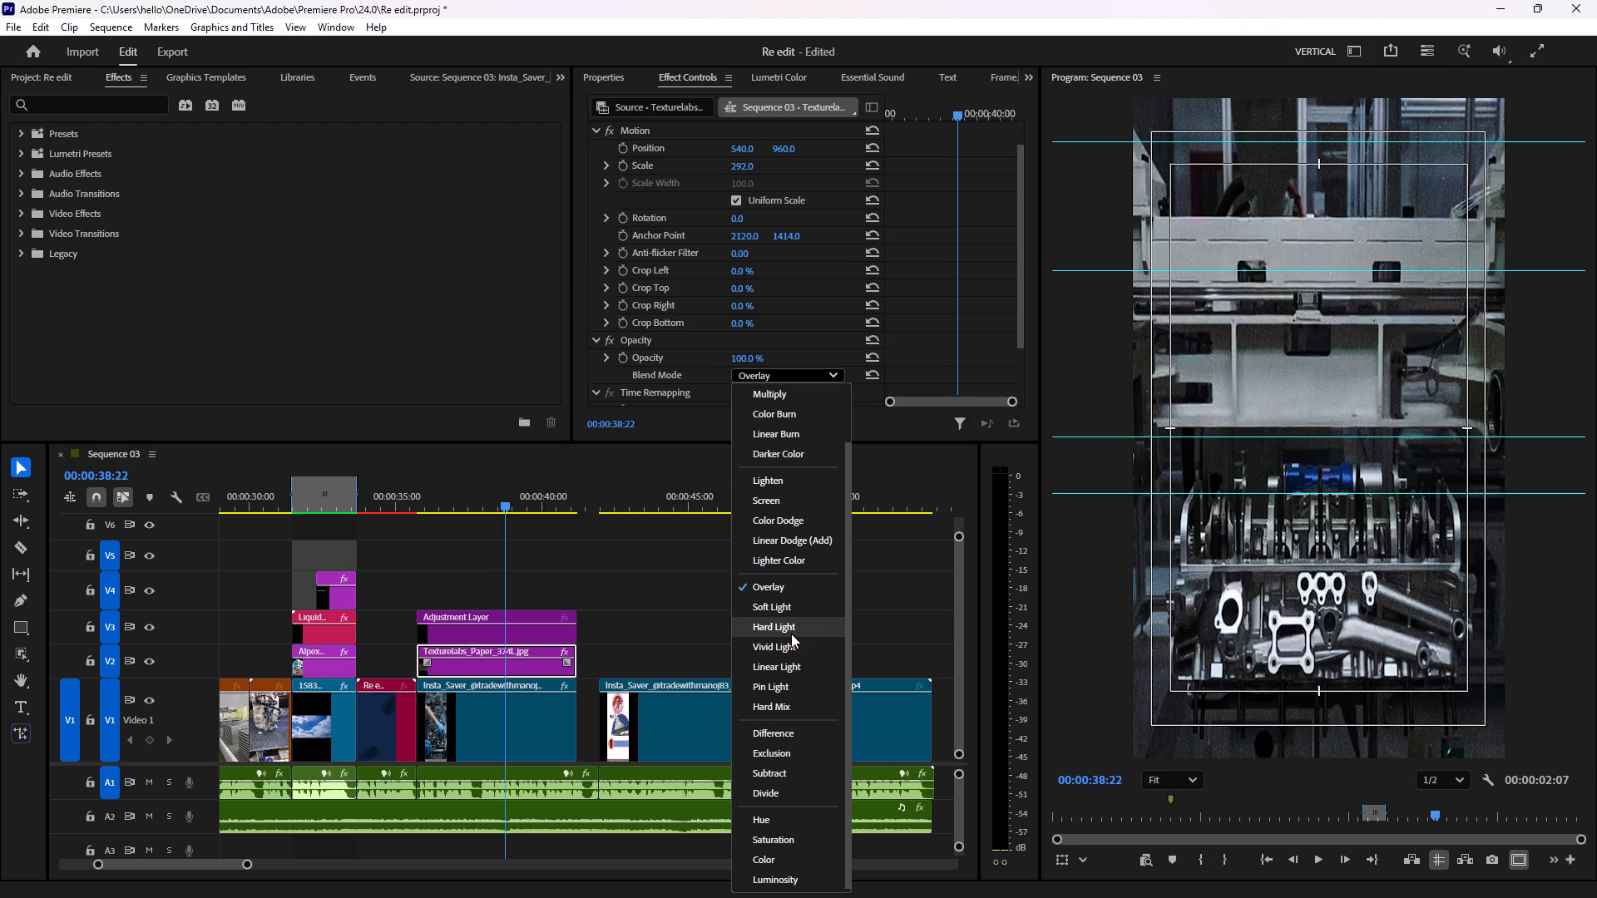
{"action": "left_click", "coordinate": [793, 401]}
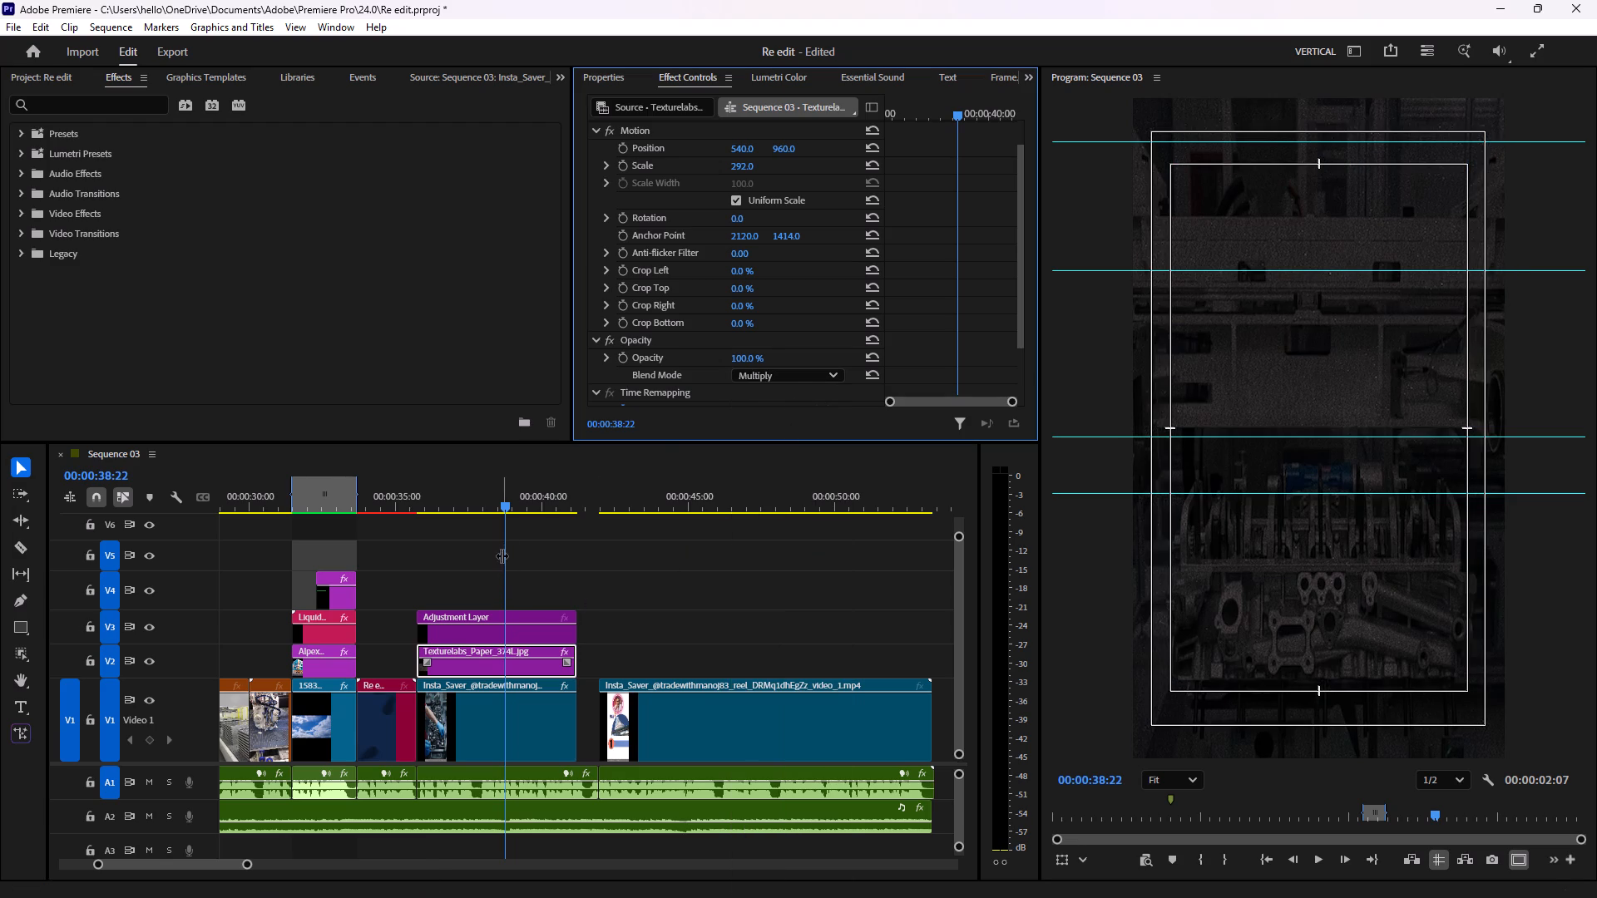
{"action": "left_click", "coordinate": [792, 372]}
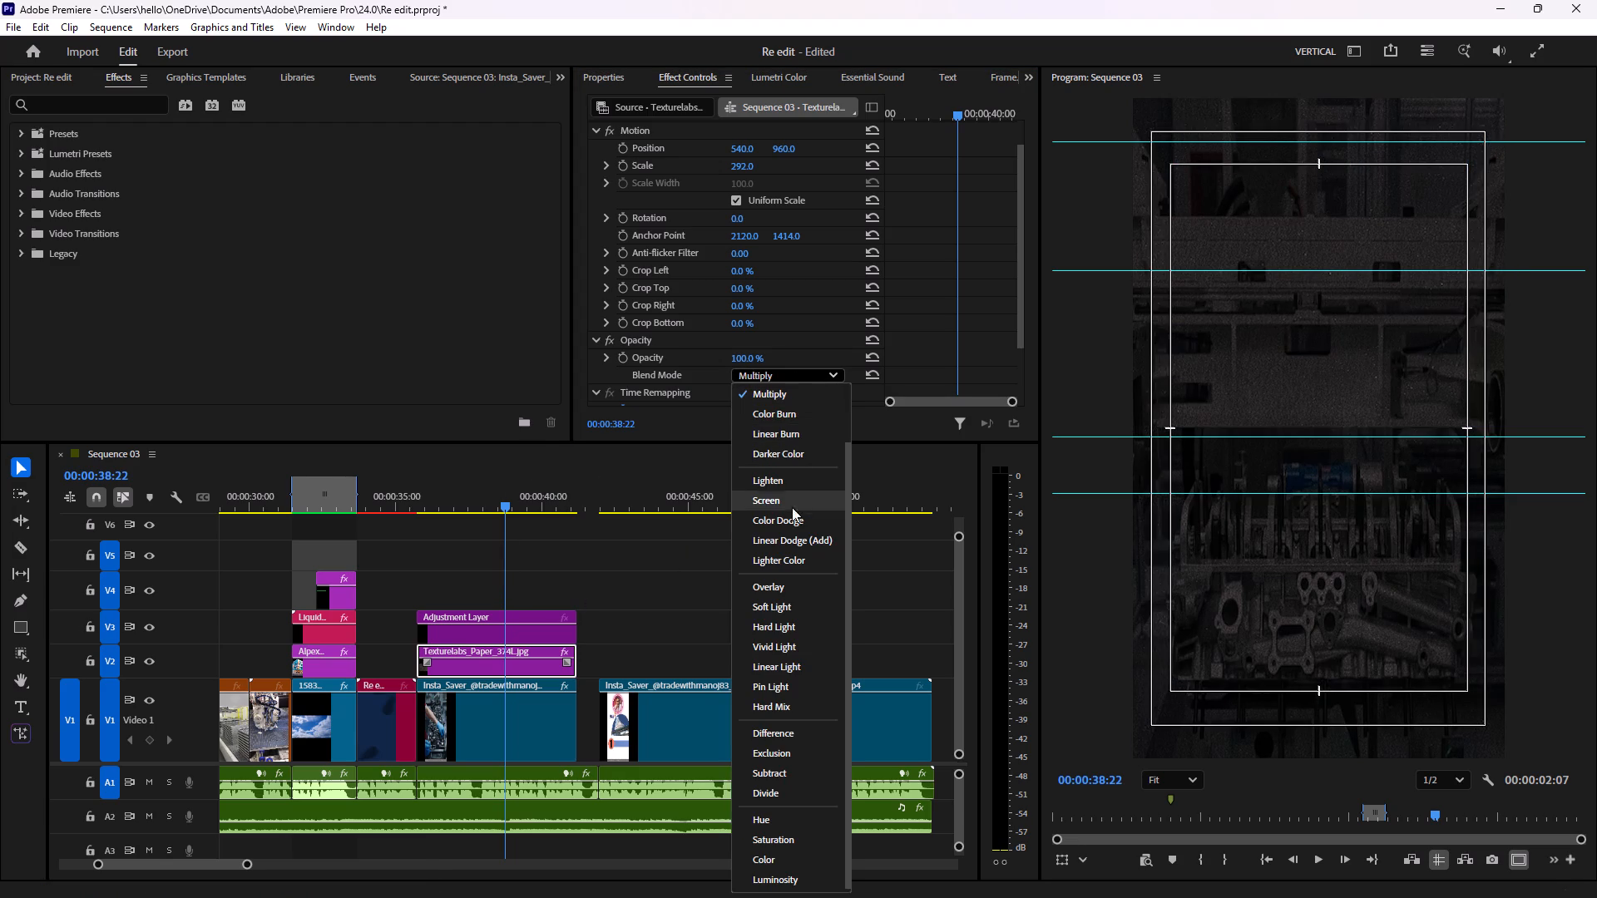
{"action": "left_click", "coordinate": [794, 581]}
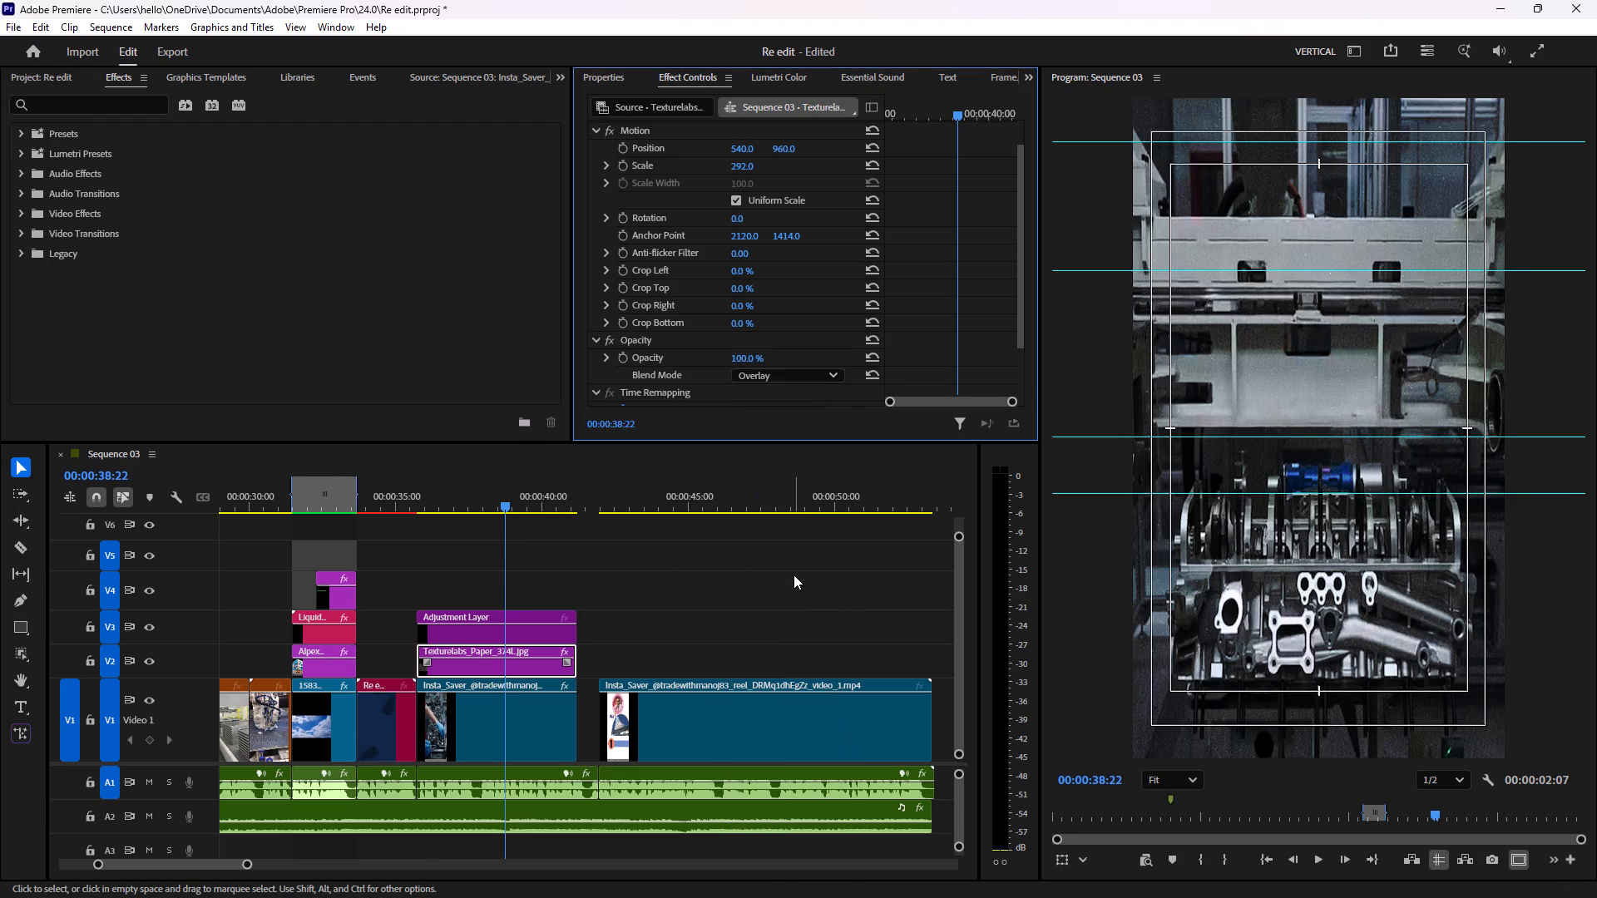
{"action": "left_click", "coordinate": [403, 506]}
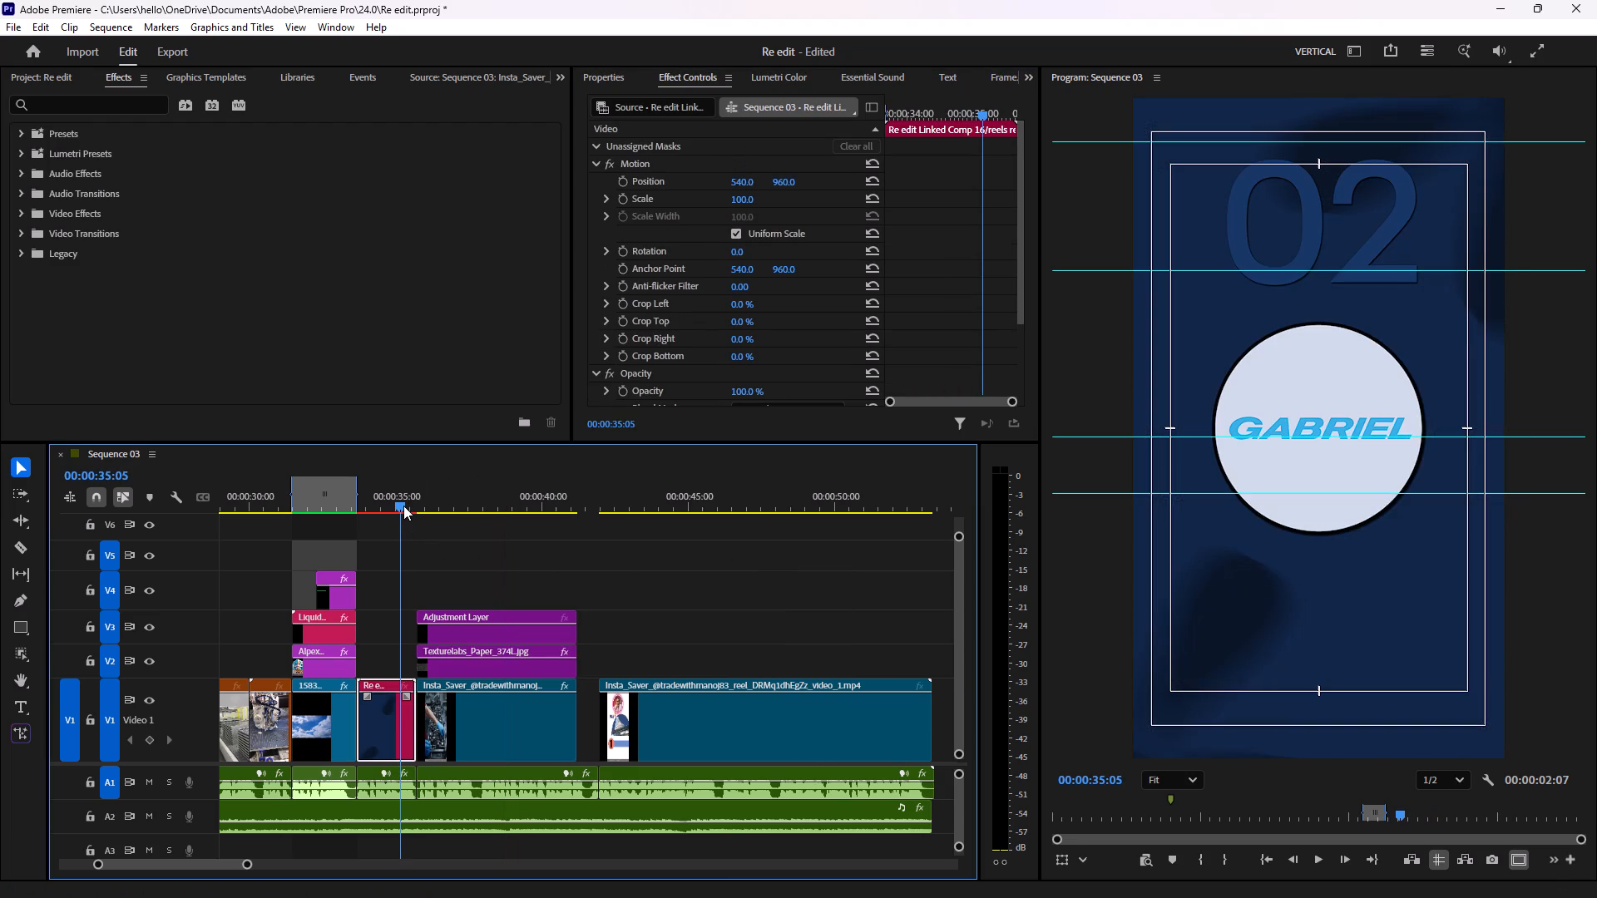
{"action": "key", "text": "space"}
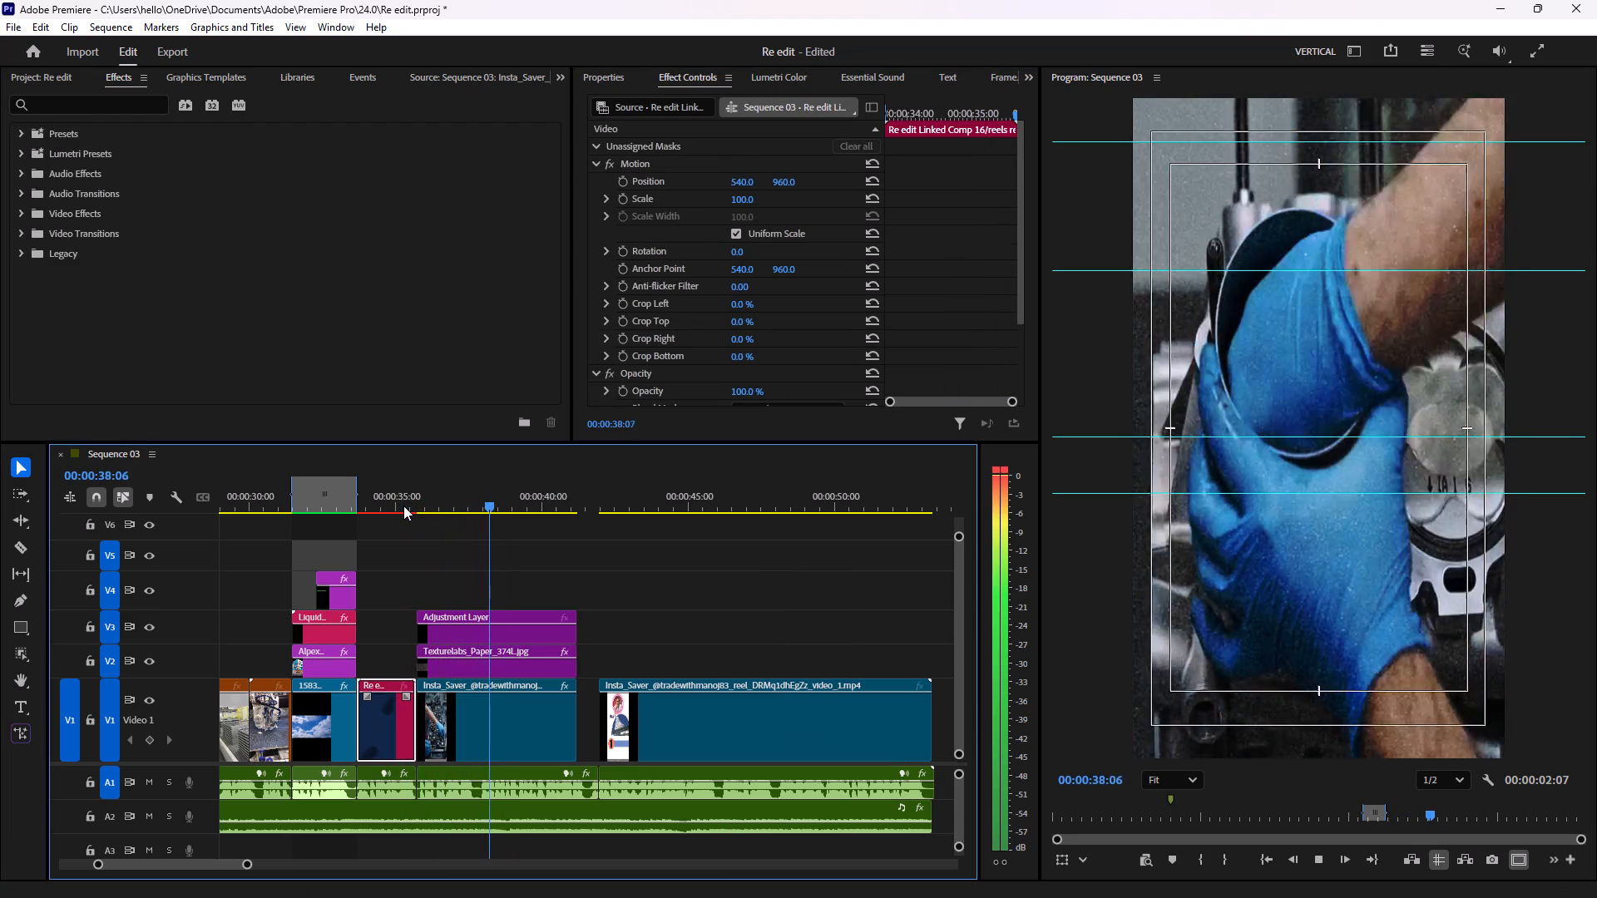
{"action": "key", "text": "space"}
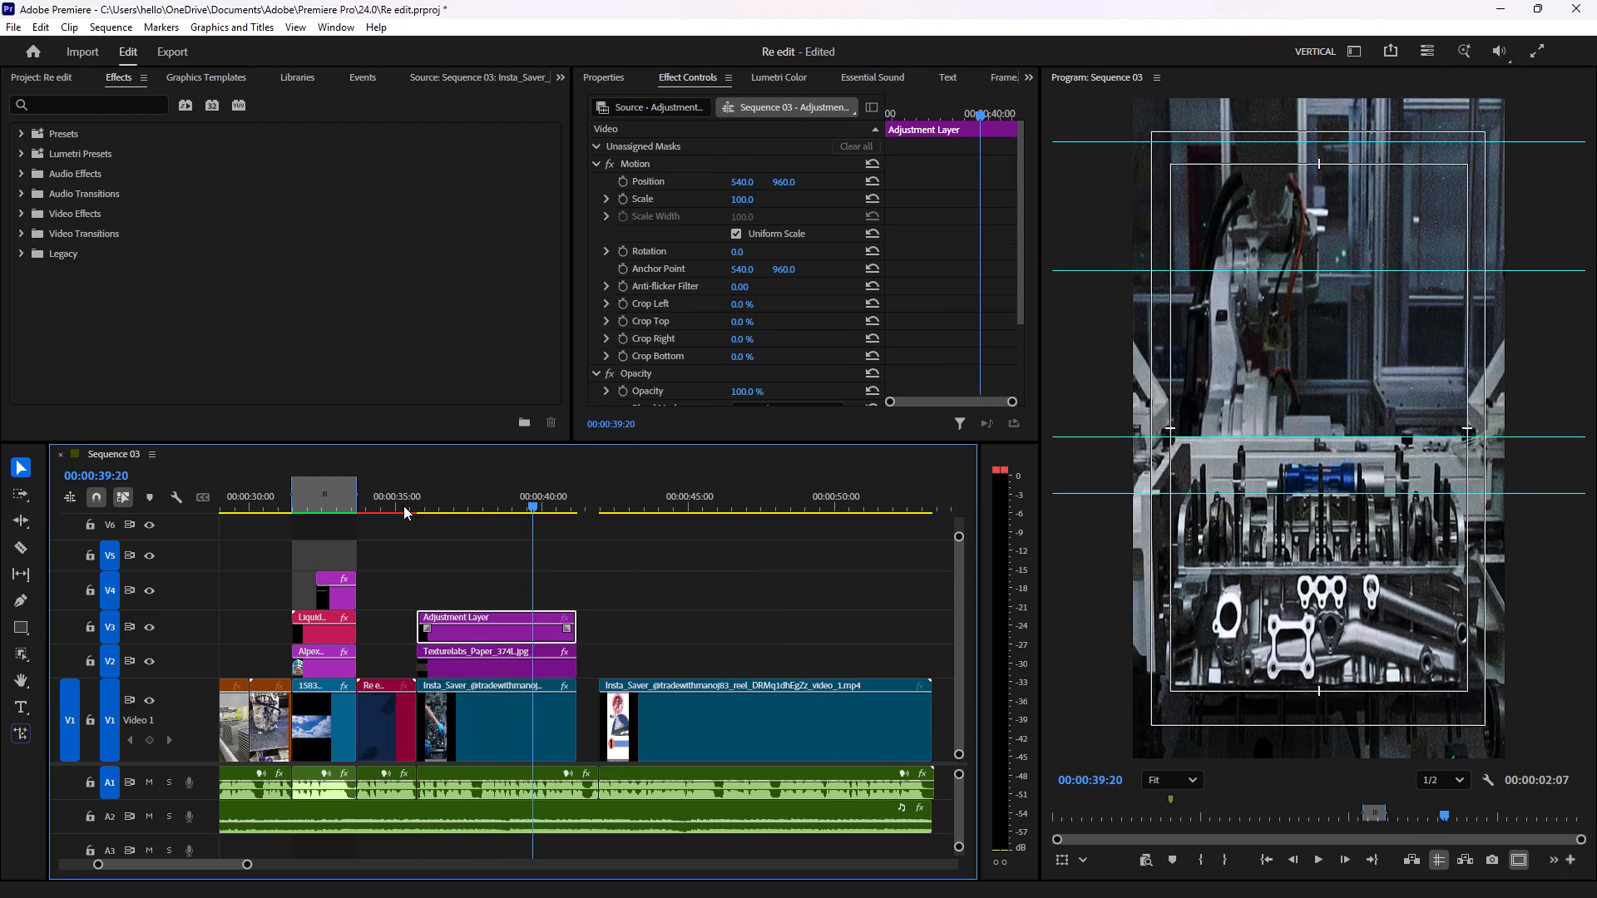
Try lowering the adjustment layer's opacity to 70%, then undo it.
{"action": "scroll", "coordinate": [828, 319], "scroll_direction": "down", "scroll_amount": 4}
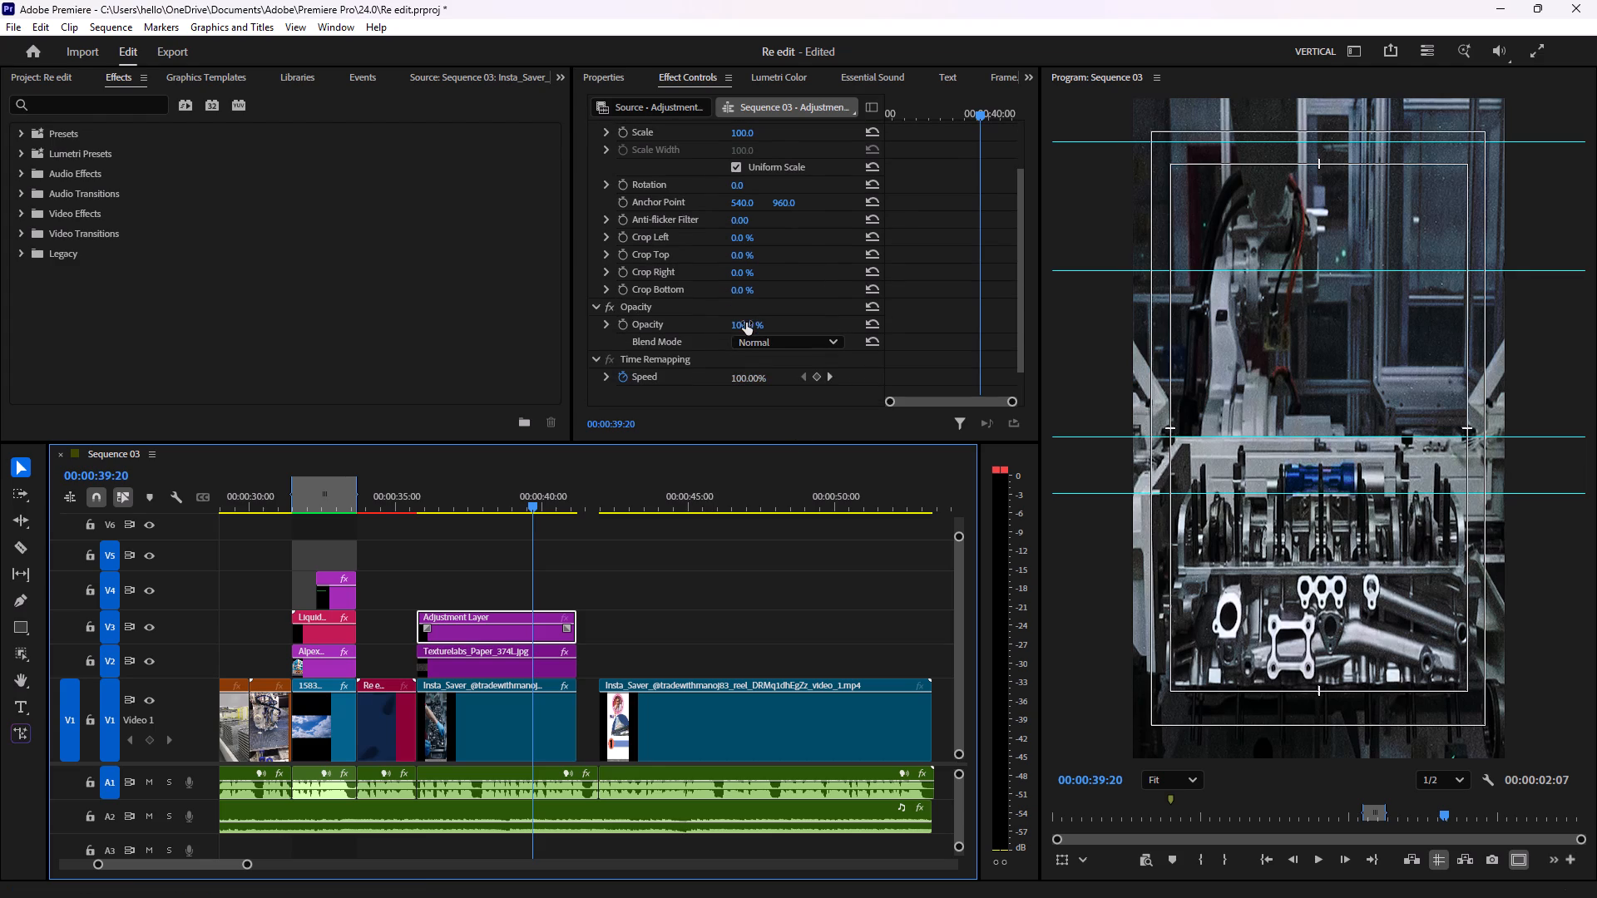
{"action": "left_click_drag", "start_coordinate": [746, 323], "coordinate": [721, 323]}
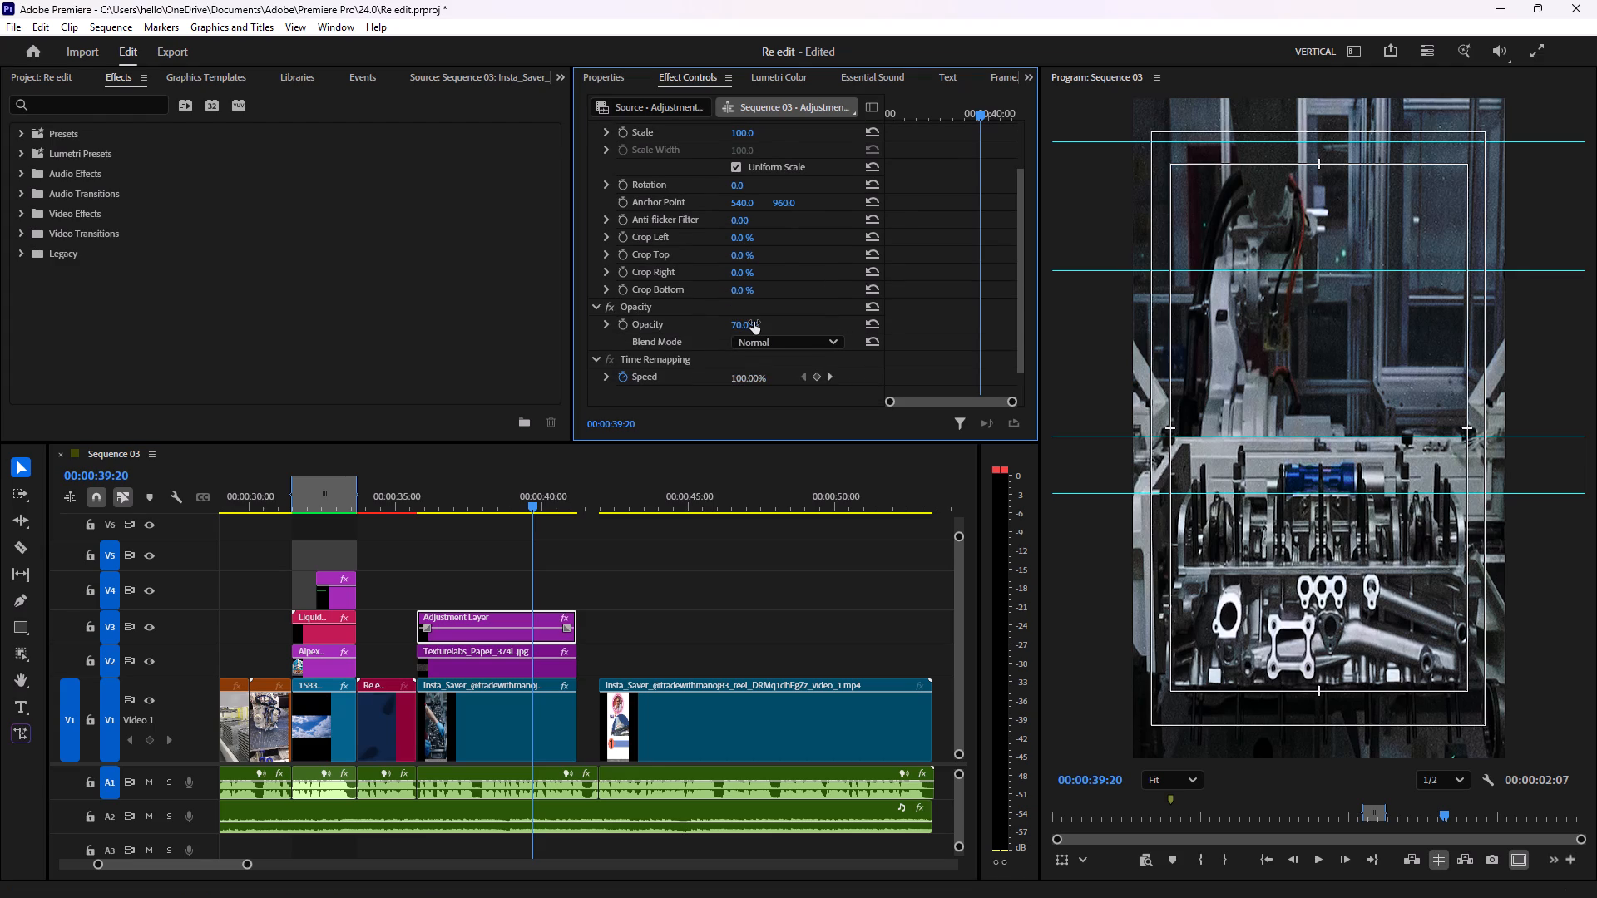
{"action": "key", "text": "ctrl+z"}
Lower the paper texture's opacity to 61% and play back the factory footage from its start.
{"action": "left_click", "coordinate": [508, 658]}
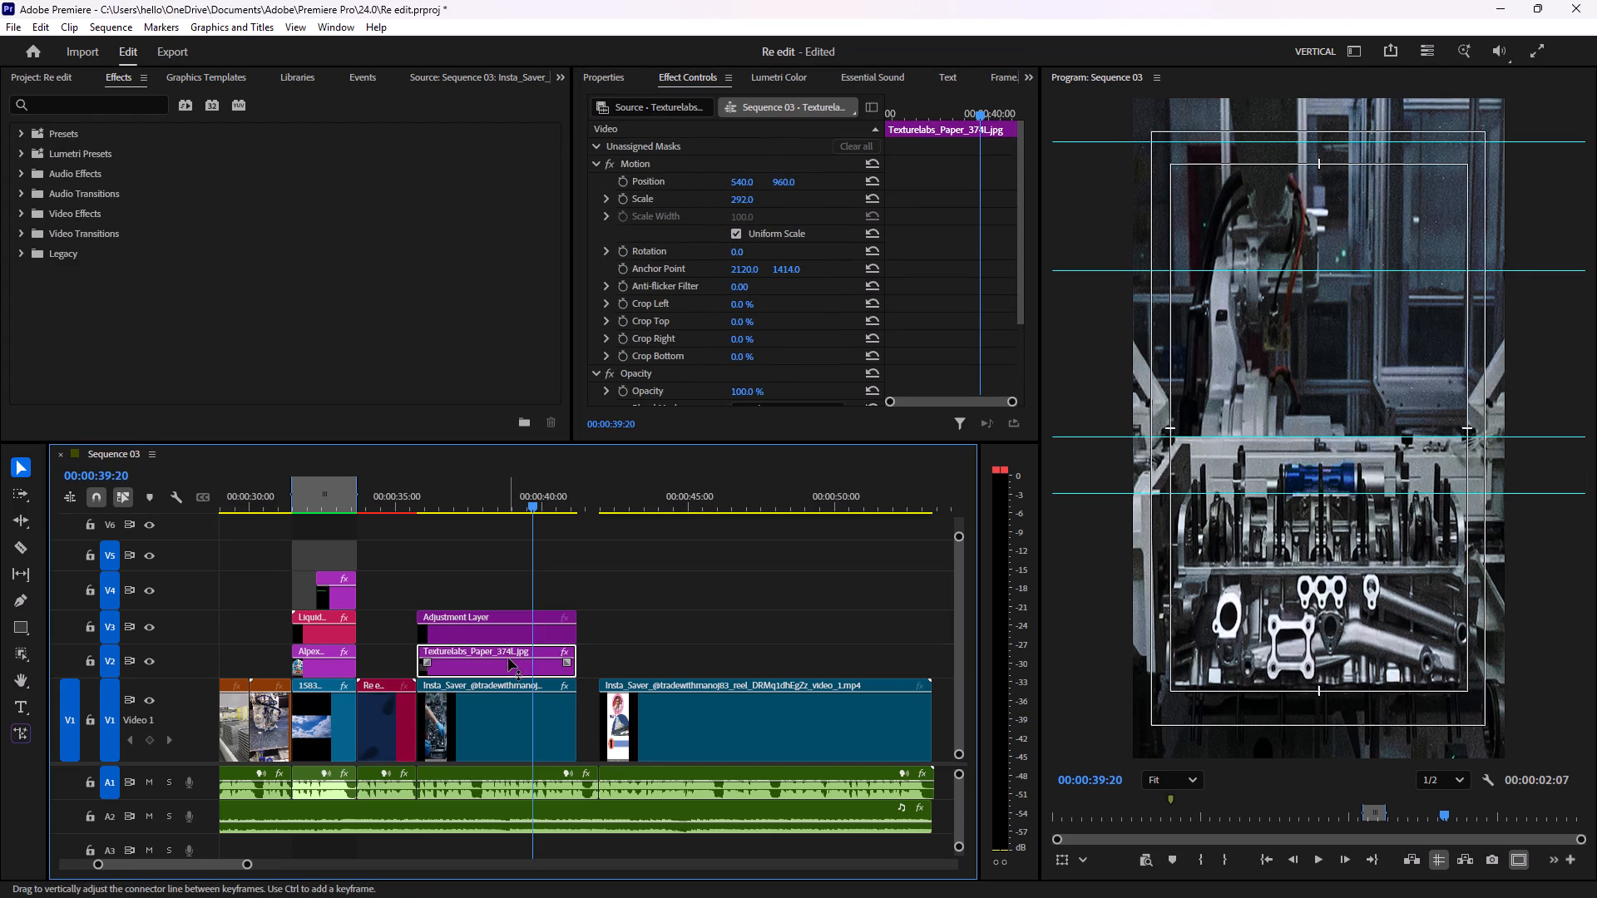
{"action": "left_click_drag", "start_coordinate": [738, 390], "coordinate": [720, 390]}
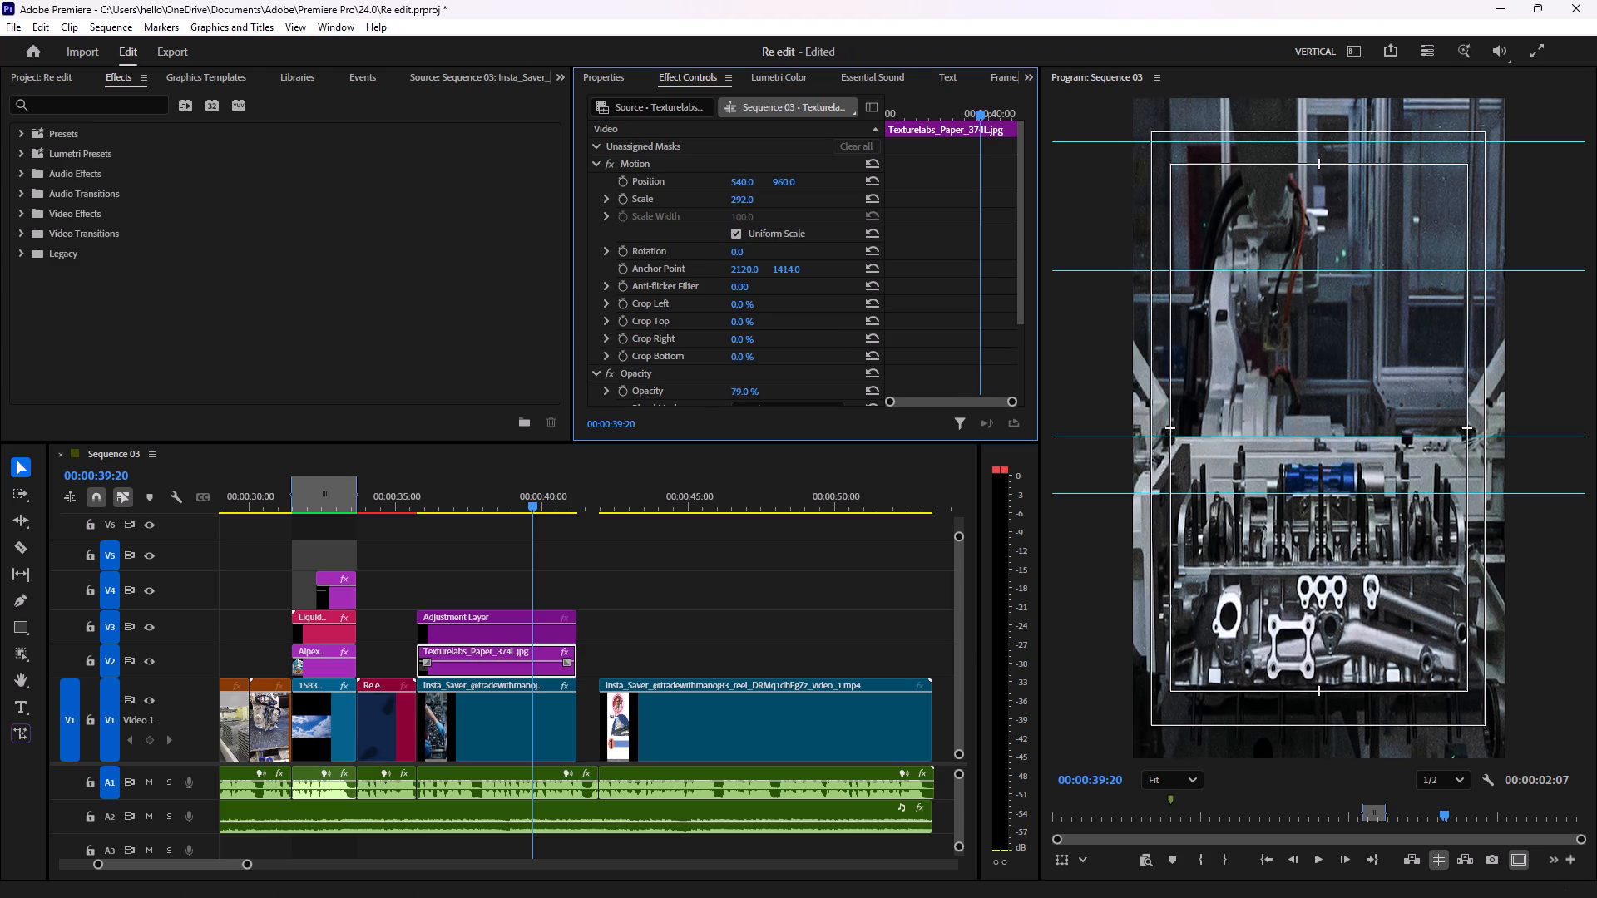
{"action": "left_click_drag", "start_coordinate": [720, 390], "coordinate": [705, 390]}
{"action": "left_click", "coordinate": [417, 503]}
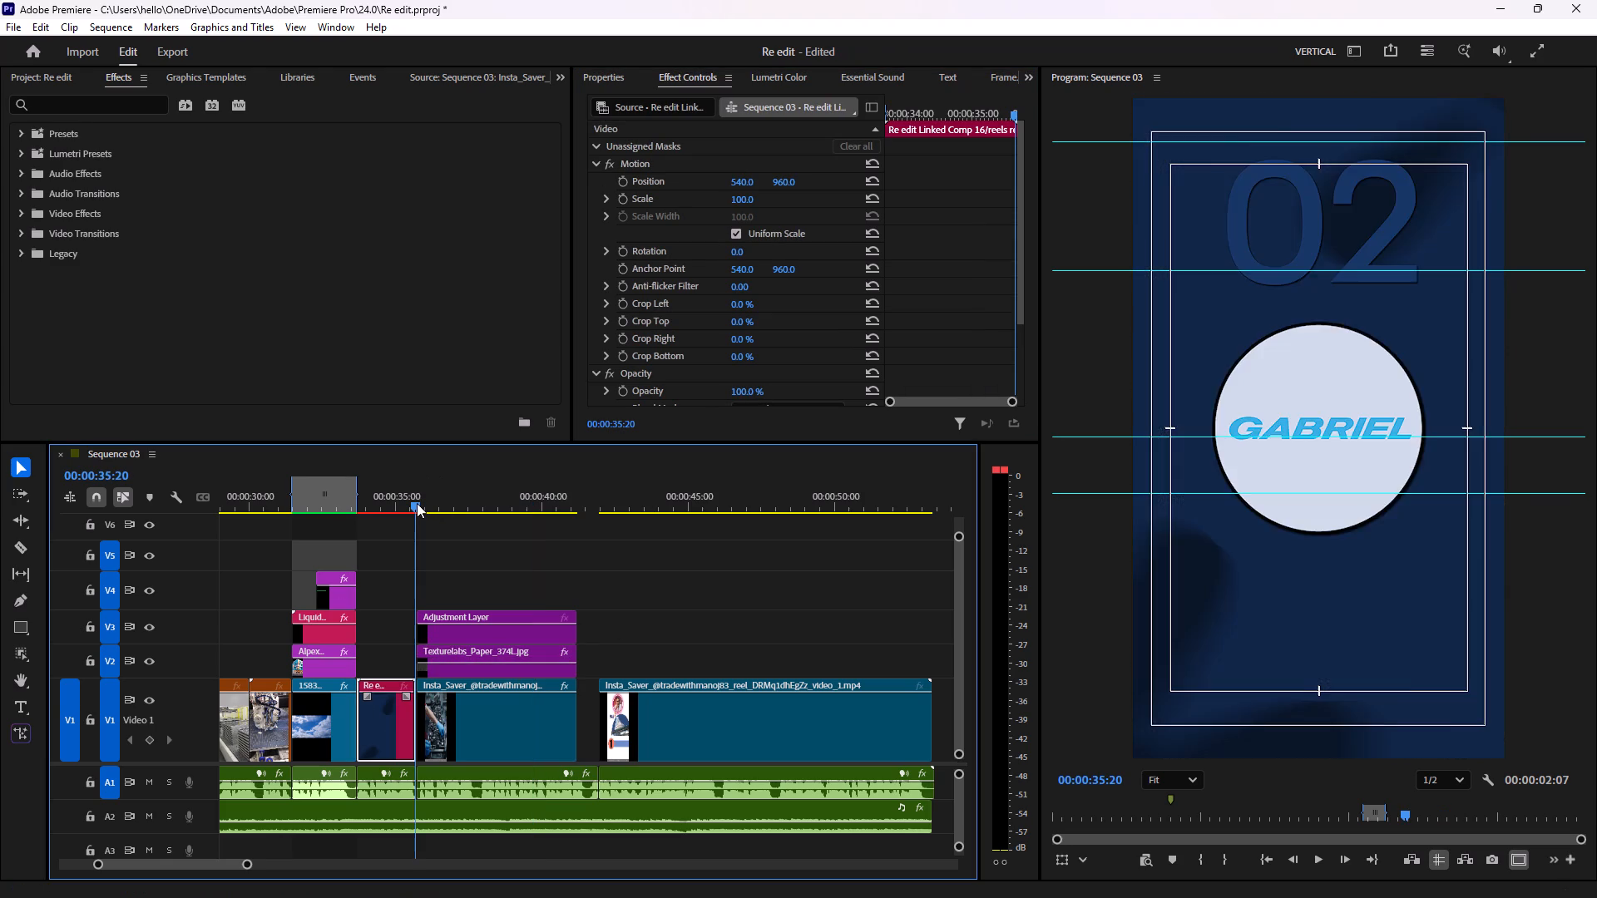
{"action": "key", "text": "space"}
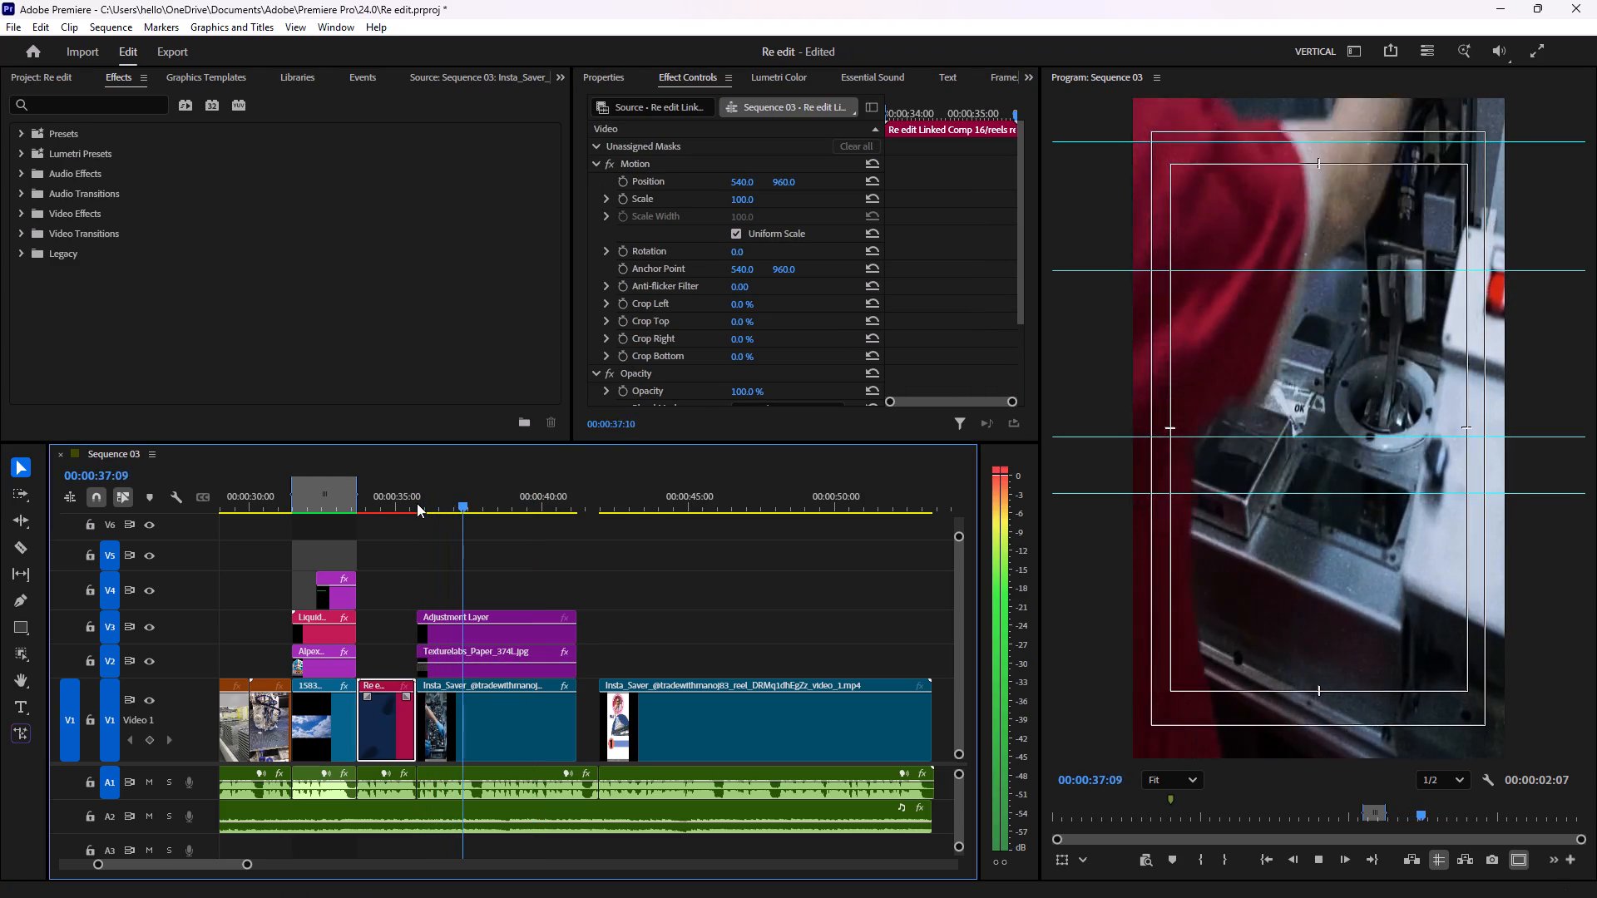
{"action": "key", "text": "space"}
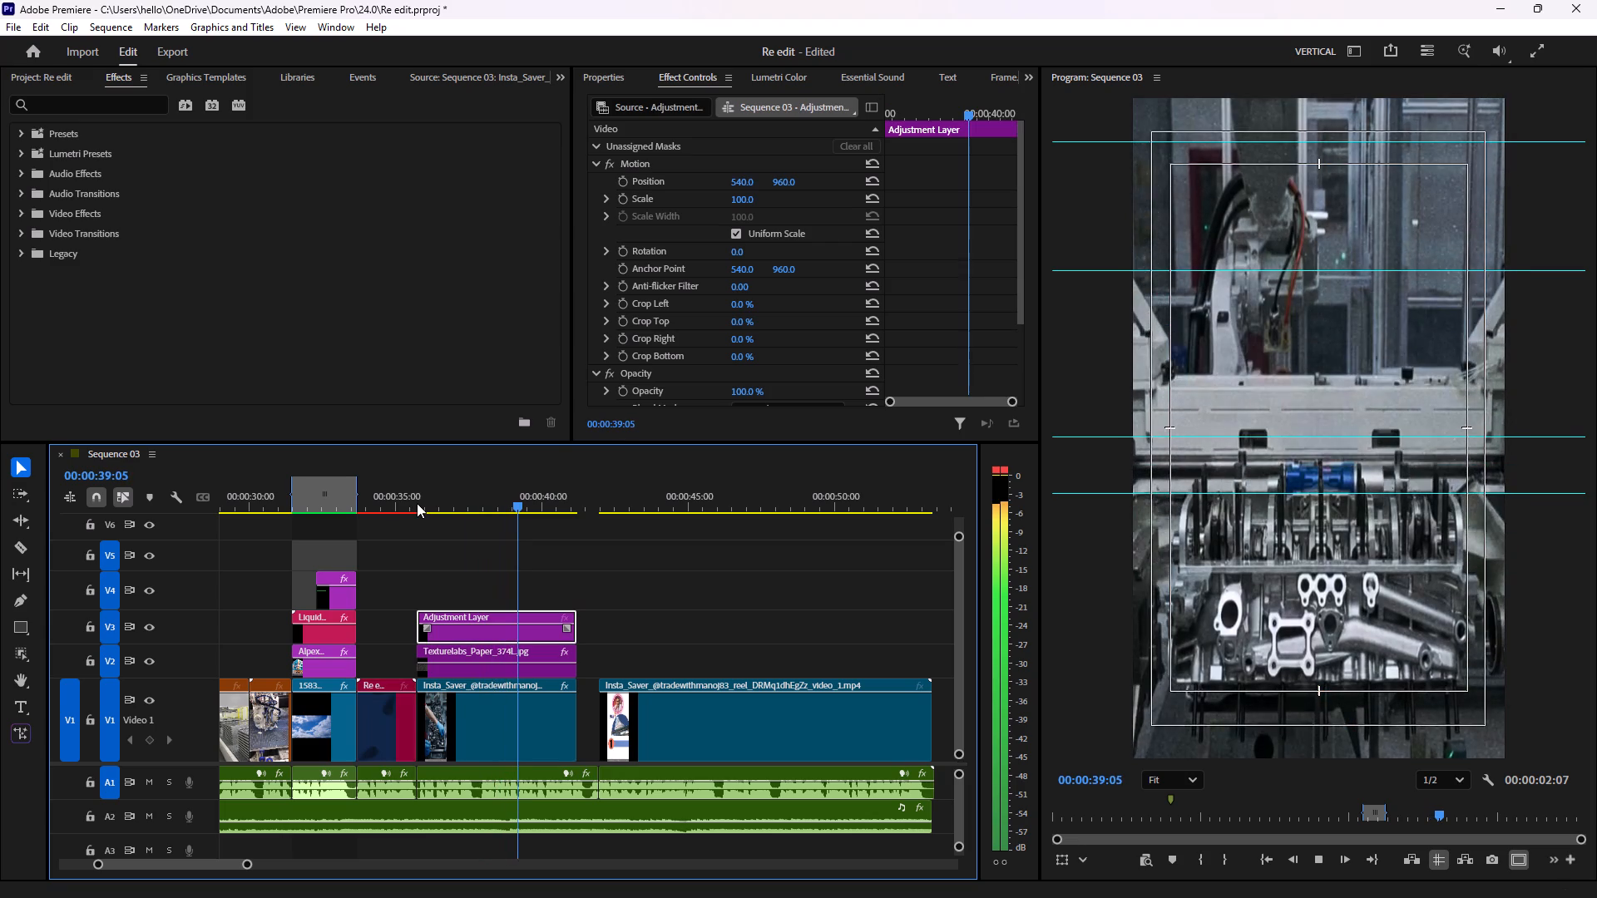
Set the paper texture's blend mode to Multiply and its opacity to 50%.
{"action": "scroll", "coordinate": [784, 392], "scroll_direction": "down", "scroll_amount": 2}
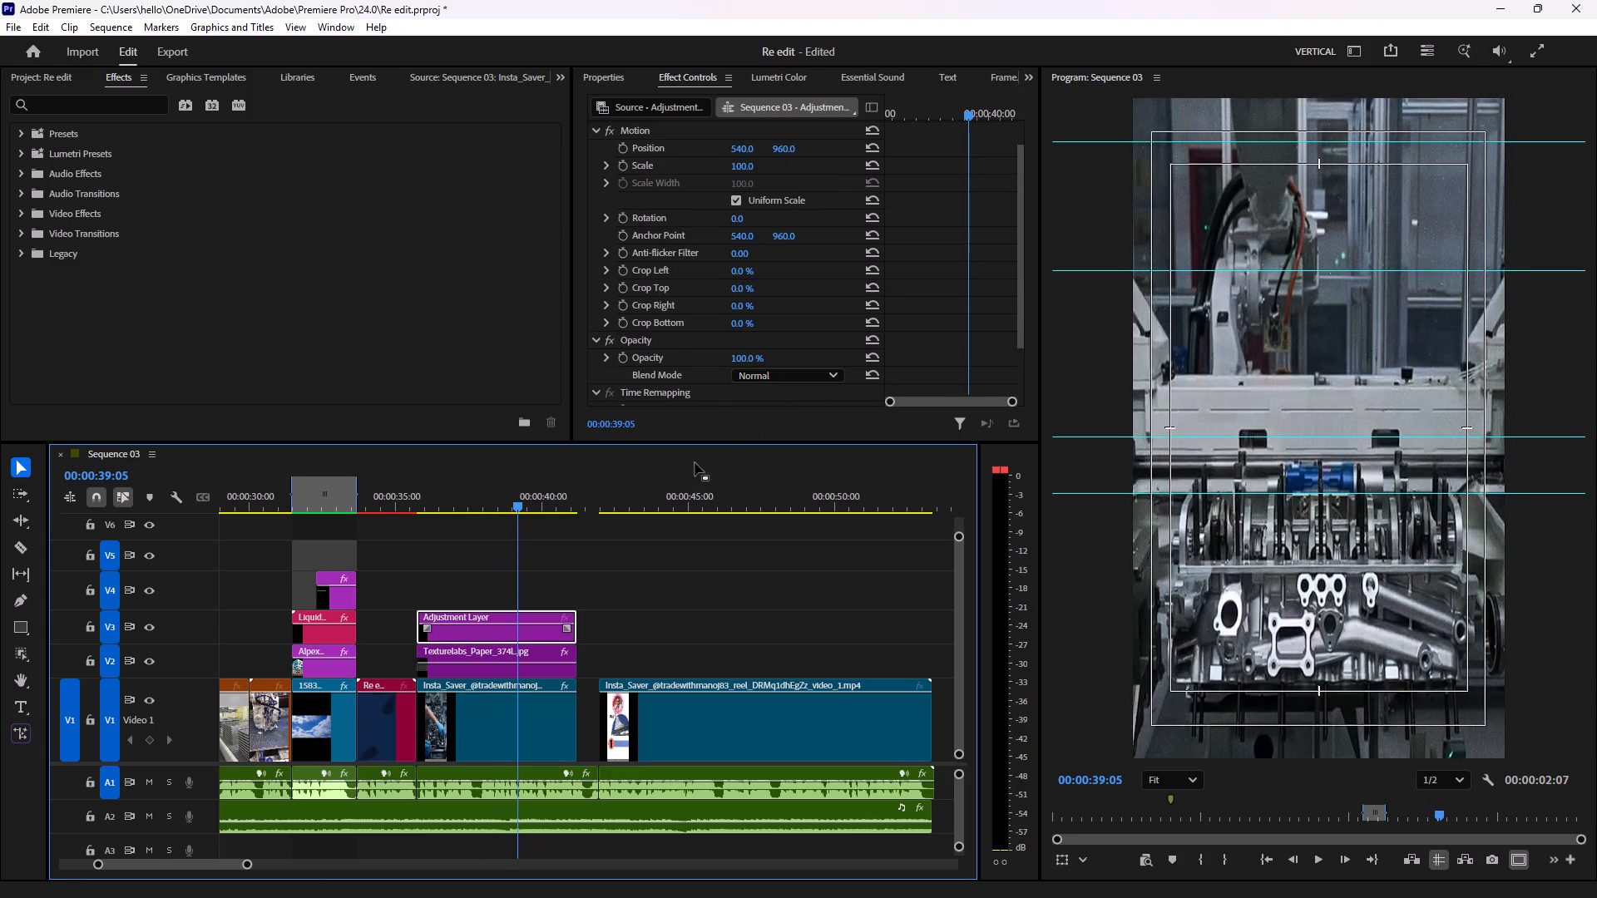
{"action": "left_click", "coordinate": [502, 656]}
{"action": "scroll", "coordinate": [803, 367], "scroll_direction": "down", "scroll_amount": 6}
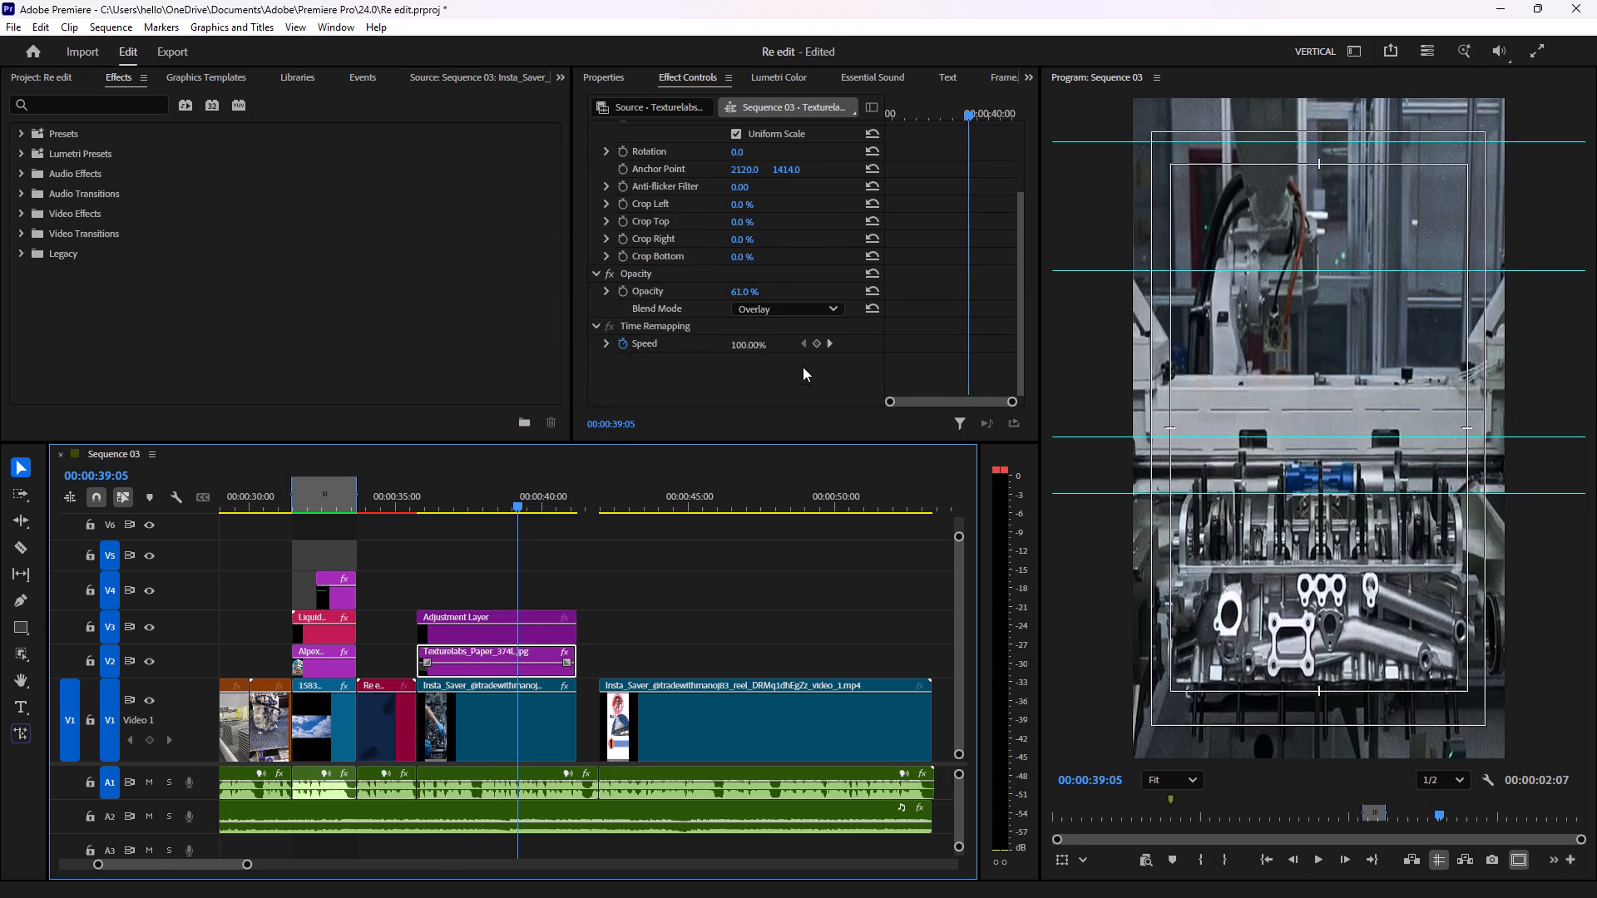
{"action": "left_click", "coordinate": [777, 313]}
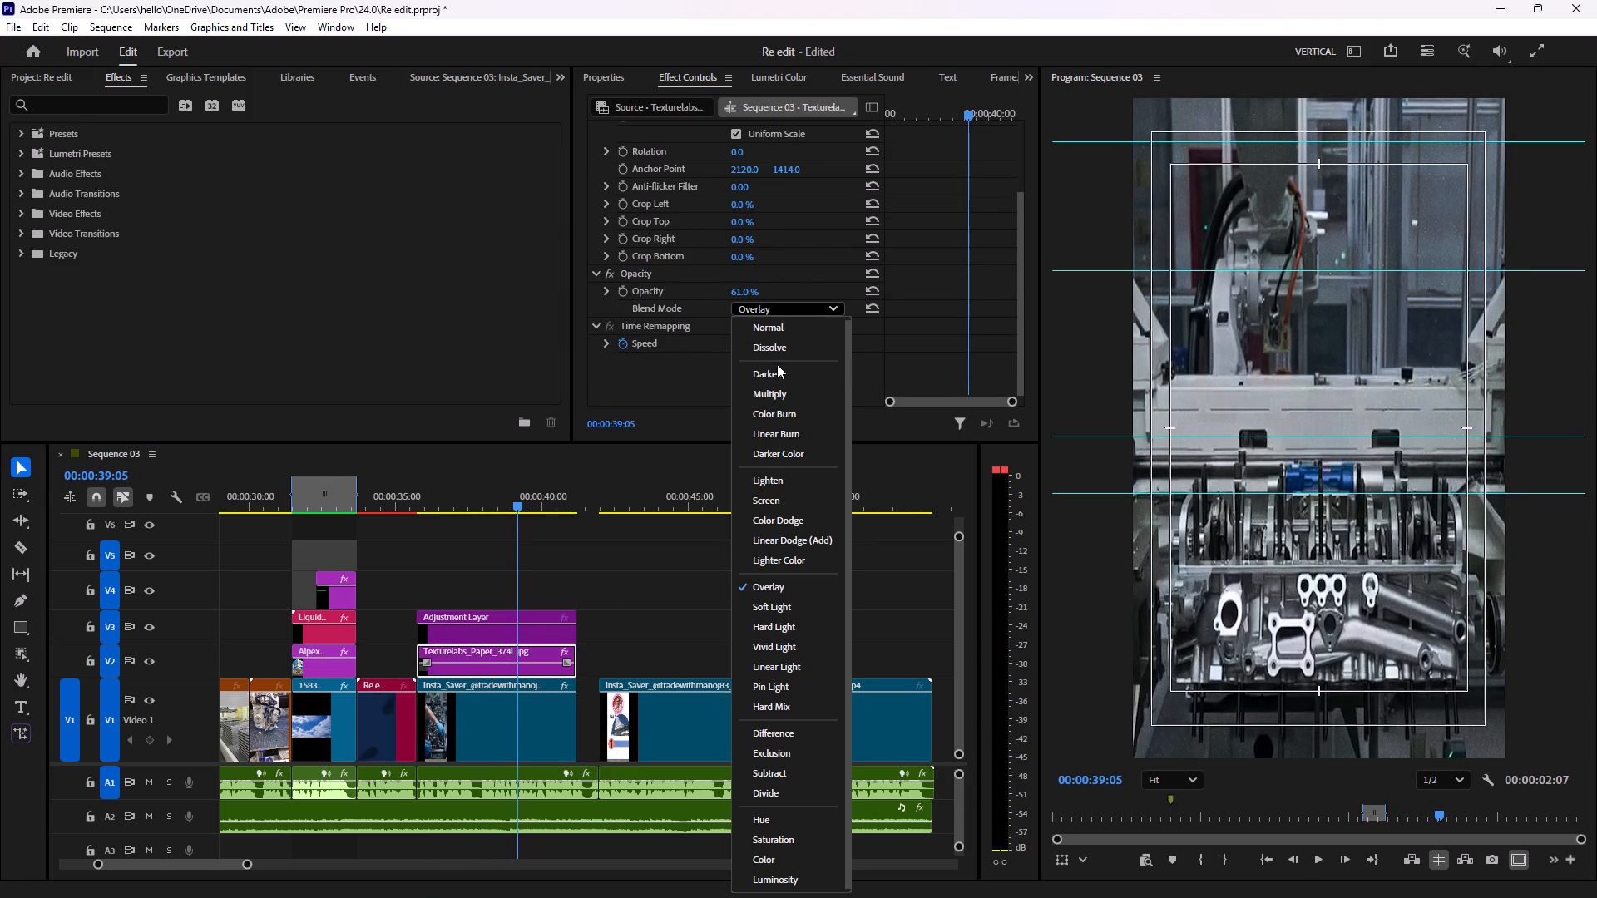
{"action": "left_click", "coordinate": [779, 399]}
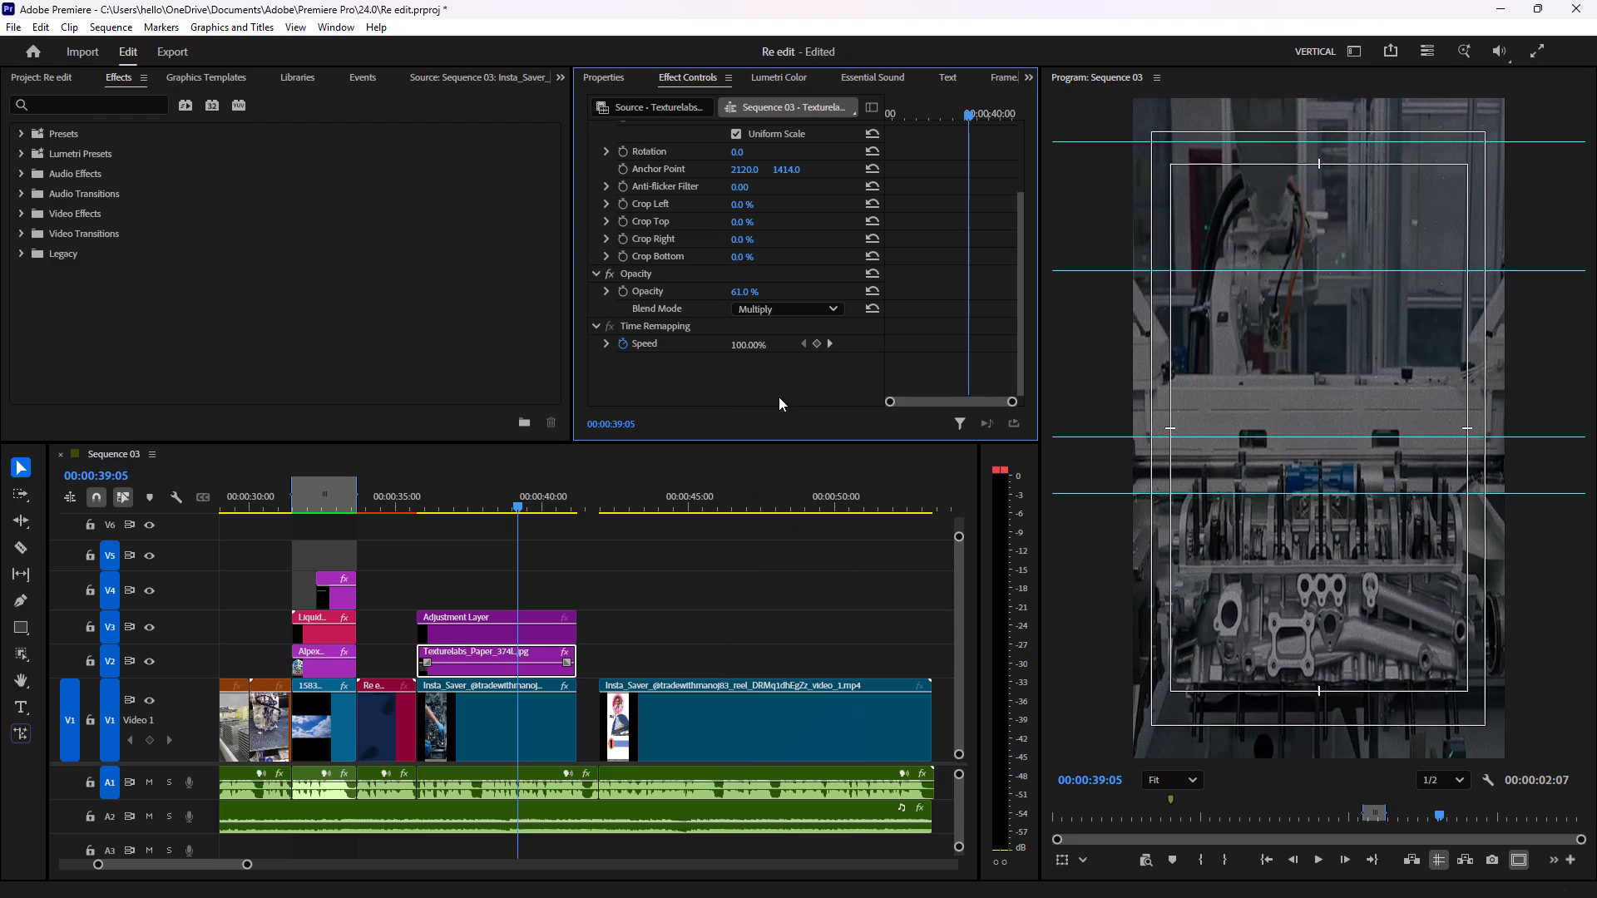
{"action": "left_click_drag", "start_coordinate": [745, 294], "coordinate": [733, 294]}
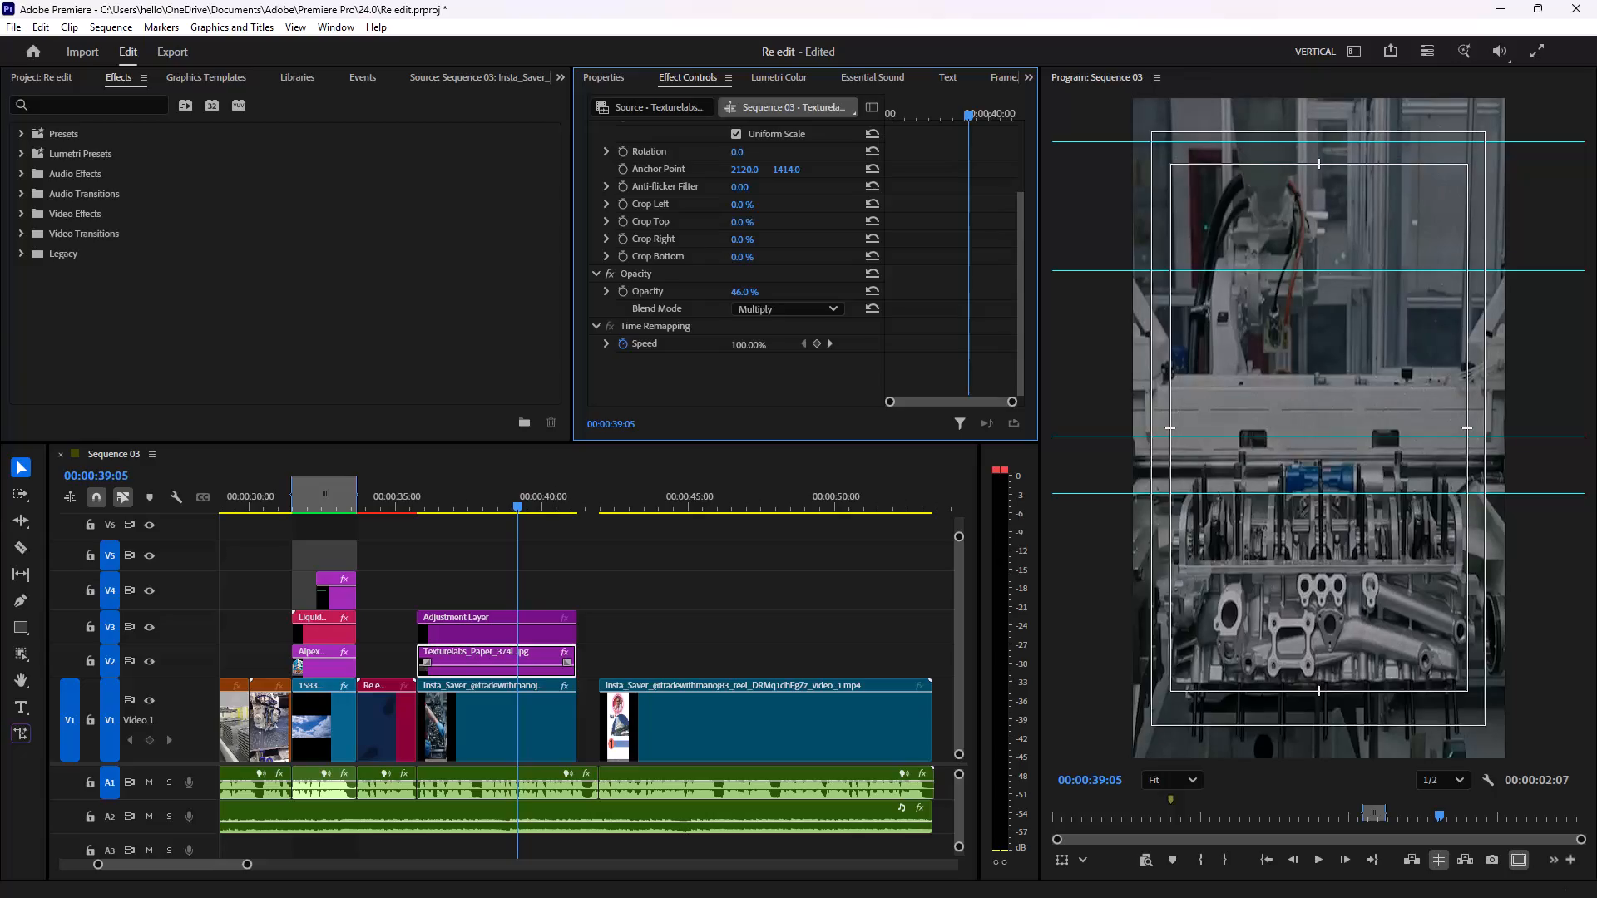
{"action": "left_click_drag", "start_coordinate": [733, 294], "coordinate": [737, 295]}
Play back the textured factory footage to review the blend, and return the playhead to the GABRIEL title clip.
{"action": "left_click", "coordinate": [419, 506]}
{"action": "key", "text": "space"}
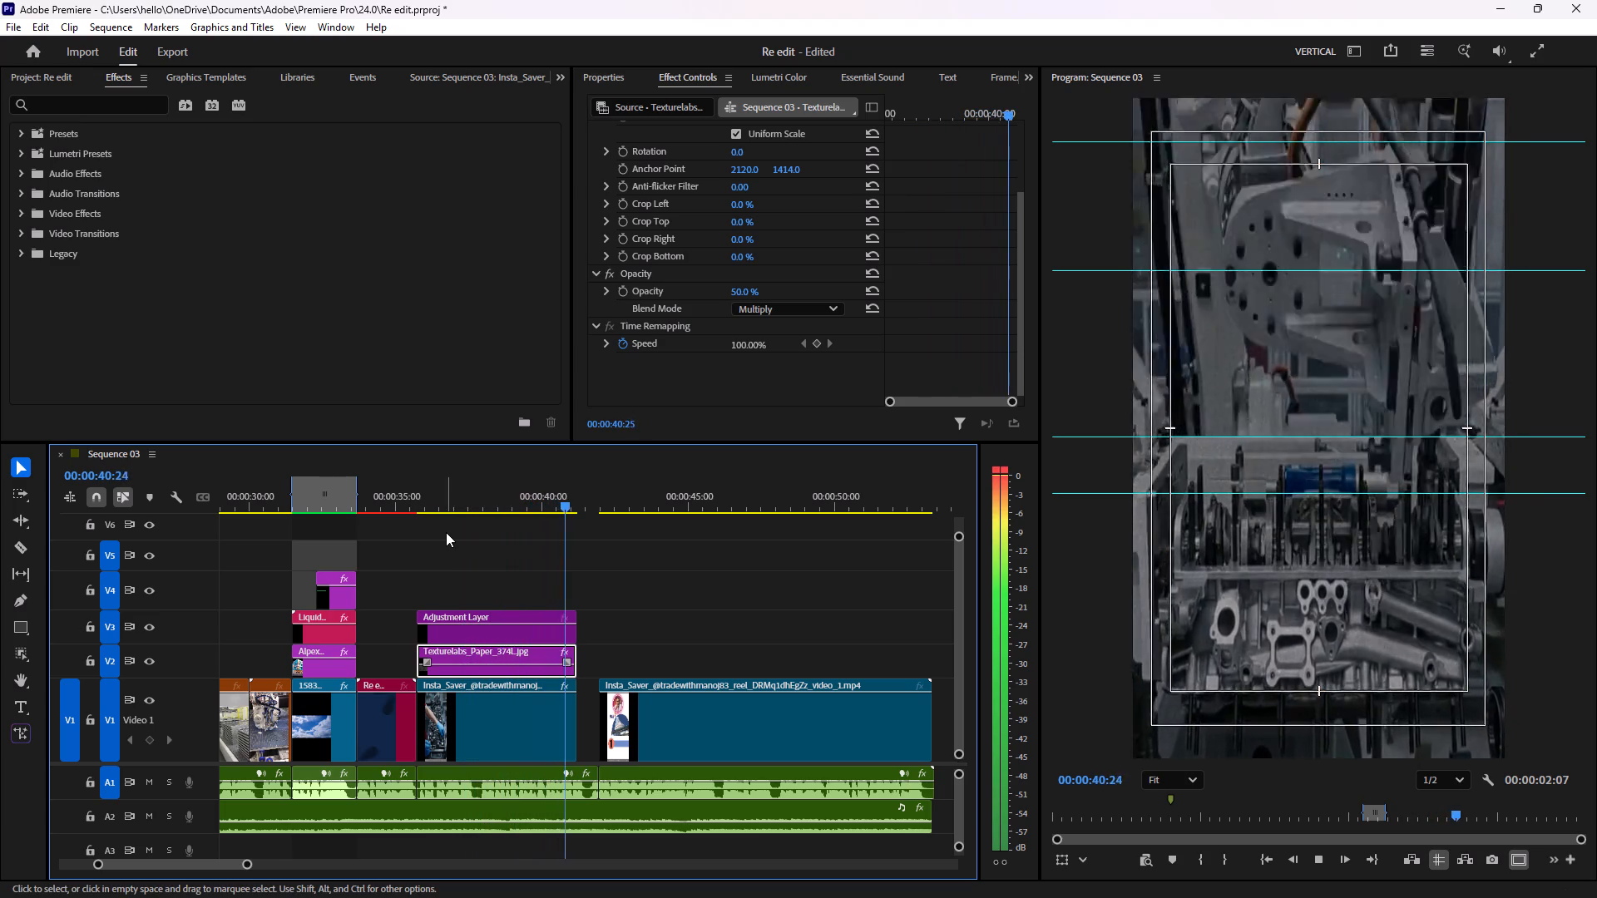
{"action": "left_click", "coordinate": [436, 506]}
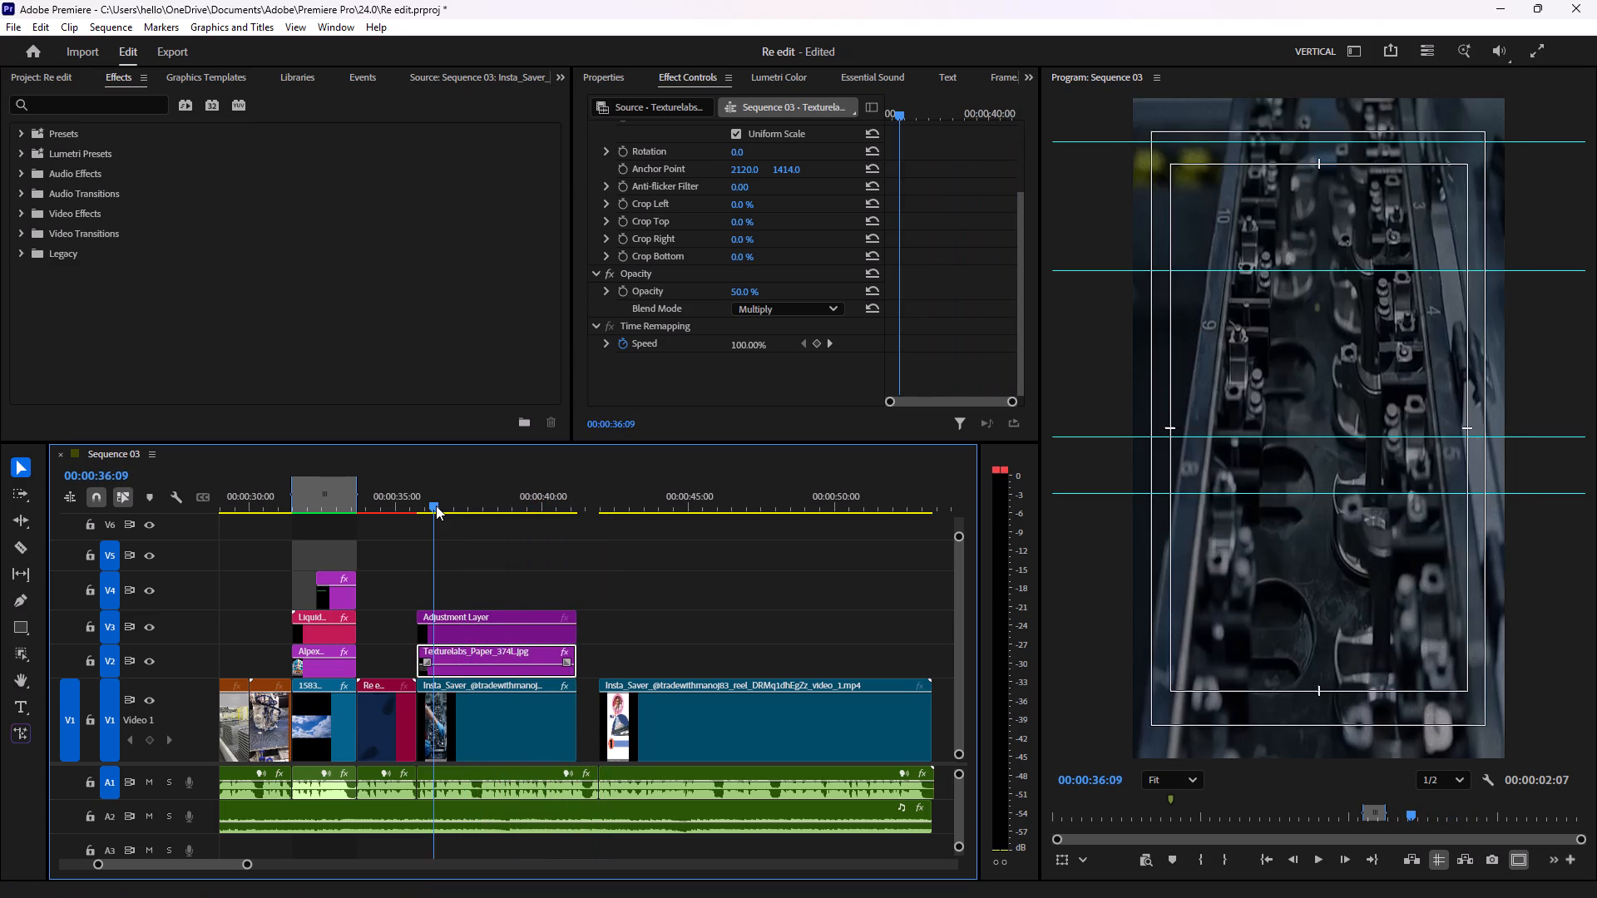
{"action": "key", "text": "space"}
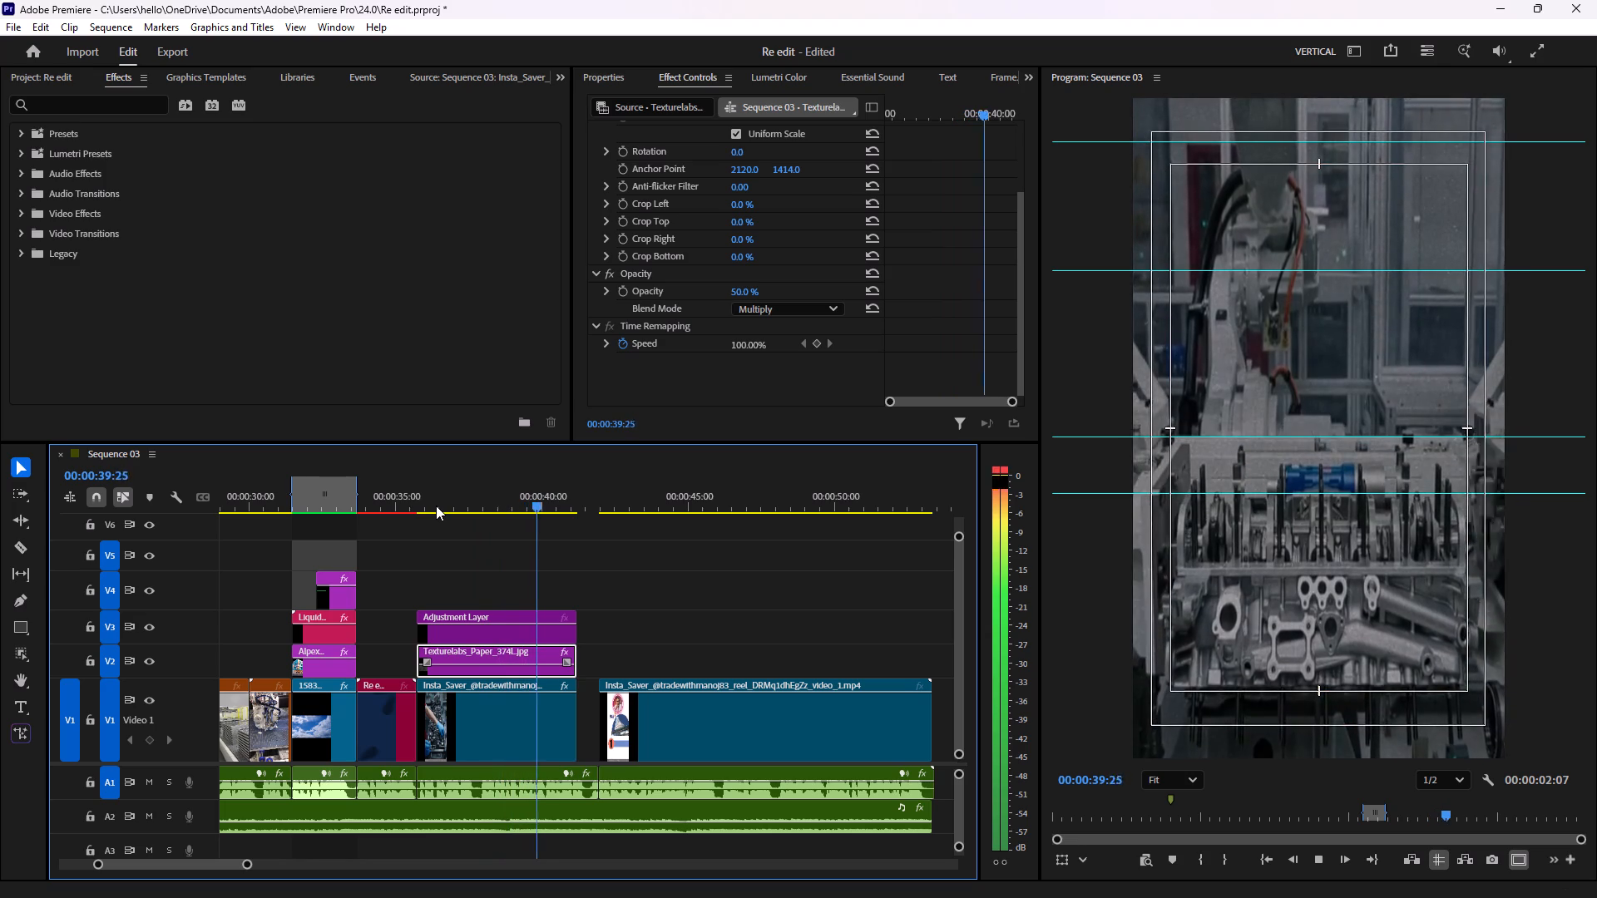
{"action": "key", "text": "space"}
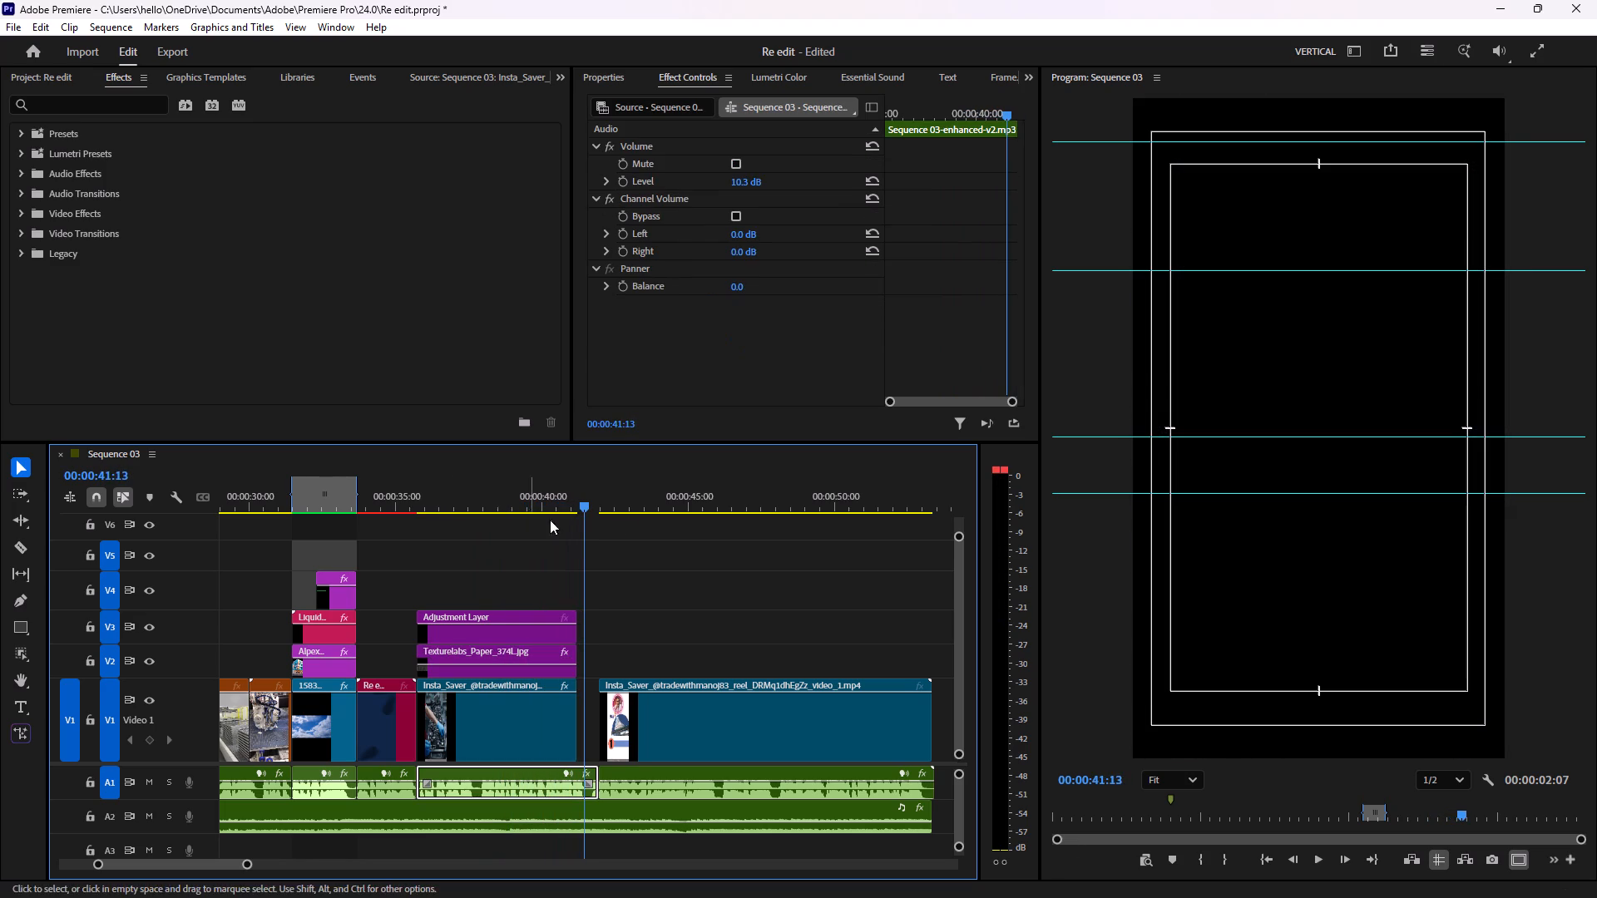
{"action": "left_click_drag", "start_coordinate": [585, 506], "coordinate": [396, 524]}
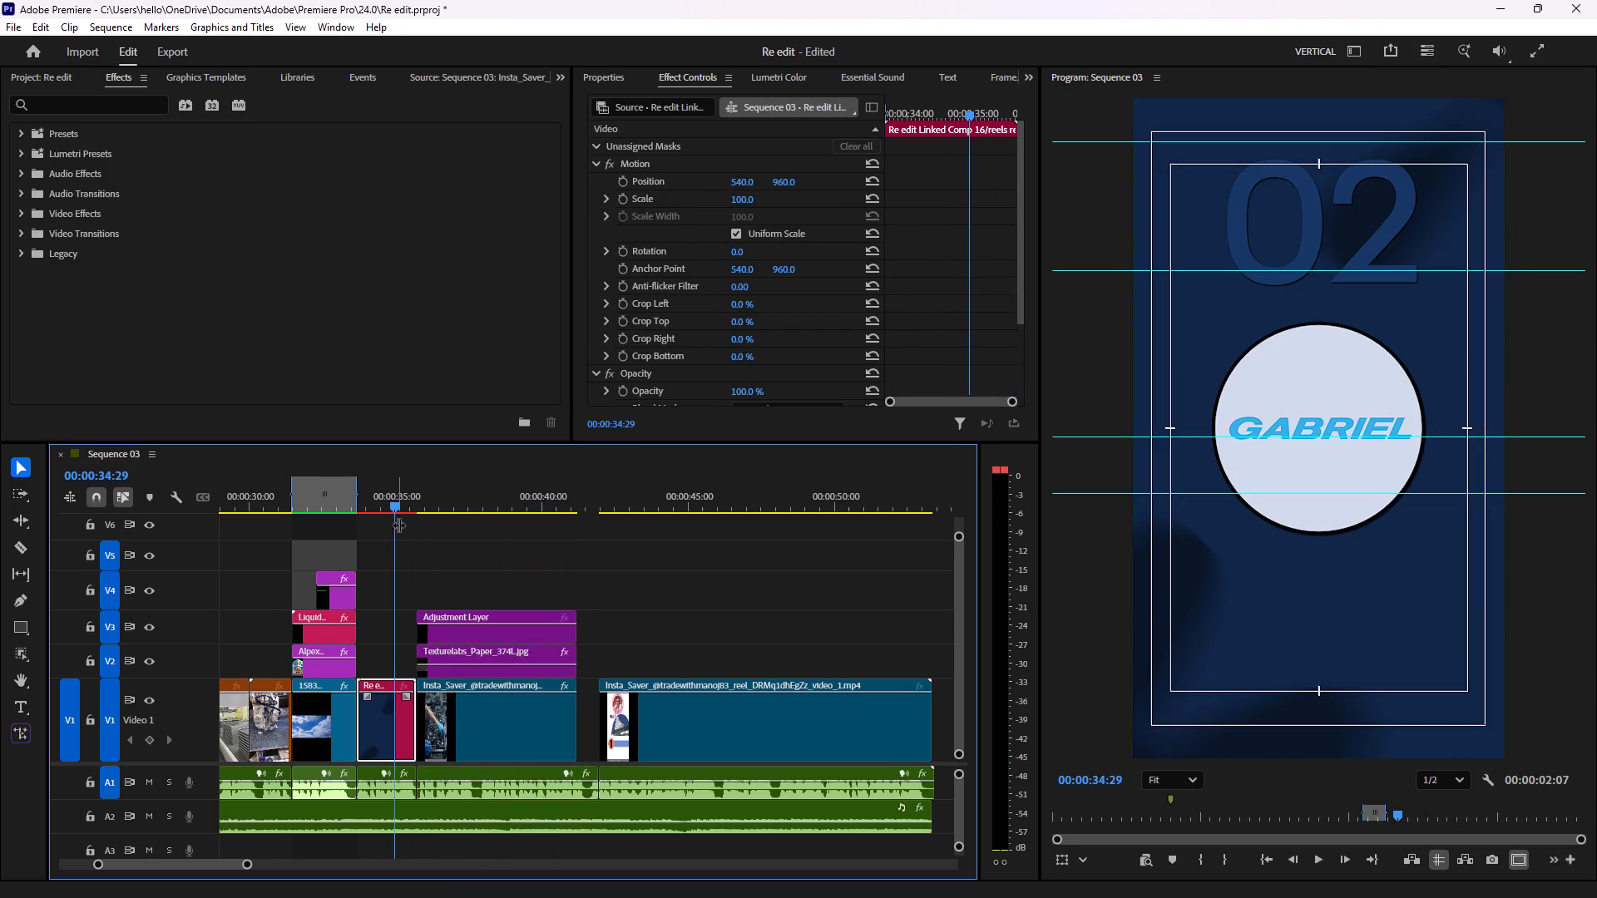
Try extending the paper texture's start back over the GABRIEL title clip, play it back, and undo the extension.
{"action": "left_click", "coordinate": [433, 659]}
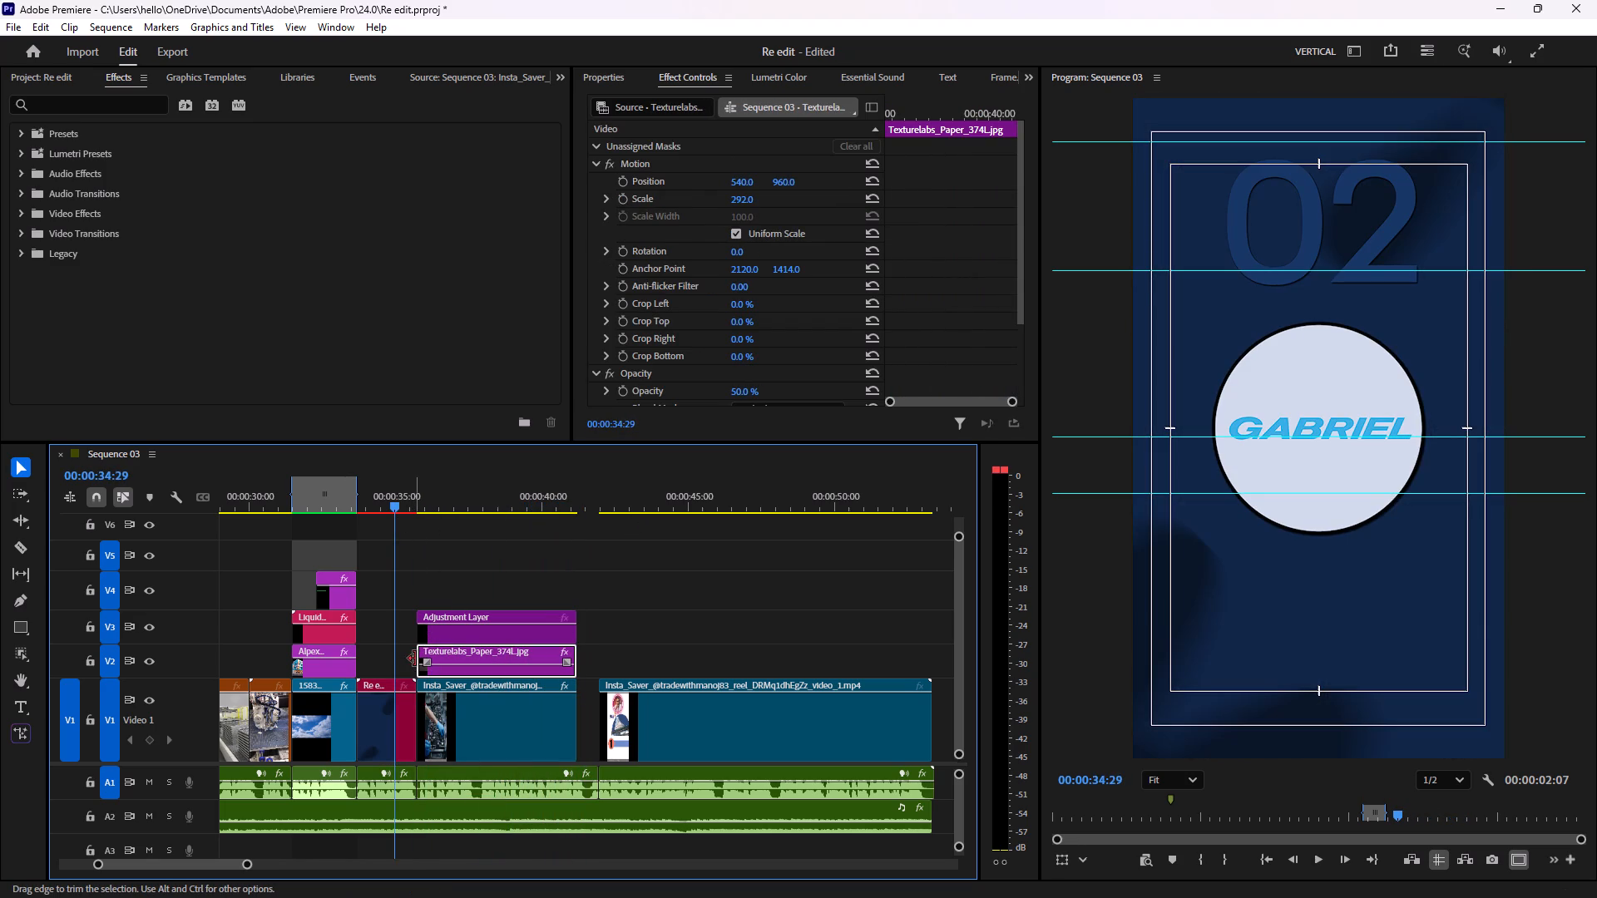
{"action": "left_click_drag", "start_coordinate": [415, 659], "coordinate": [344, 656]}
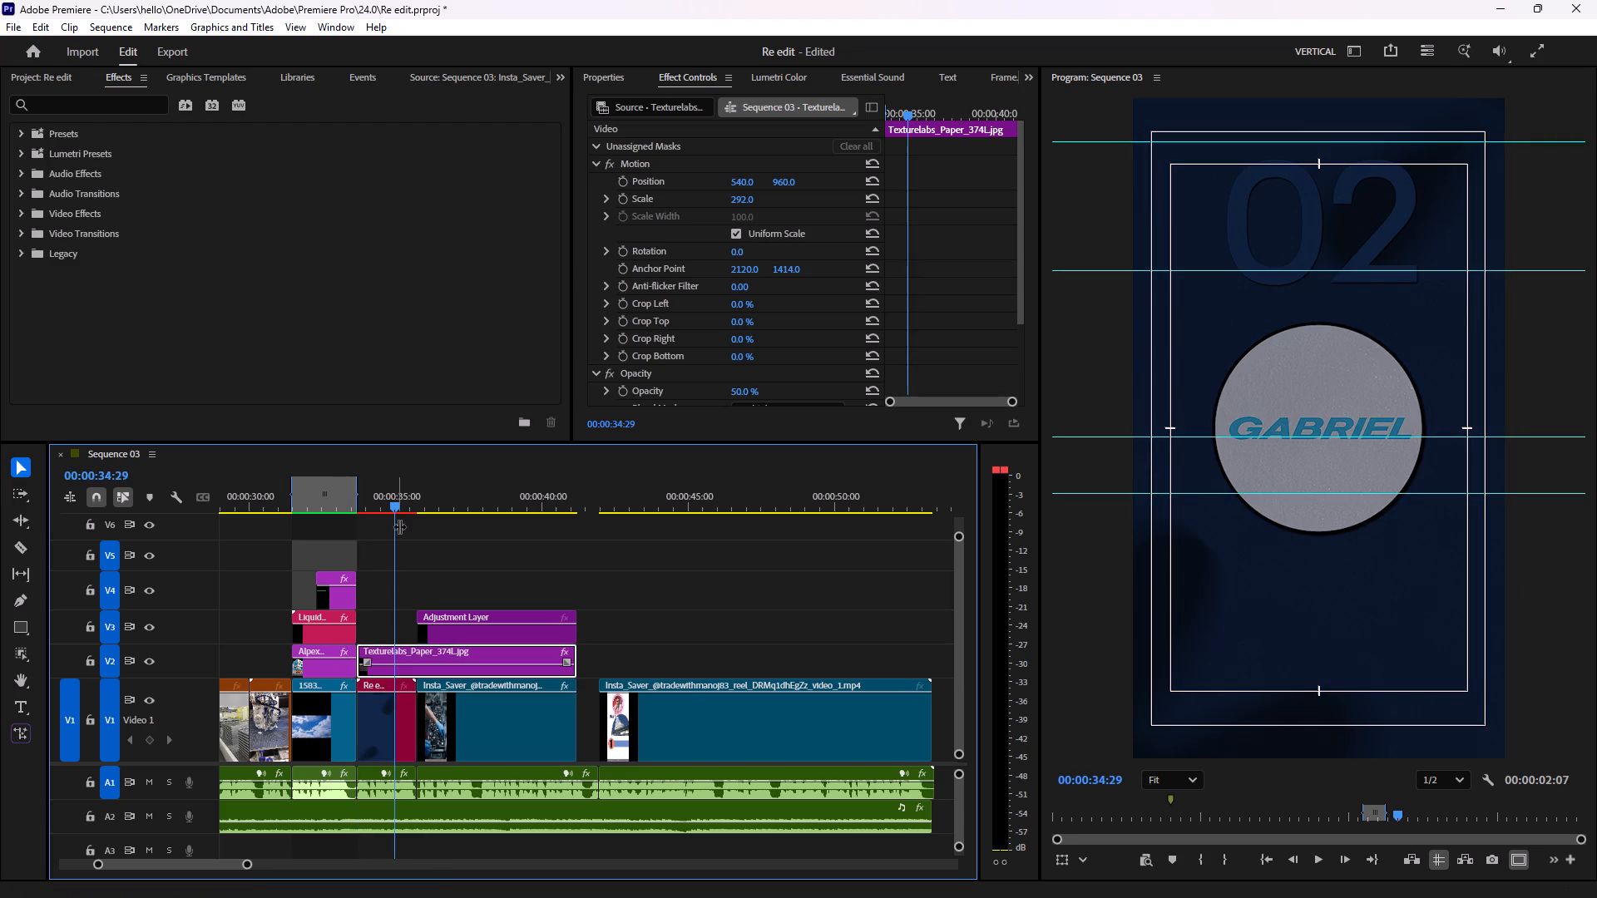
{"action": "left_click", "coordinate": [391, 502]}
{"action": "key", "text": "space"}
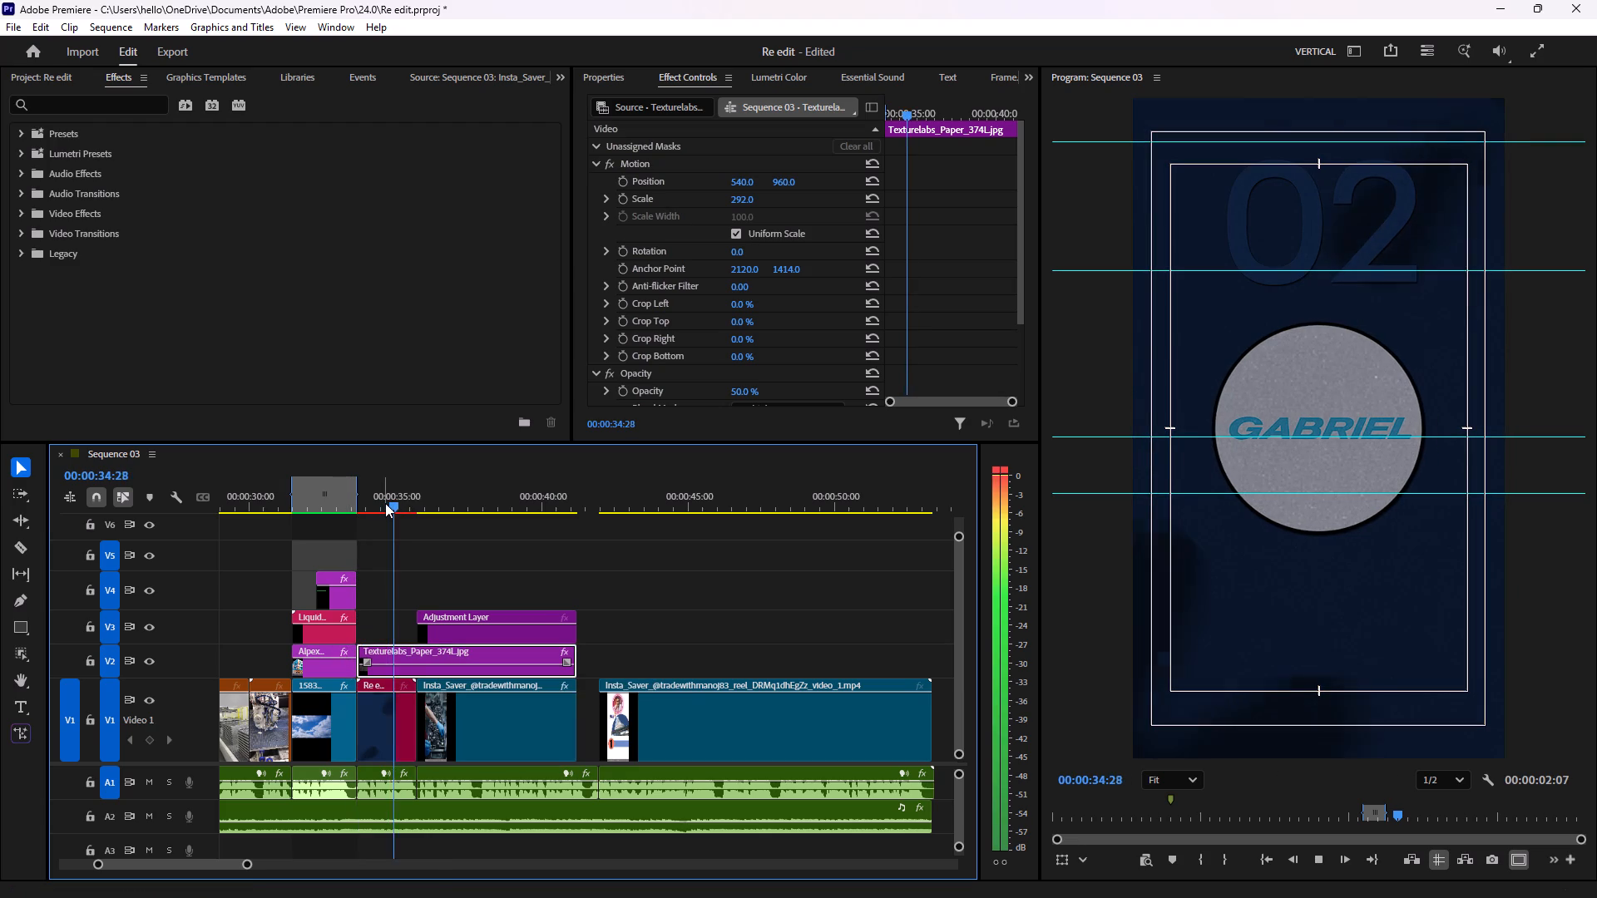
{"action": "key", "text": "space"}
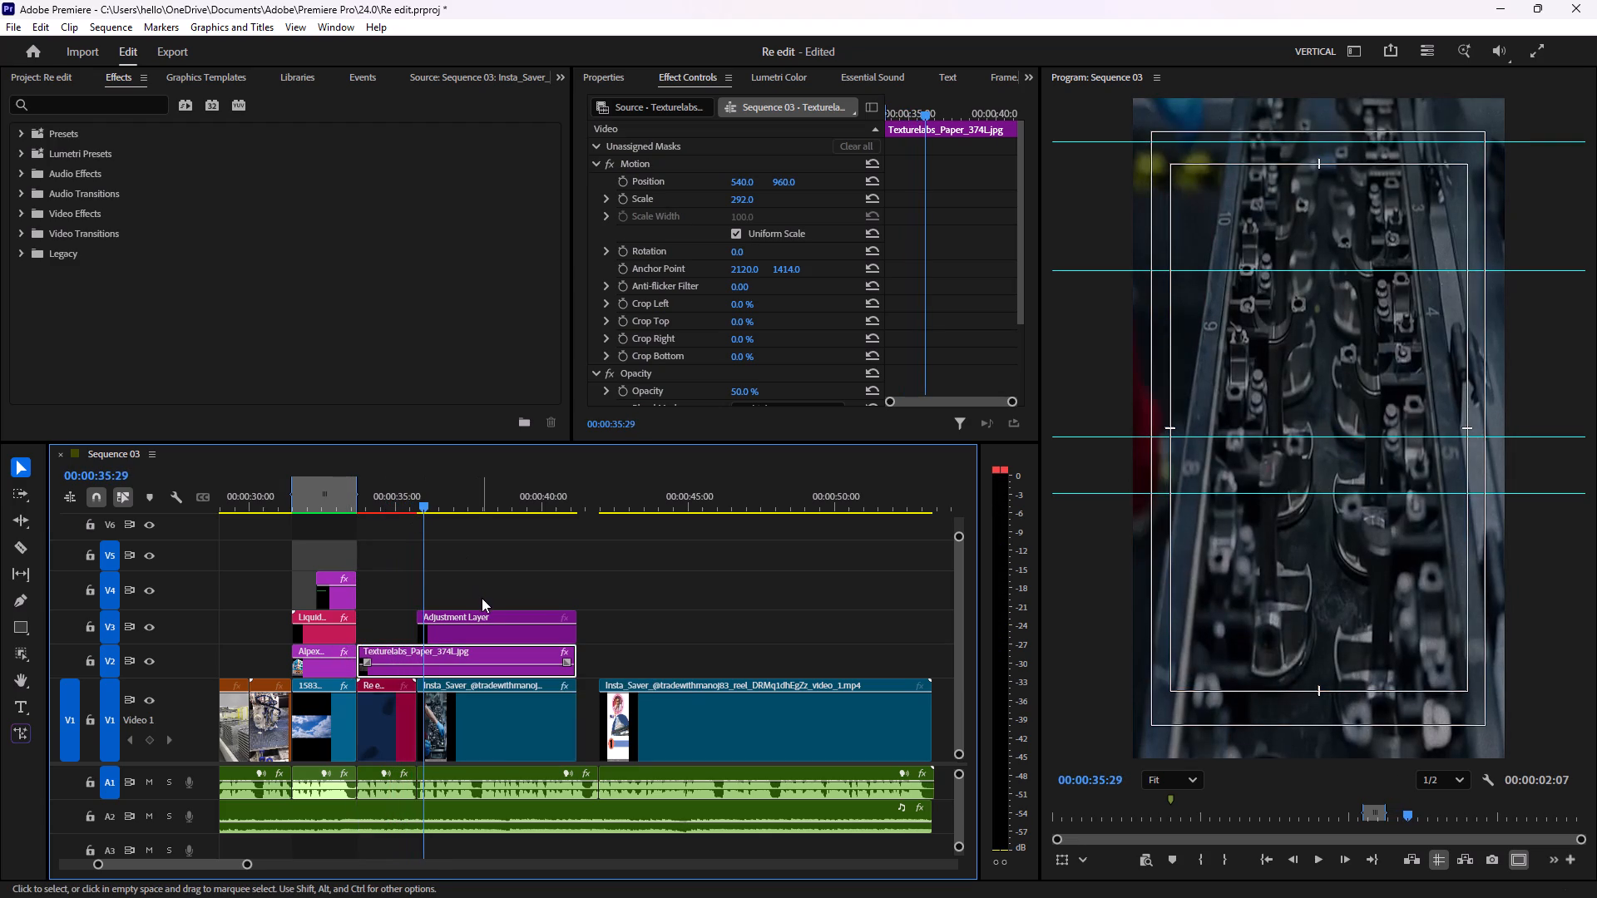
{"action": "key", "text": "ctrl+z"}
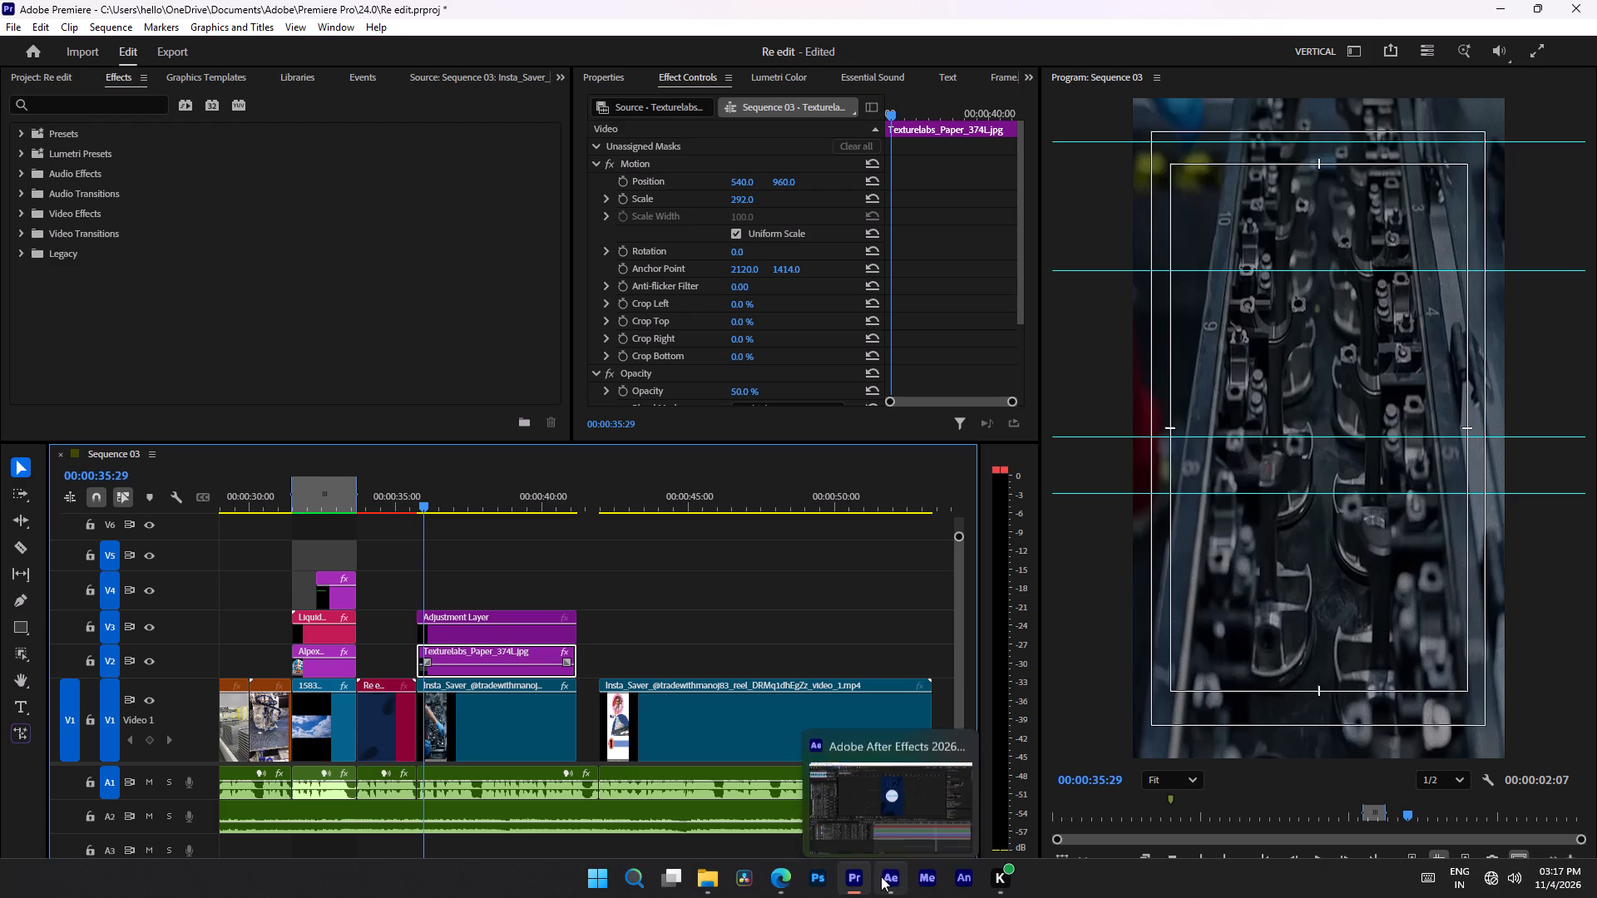
Switch to After Effects and add Texturelabs_Paper_374L.jpg from the Downloads folder as the top layer of Re edit Linked Comp 16.
{"action": "left_click", "coordinate": [881, 876]}
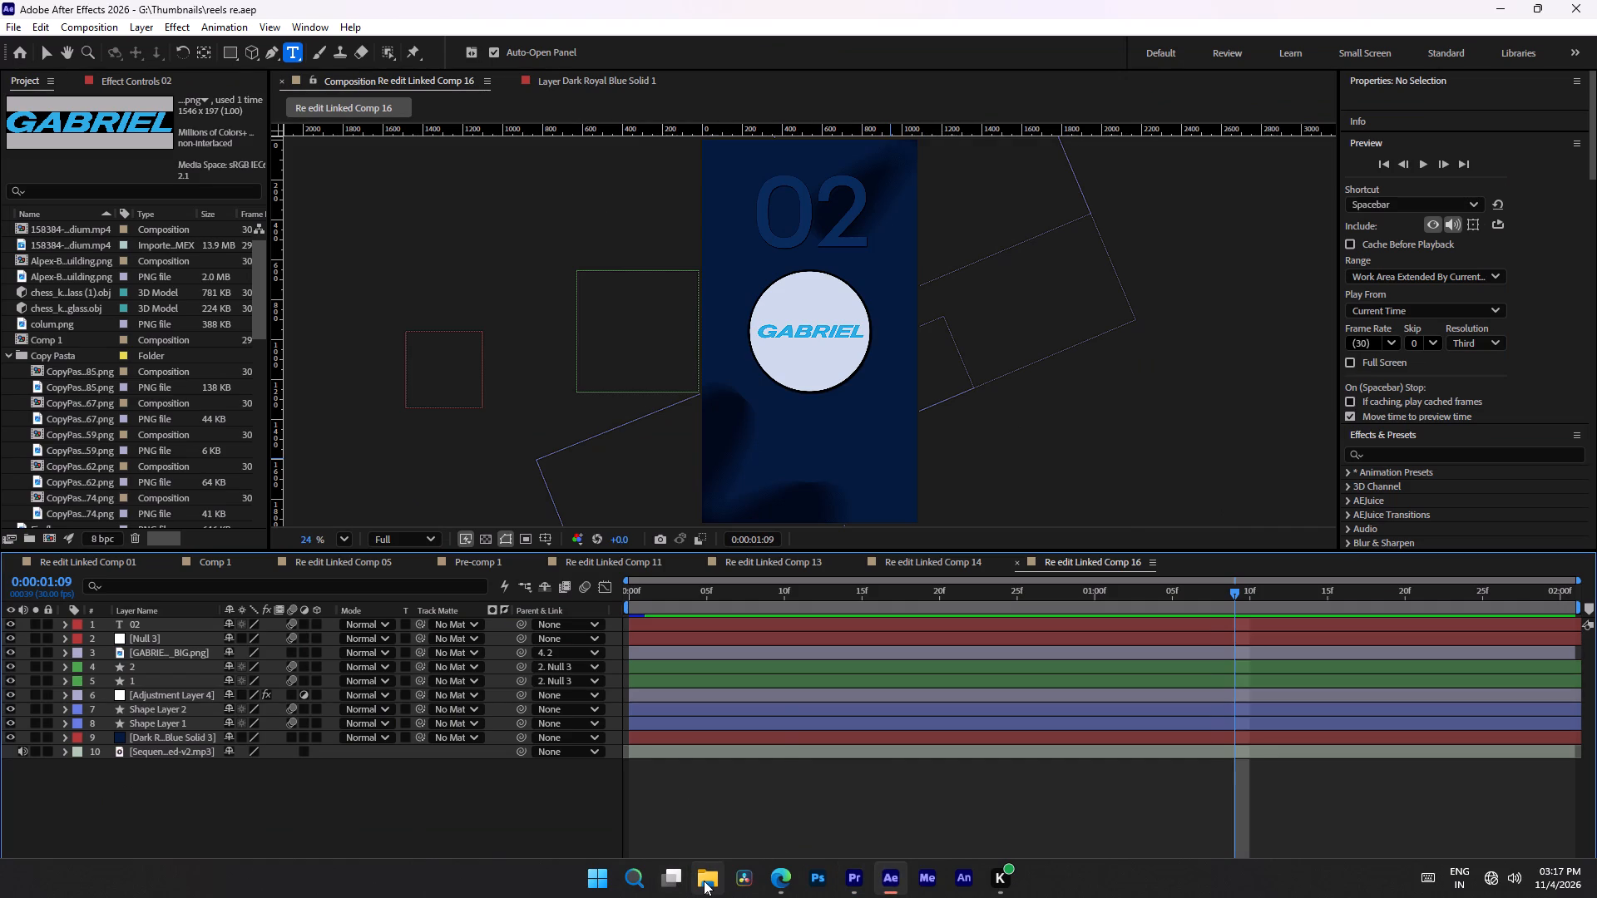
{"action": "left_click", "coordinate": [704, 881]}
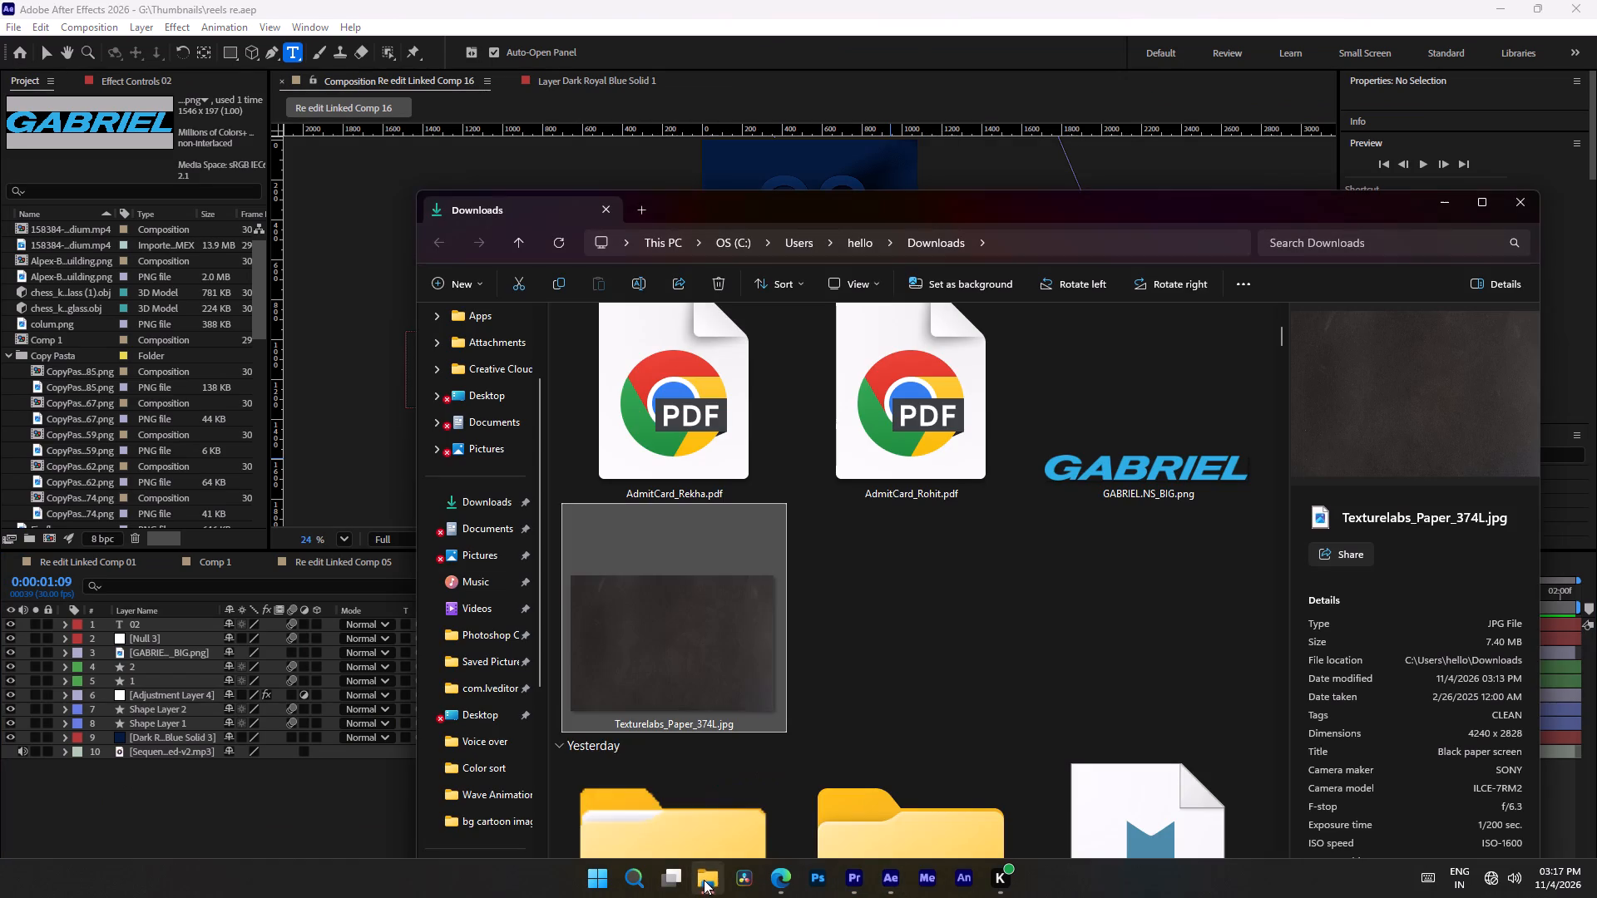
{"action": "left_click_drag", "start_coordinate": [674, 666], "coordinate": [121, 634]}
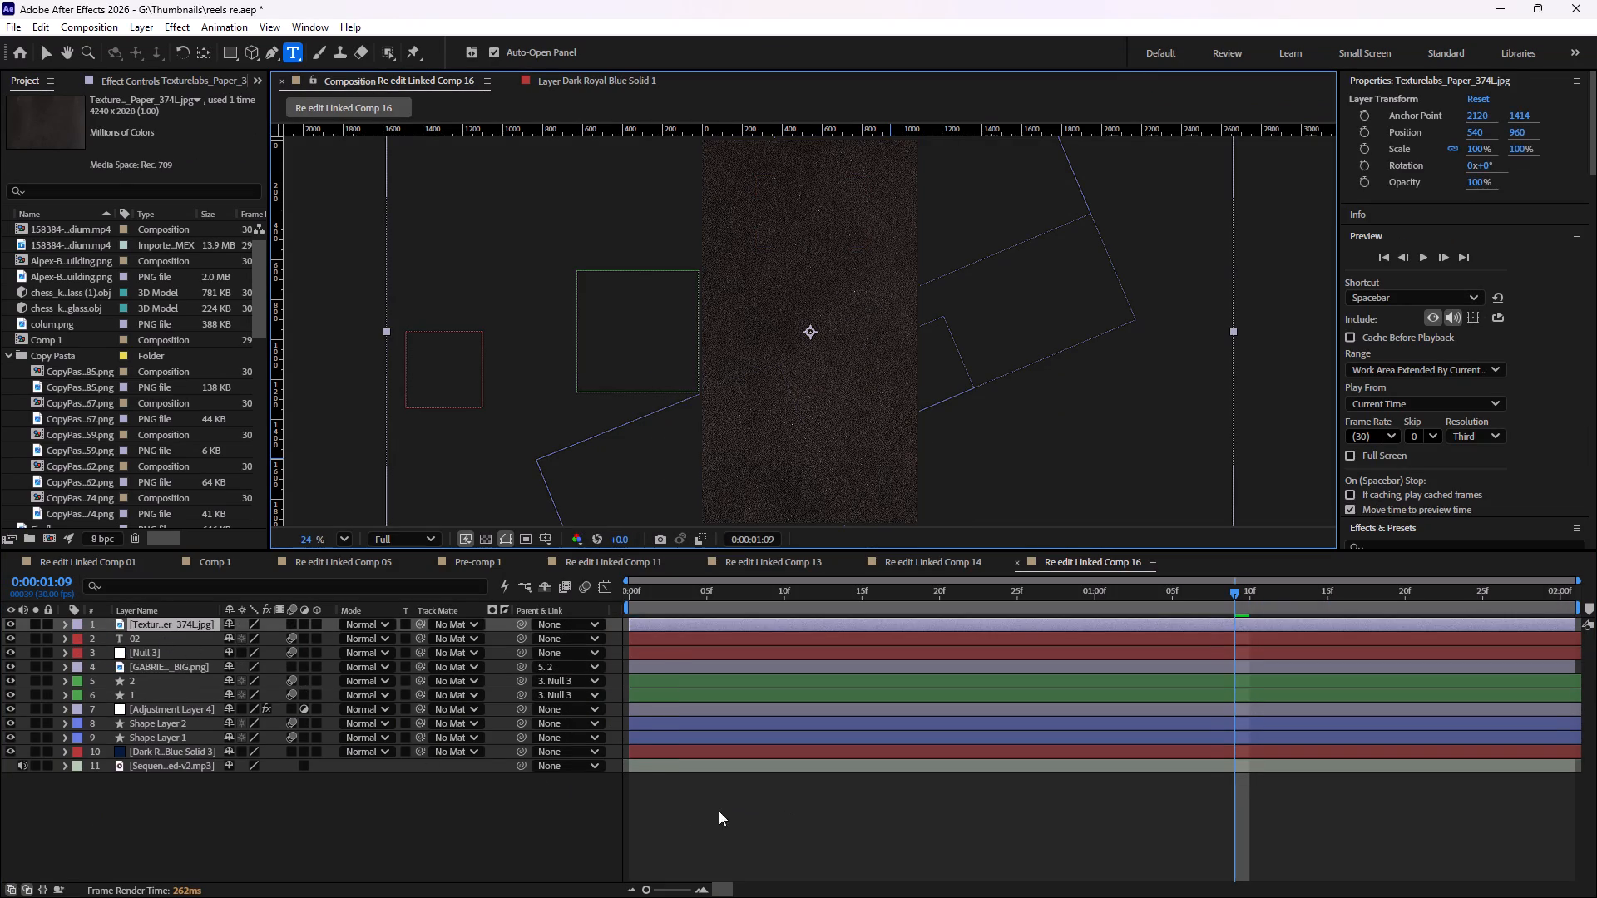
Create a new adjustment layer above the paper texture and apply the Texturize effect to it.
{"action": "right_click", "coordinate": [435, 818]}
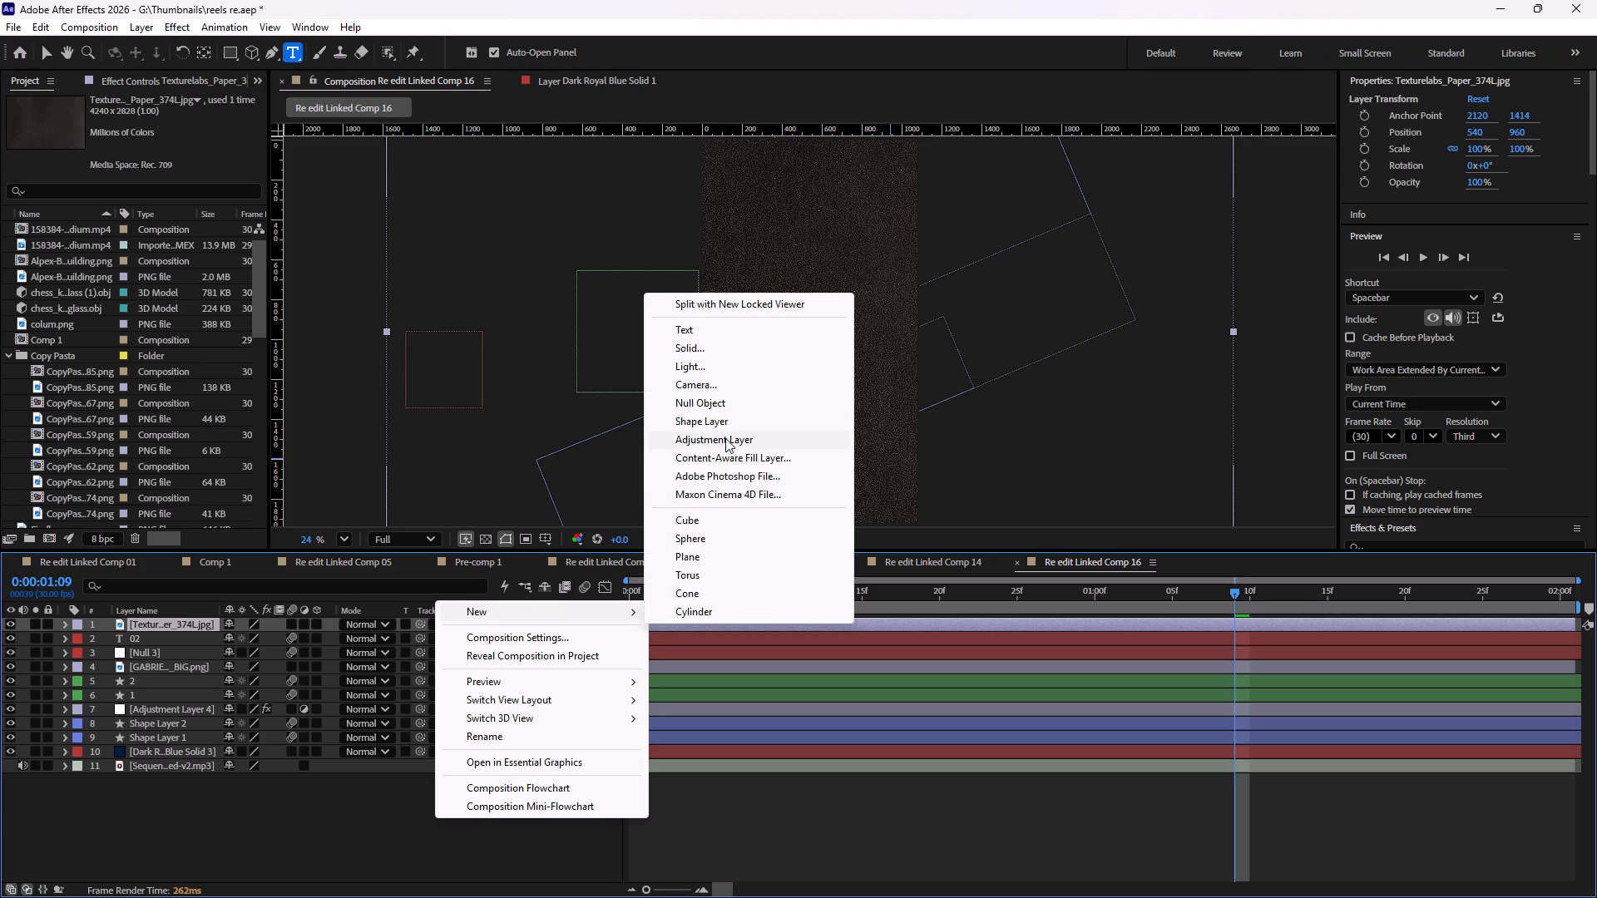
{"action": "left_click", "coordinate": [748, 442]}
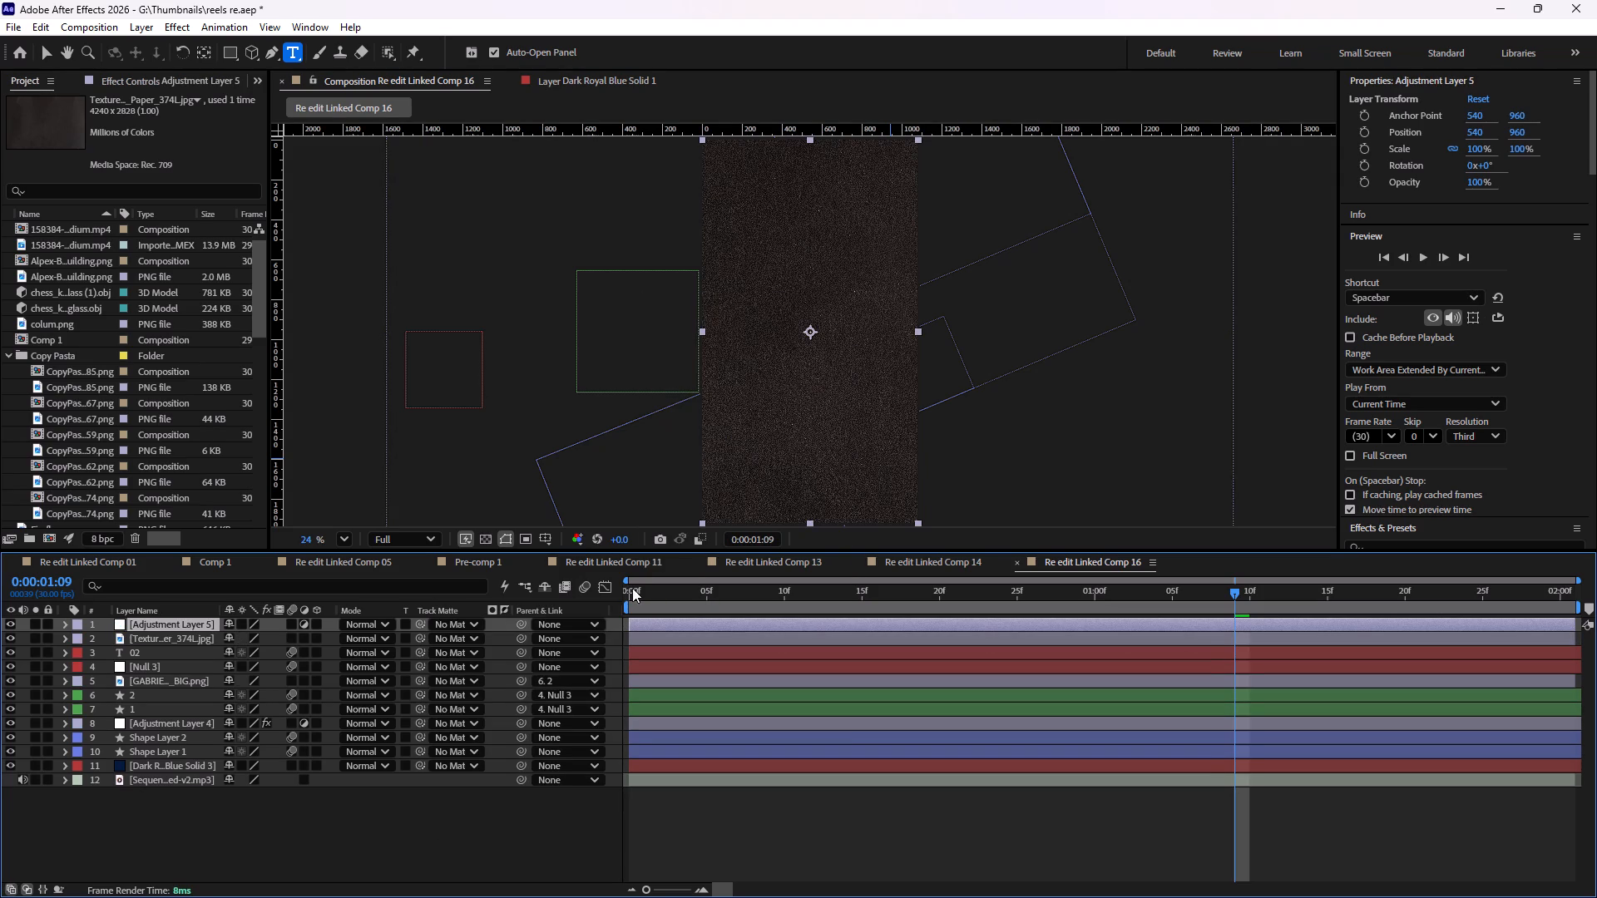
{"action": "scroll", "coordinate": [1515, 438], "scroll_direction": "down", "scroll_amount": 7}
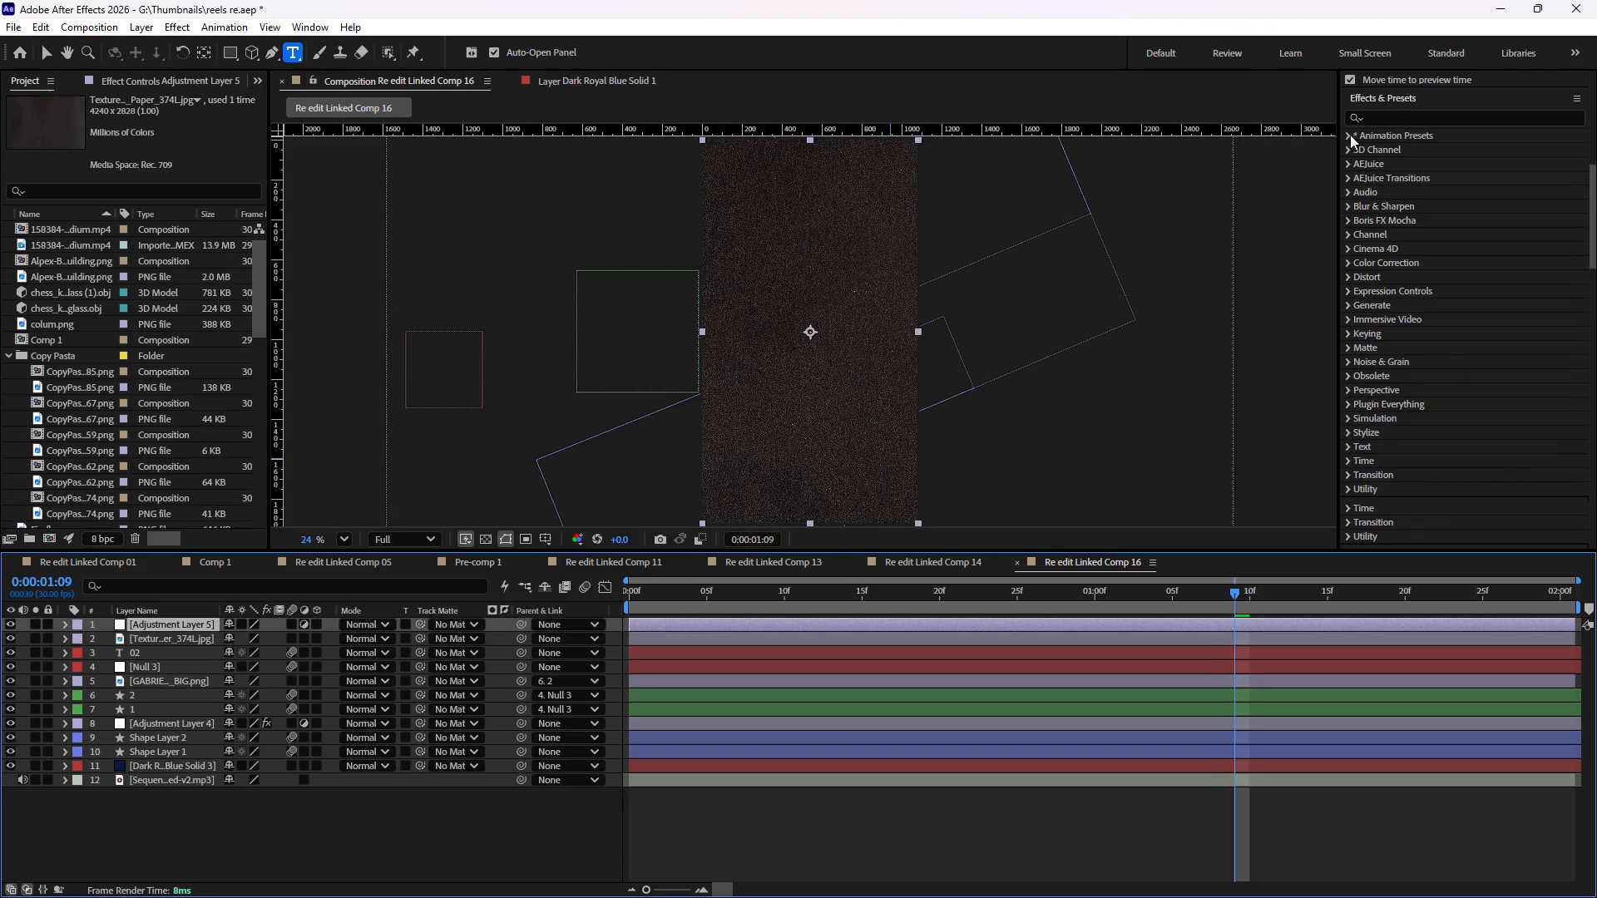
{"action": "left_click", "coordinate": [1399, 122]}
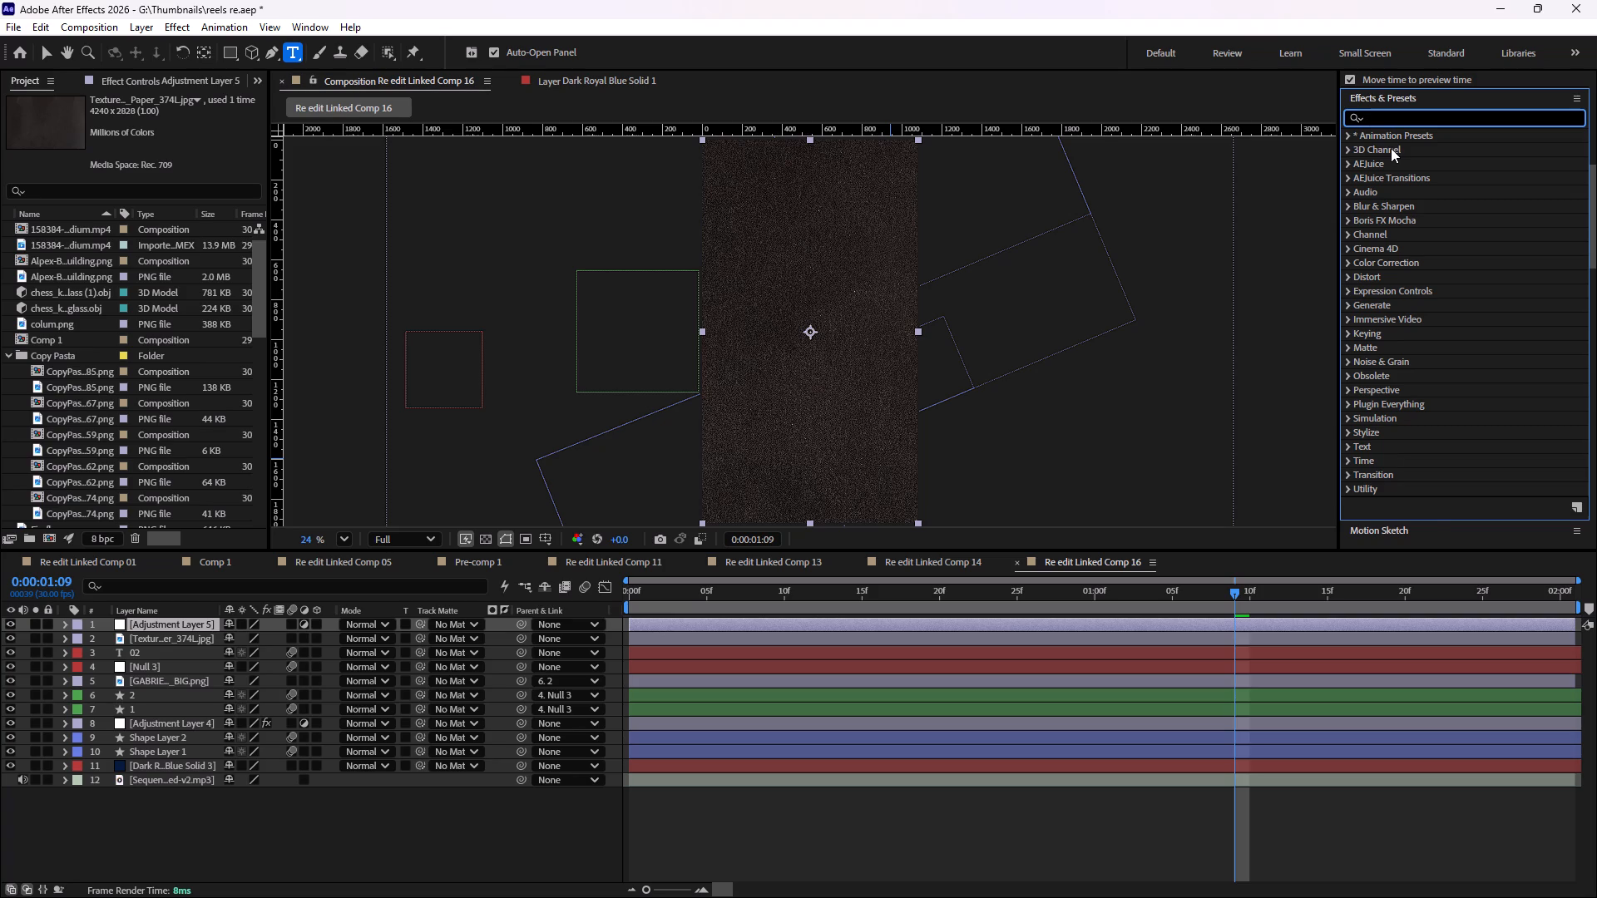
{"action": "type", "text": "tex"}
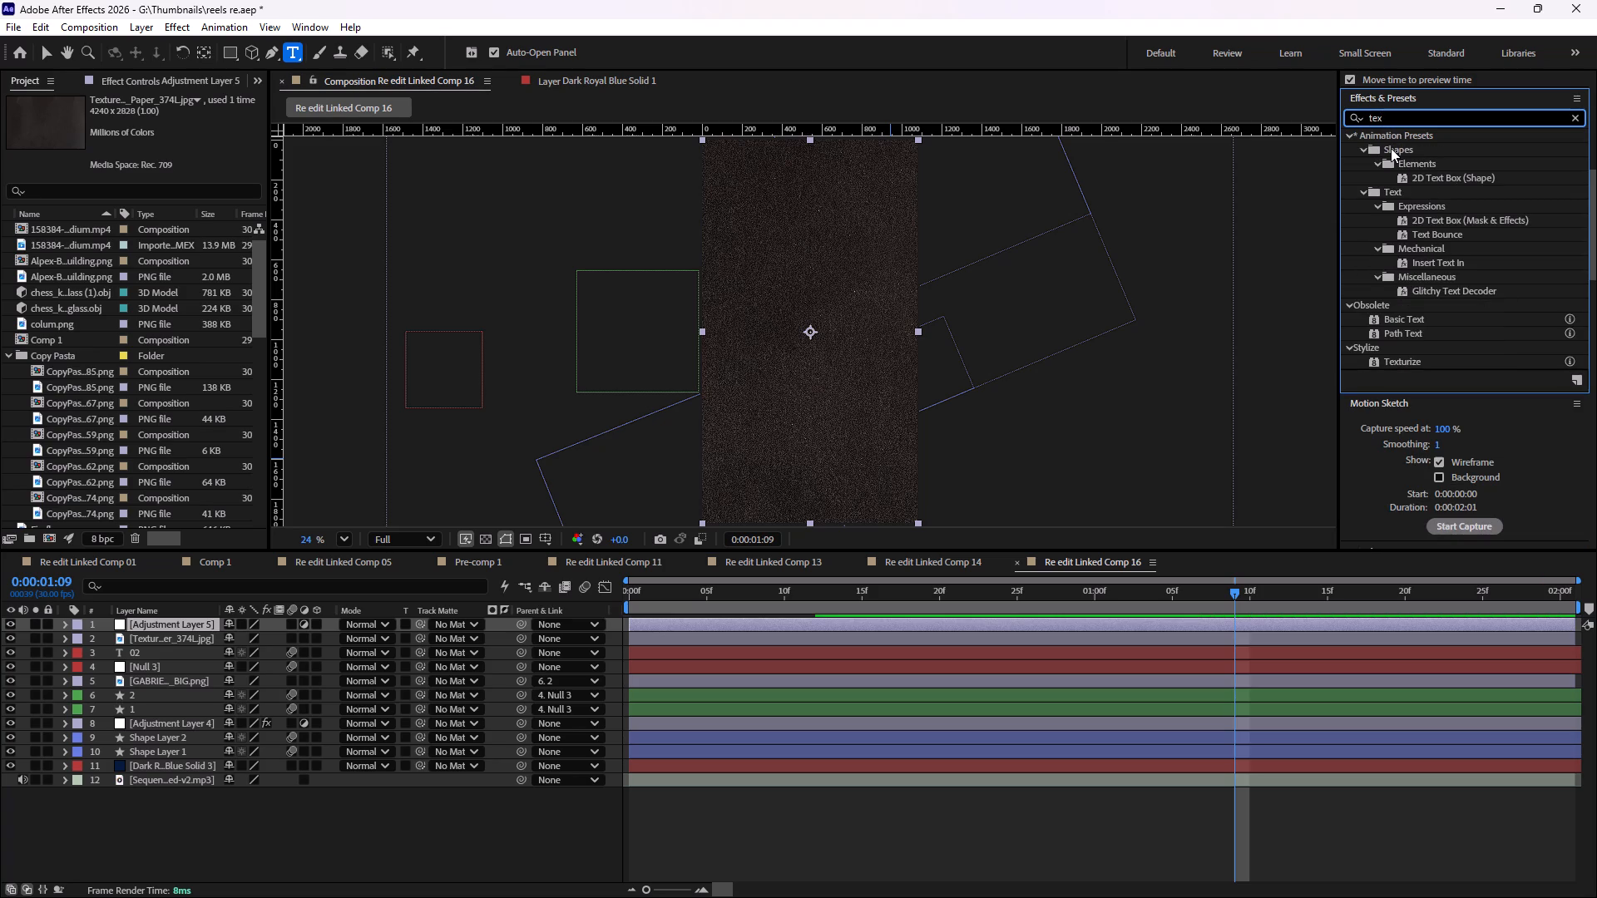
{"action": "left_click_drag", "start_coordinate": [1416, 358], "coordinate": [476, 599]}
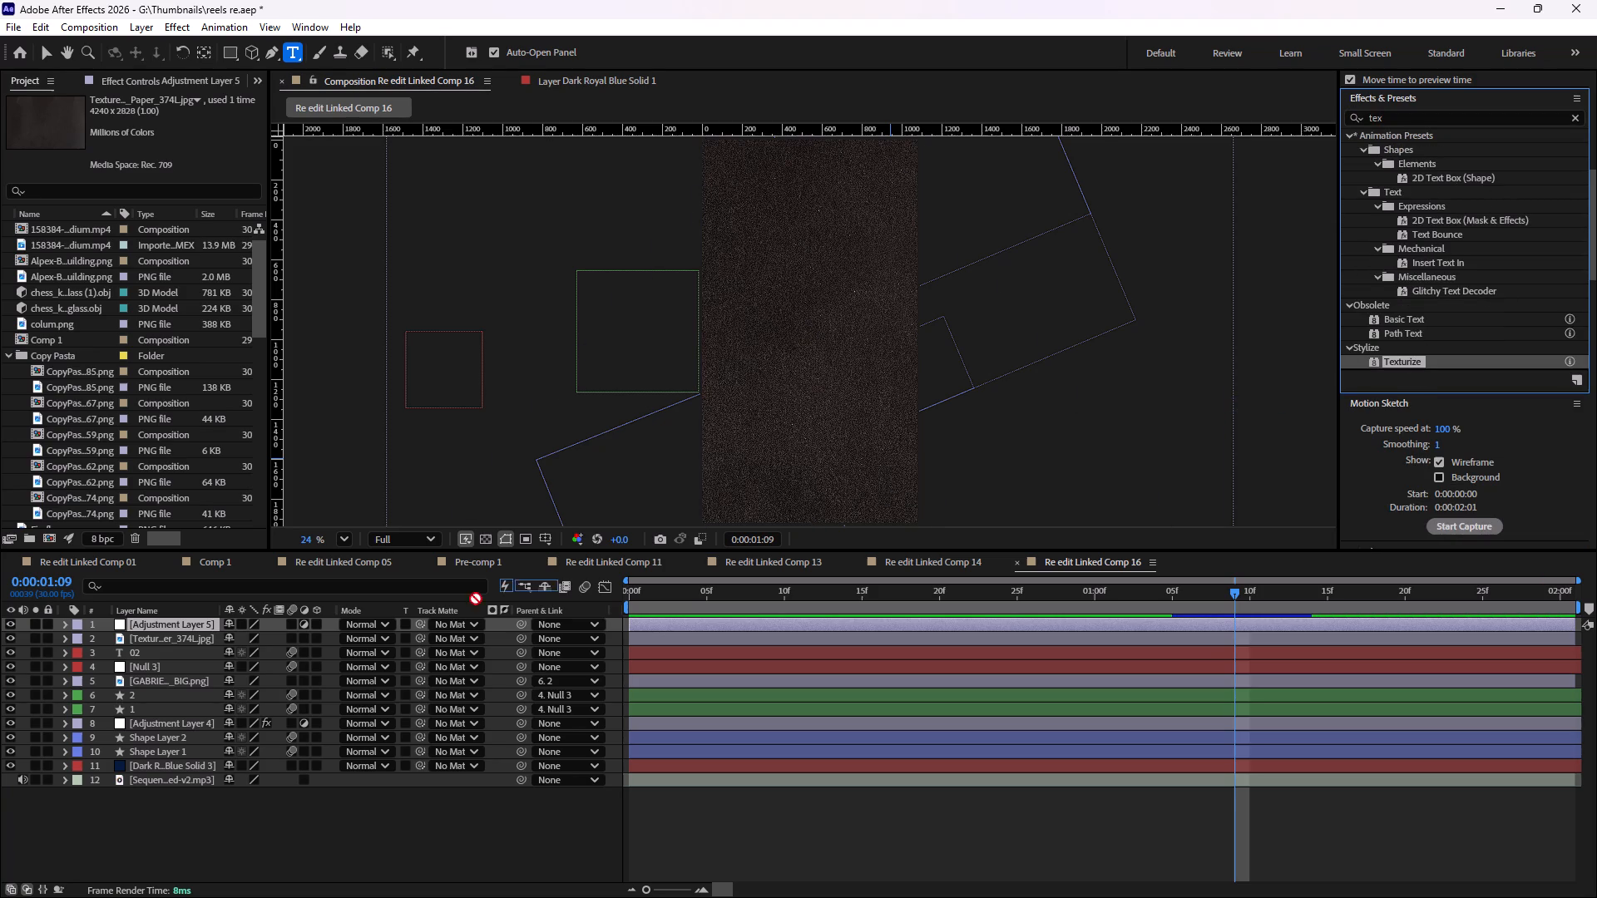
{"action": "left_click_drag", "start_coordinate": [476, 599], "coordinate": [204, 623]}
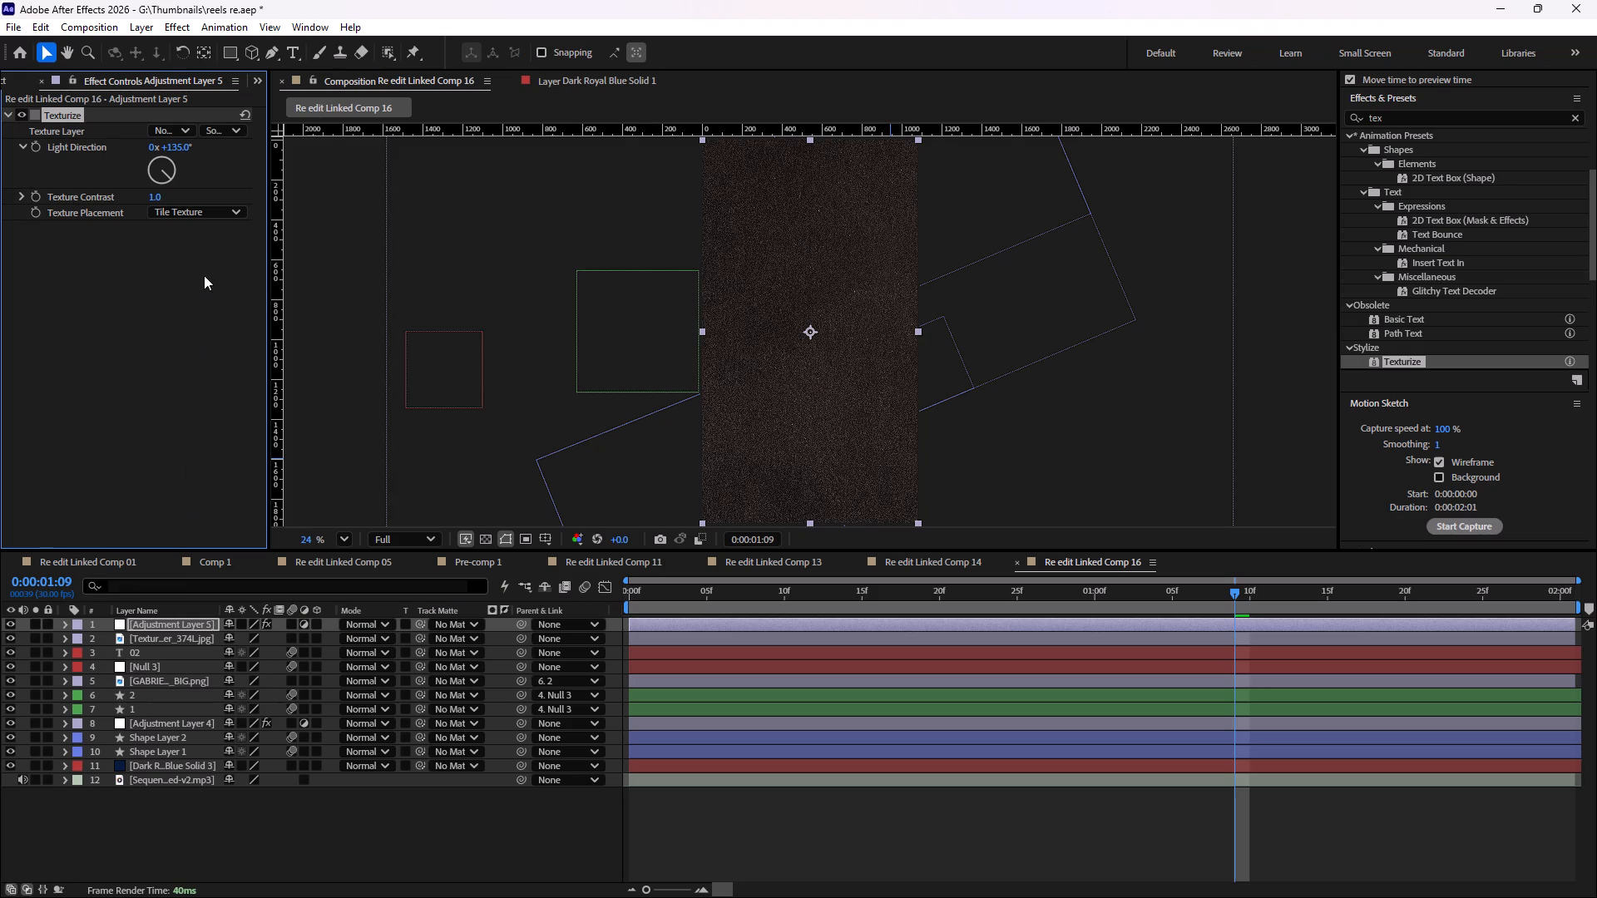
Set Texturize's texture layer to Texturelabs_Paper_374L.jpg, trying Masks and Effects & Masks before returning to Source.
{"action": "left_click", "coordinate": [209, 130]}
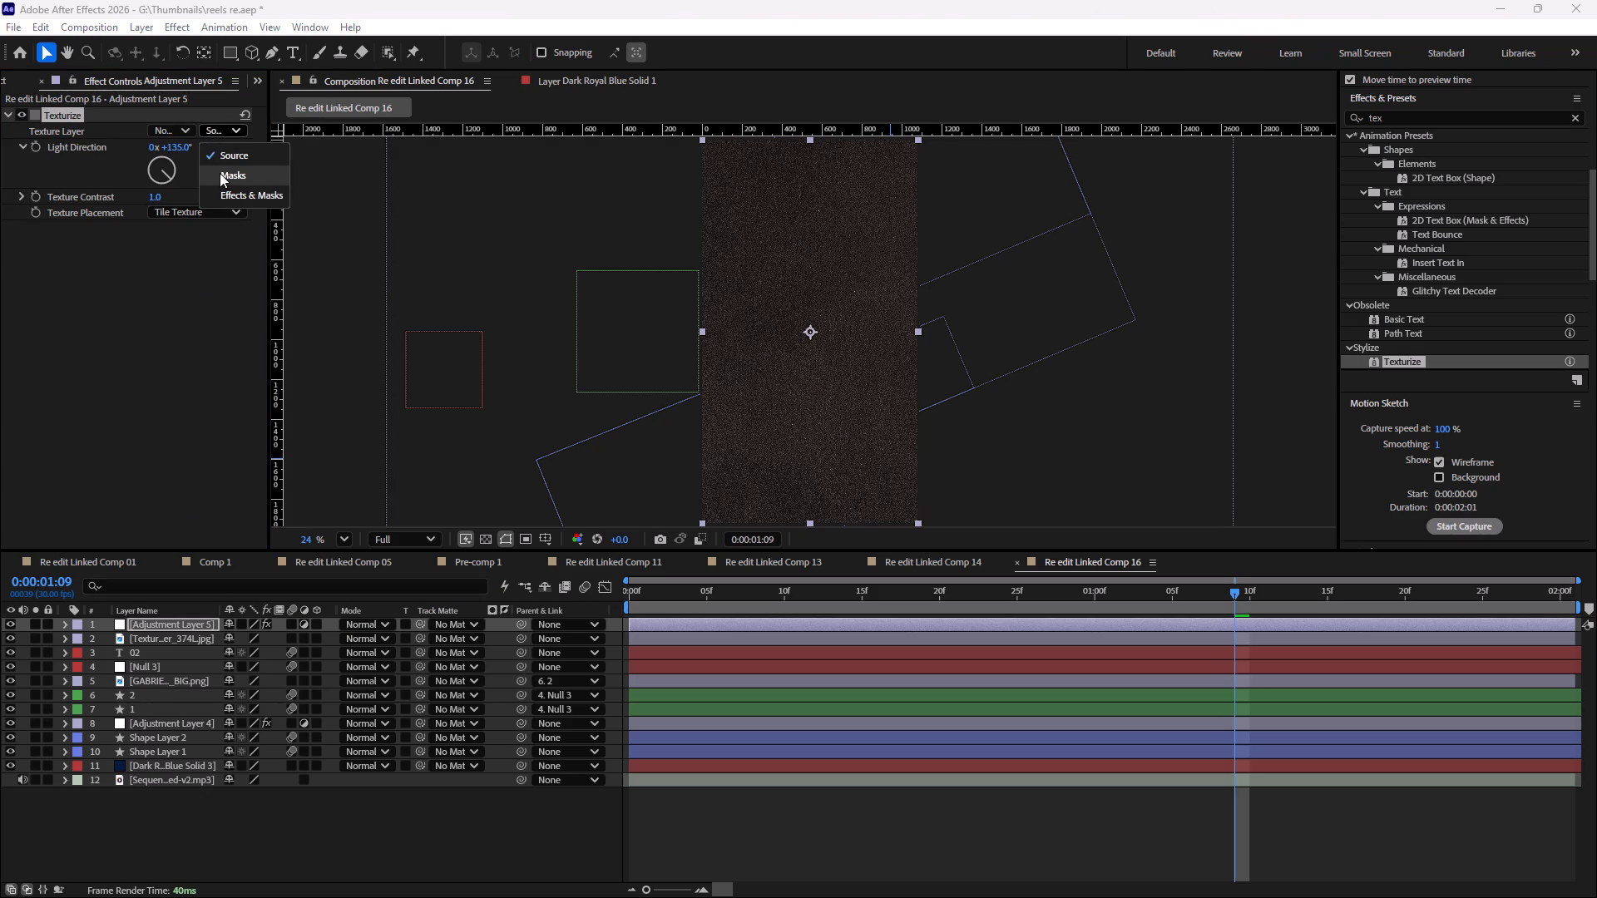
{"action": "left_click", "coordinate": [146, 249]}
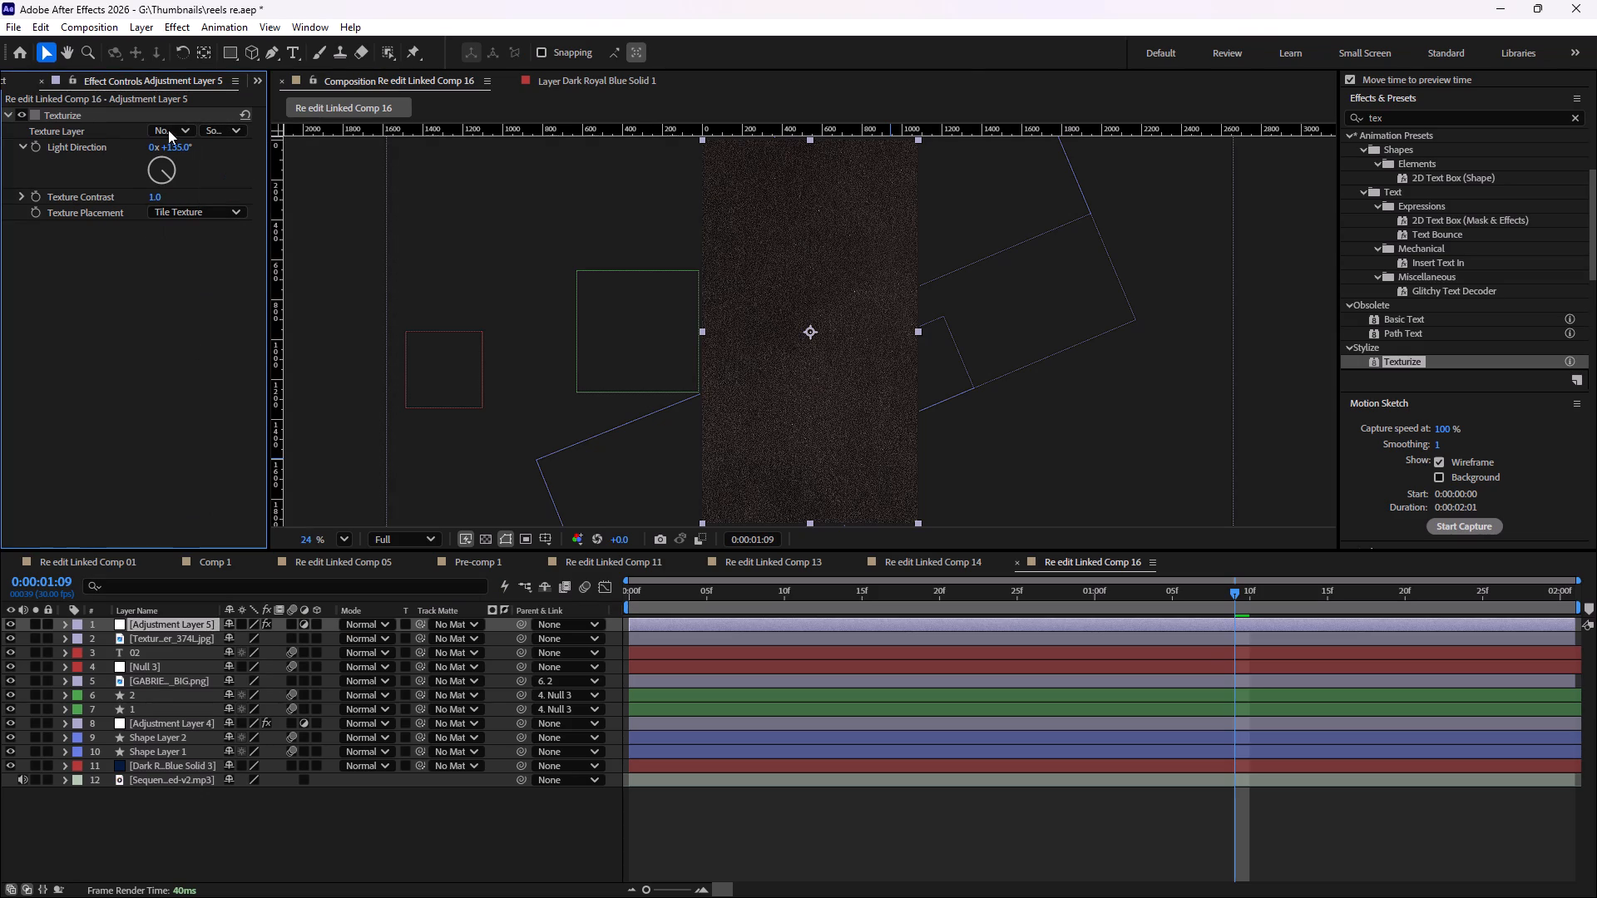
{"action": "left_click", "coordinate": [171, 125]}
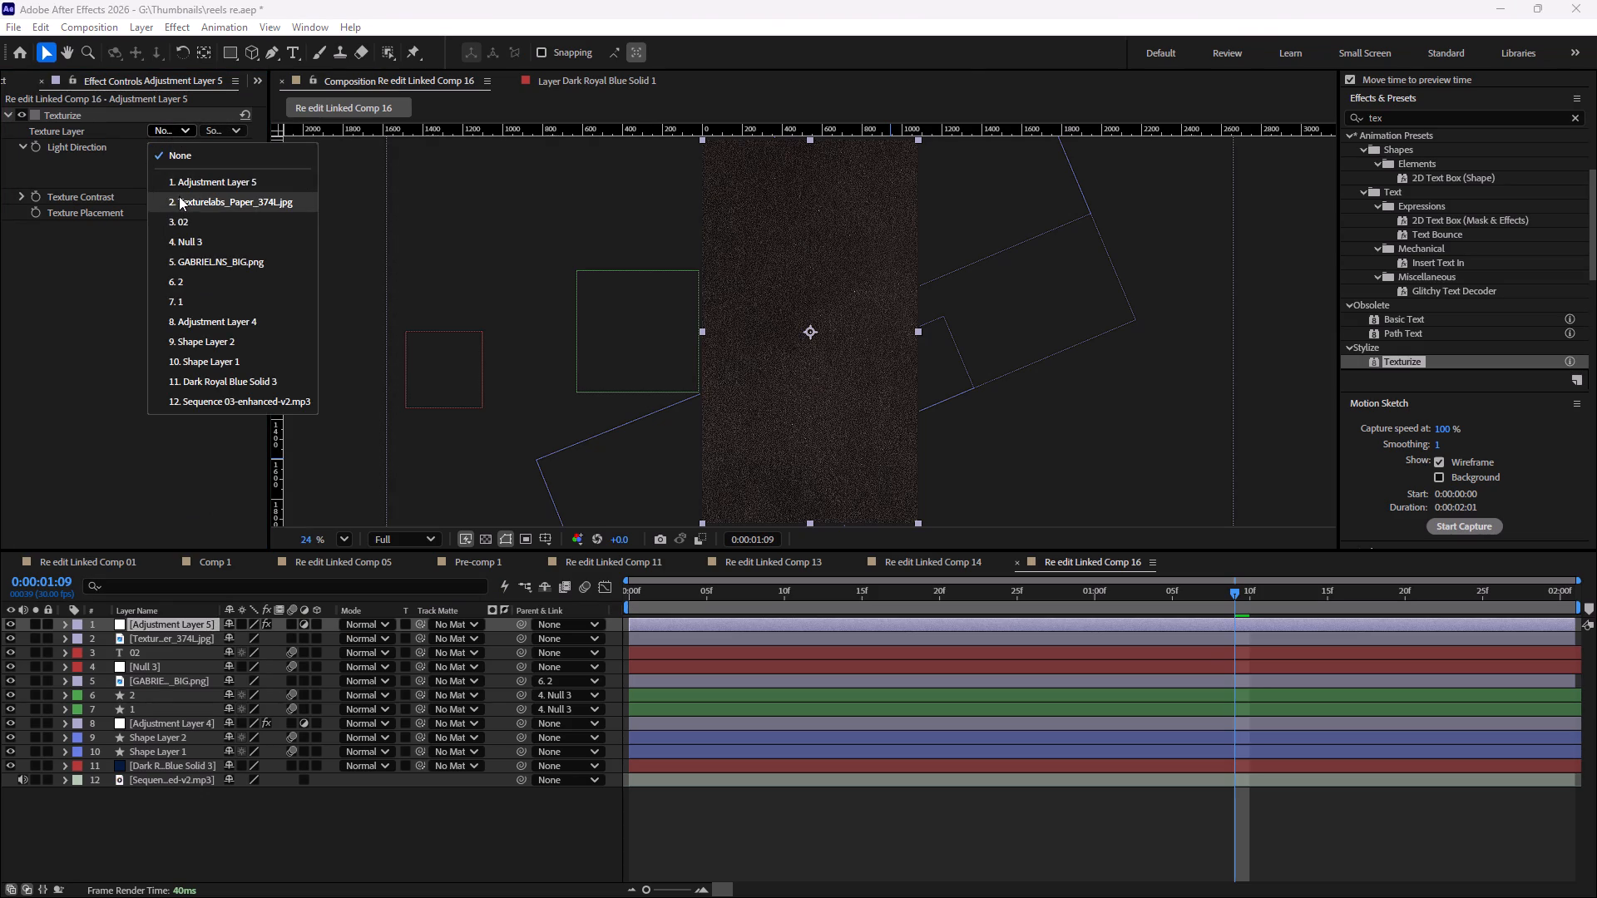
{"action": "left_click", "coordinate": [179, 196]}
{"action": "left_click", "coordinate": [212, 131]}
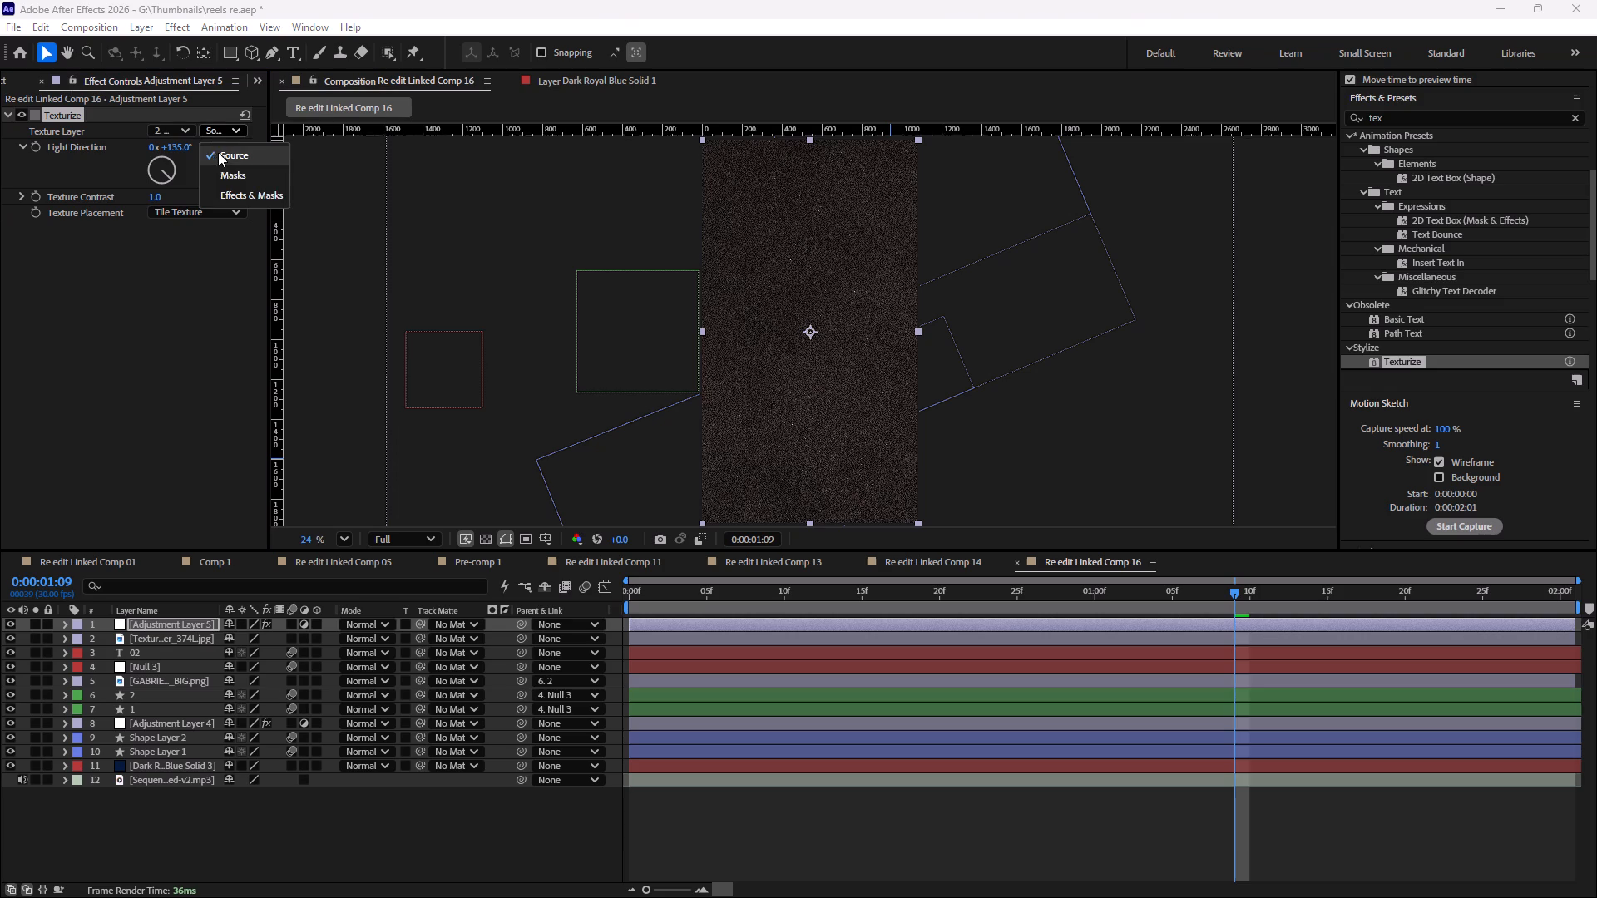
{"action": "left_click", "coordinate": [221, 169]}
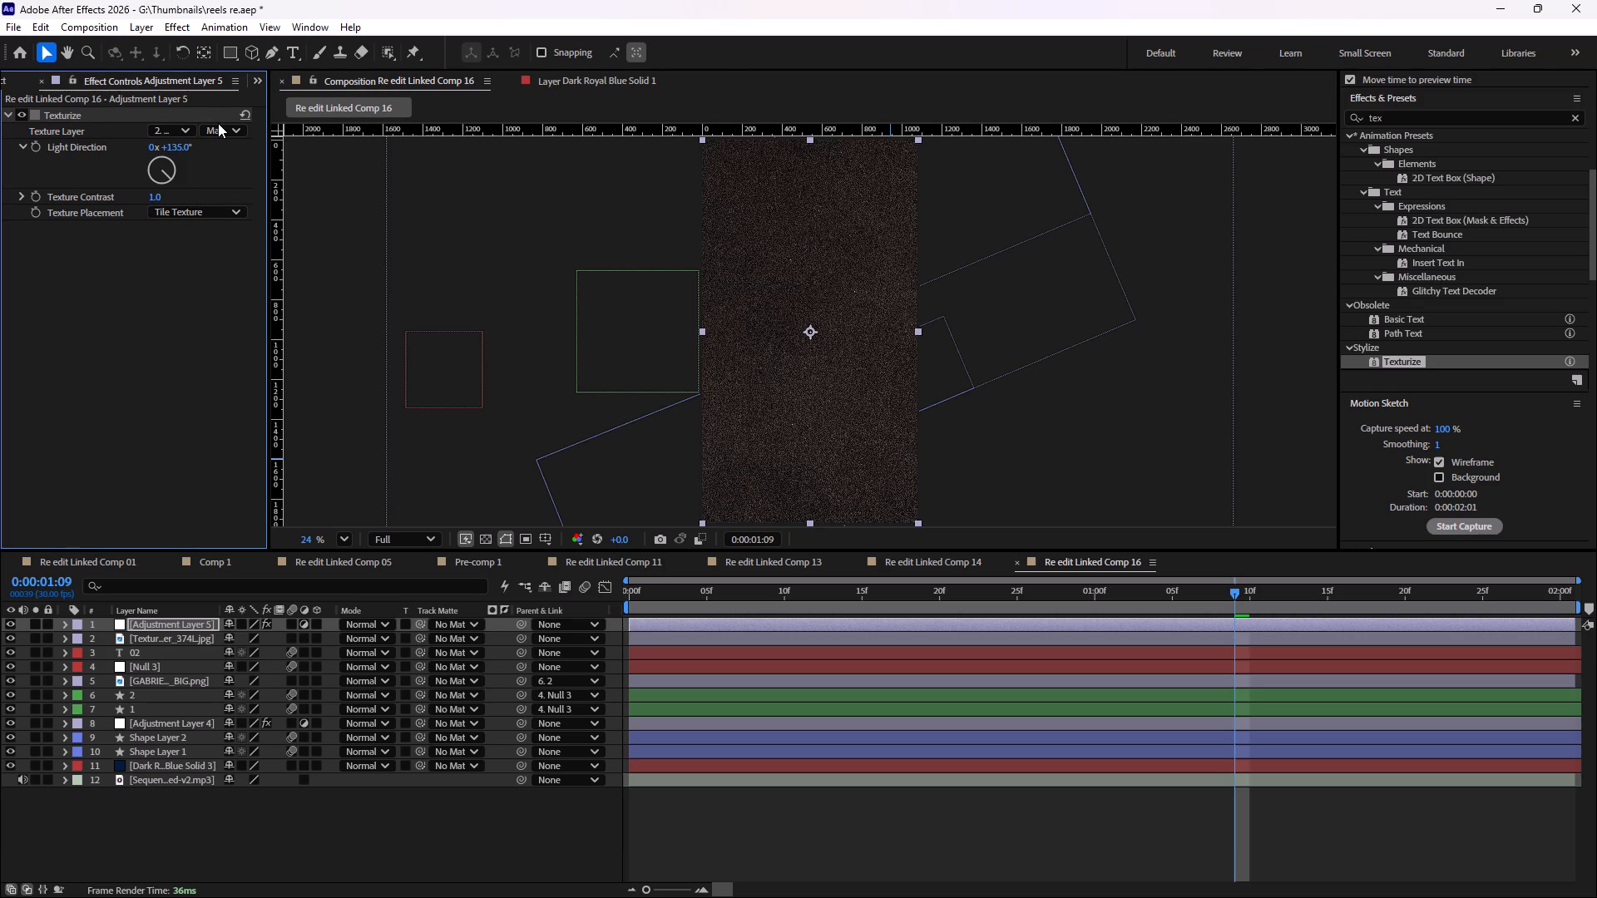
{"action": "left_click", "coordinate": [218, 123]}
{"action": "left_click", "coordinate": [218, 134]}
{"action": "left_click", "coordinate": [224, 189]}
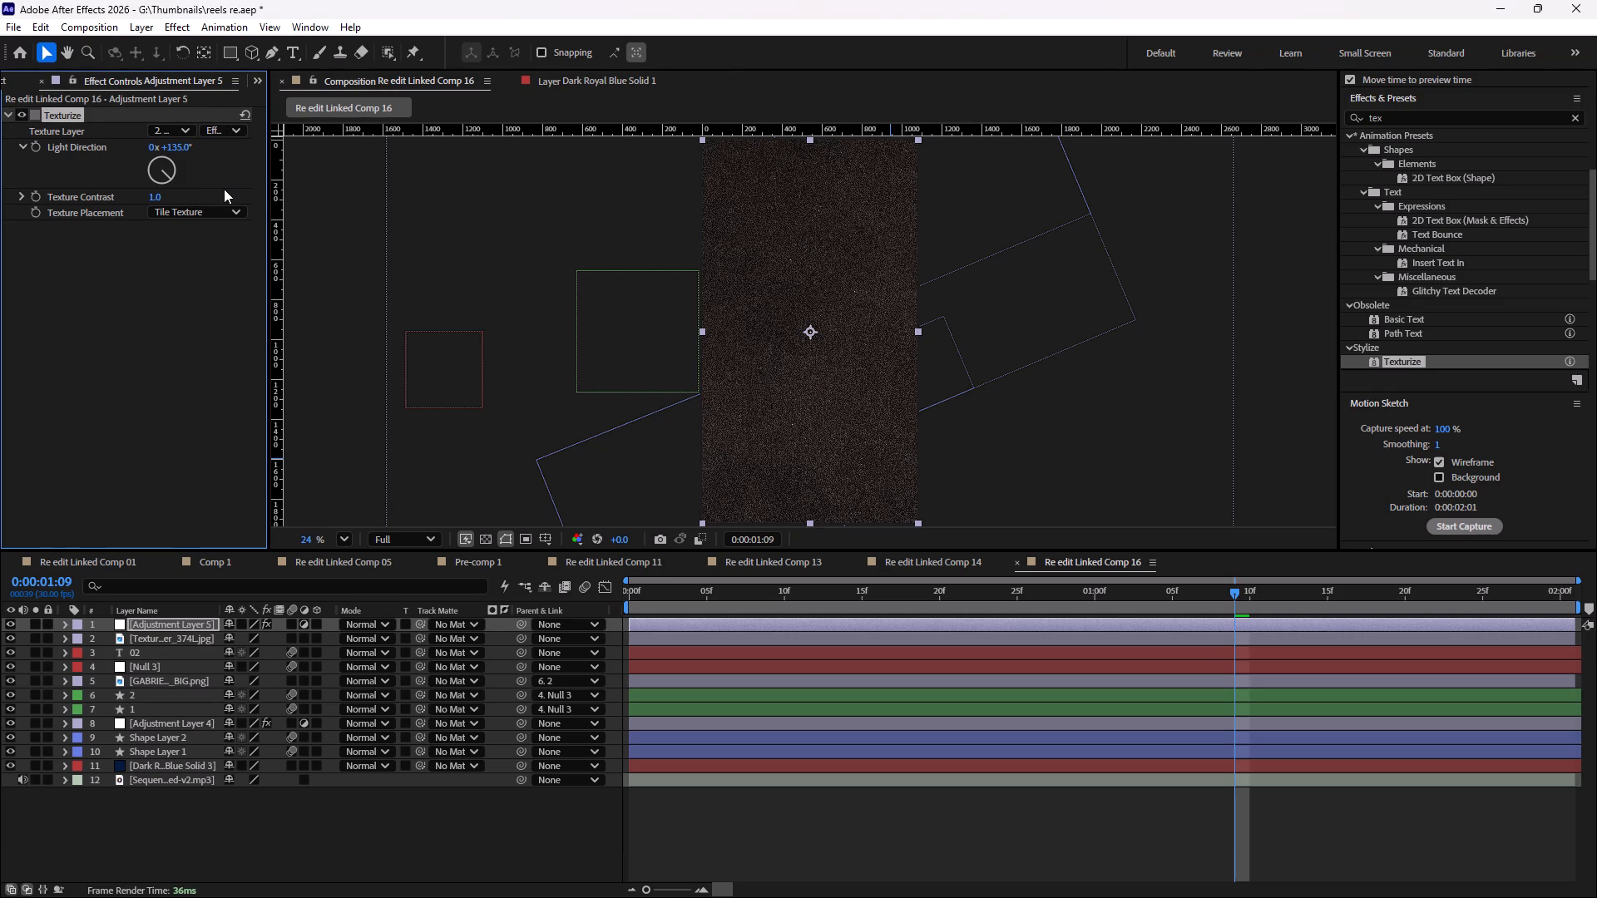
{"action": "left_click", "coordinate": [215, 132]}
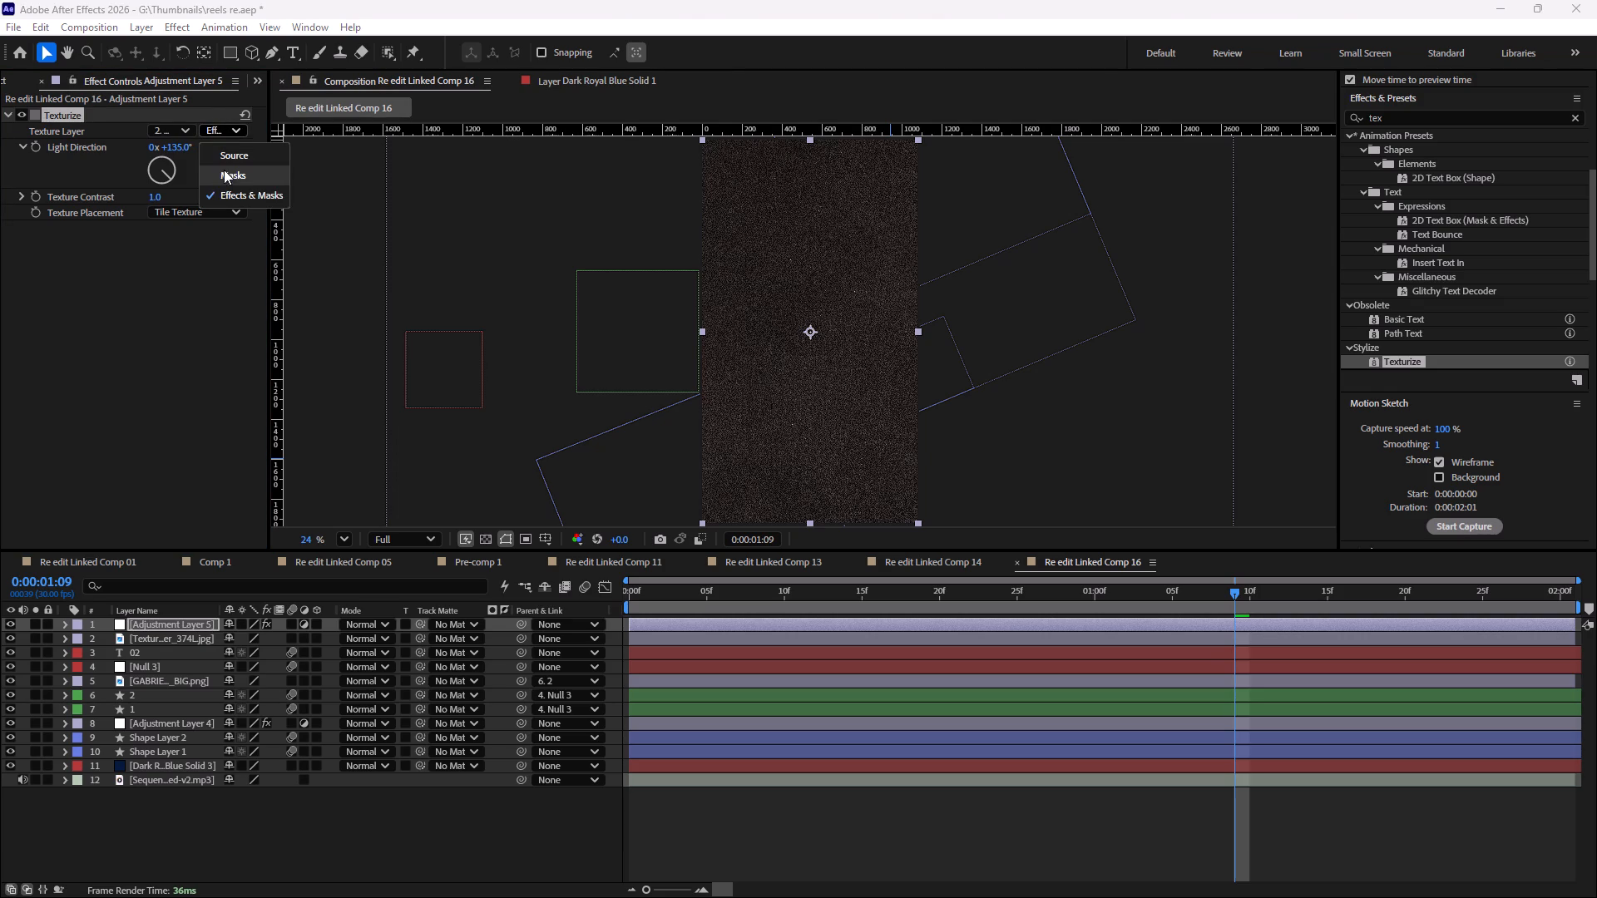
{"action": "left_click", "coordinate": [224, 153]}
Try Center Texture as the Texturize placement, and settle on Stretch Texture to Fit.
{"action": "left_click", "coordinate": [200, 207]}
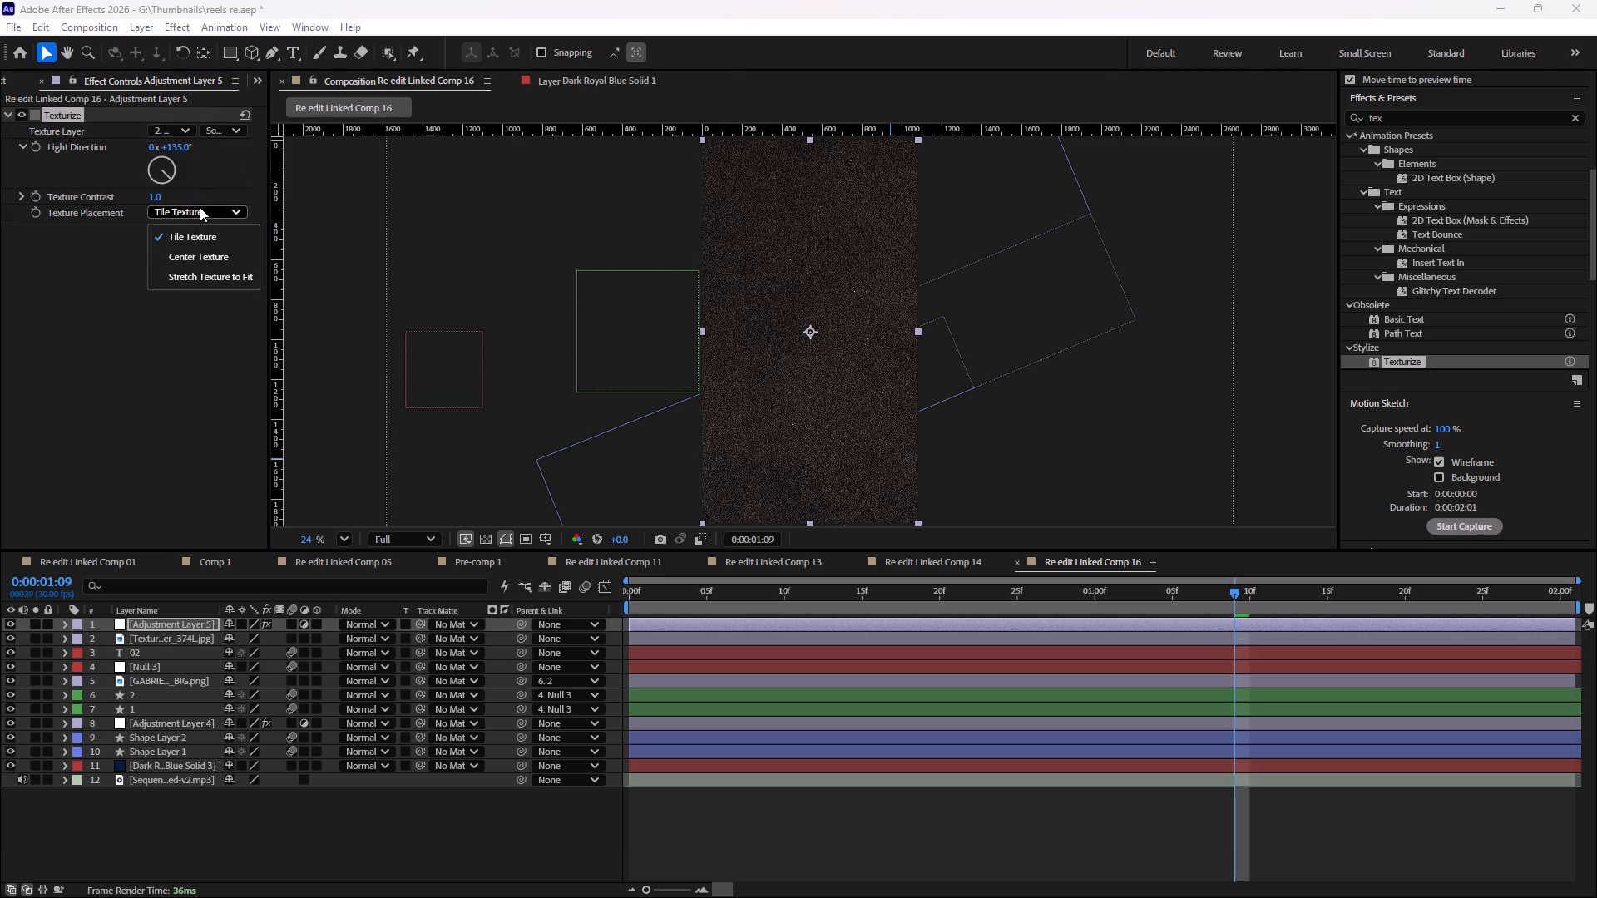
{"action": "left_click", "coordinate": [206, 258]}
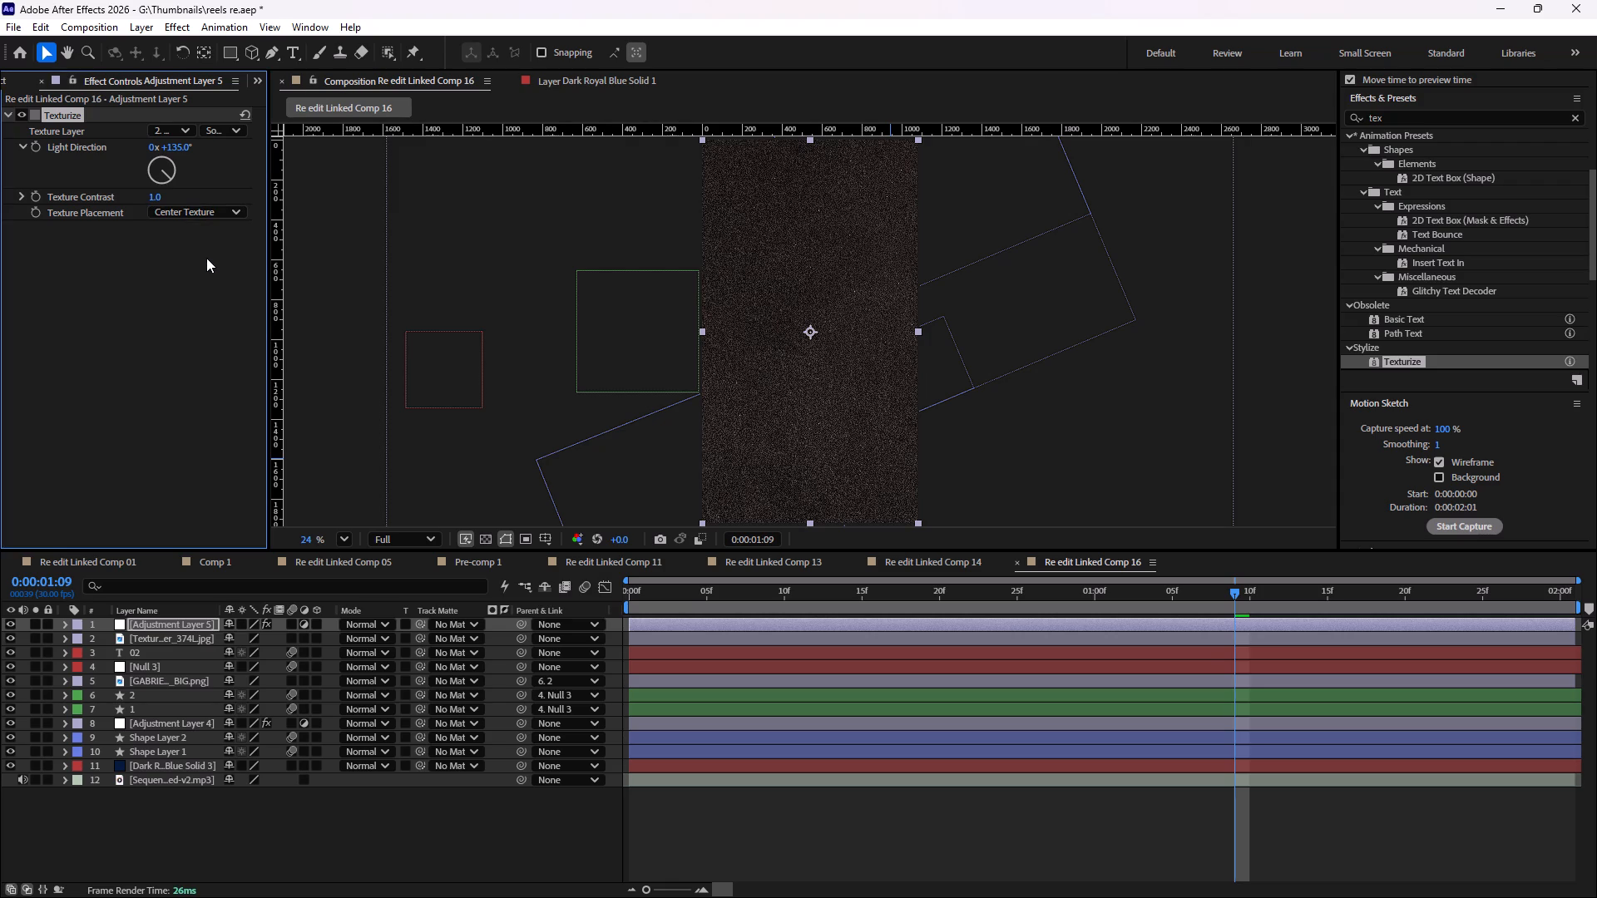
{"action": "left_click", "coordinate": [206, 215]}
{"action": "left_click", "coordinate": [208, 276]}
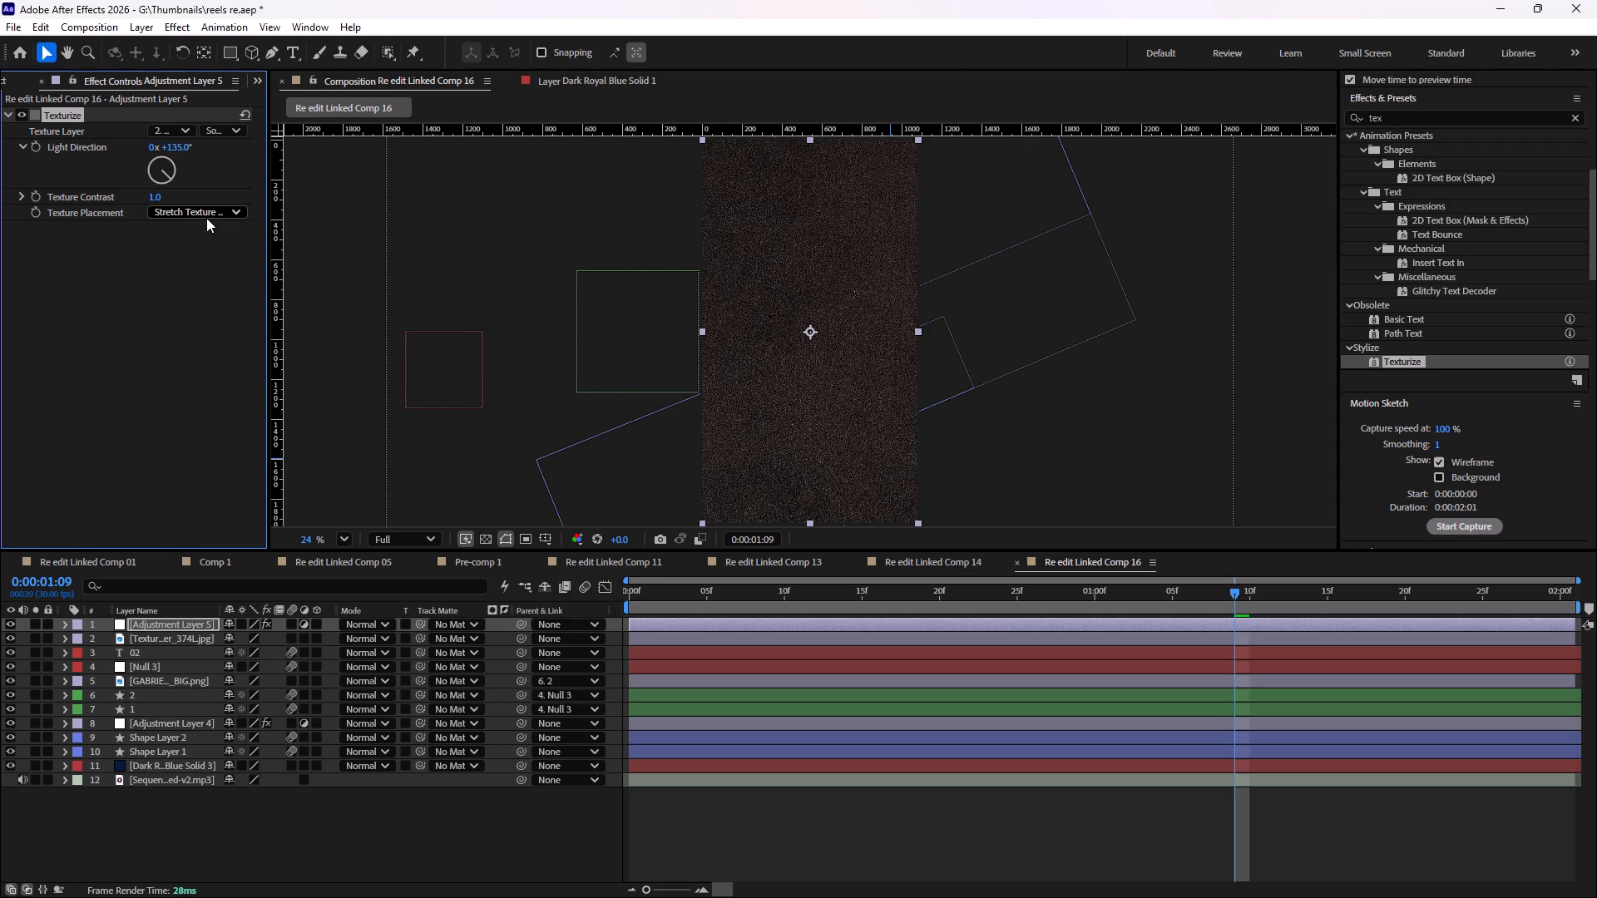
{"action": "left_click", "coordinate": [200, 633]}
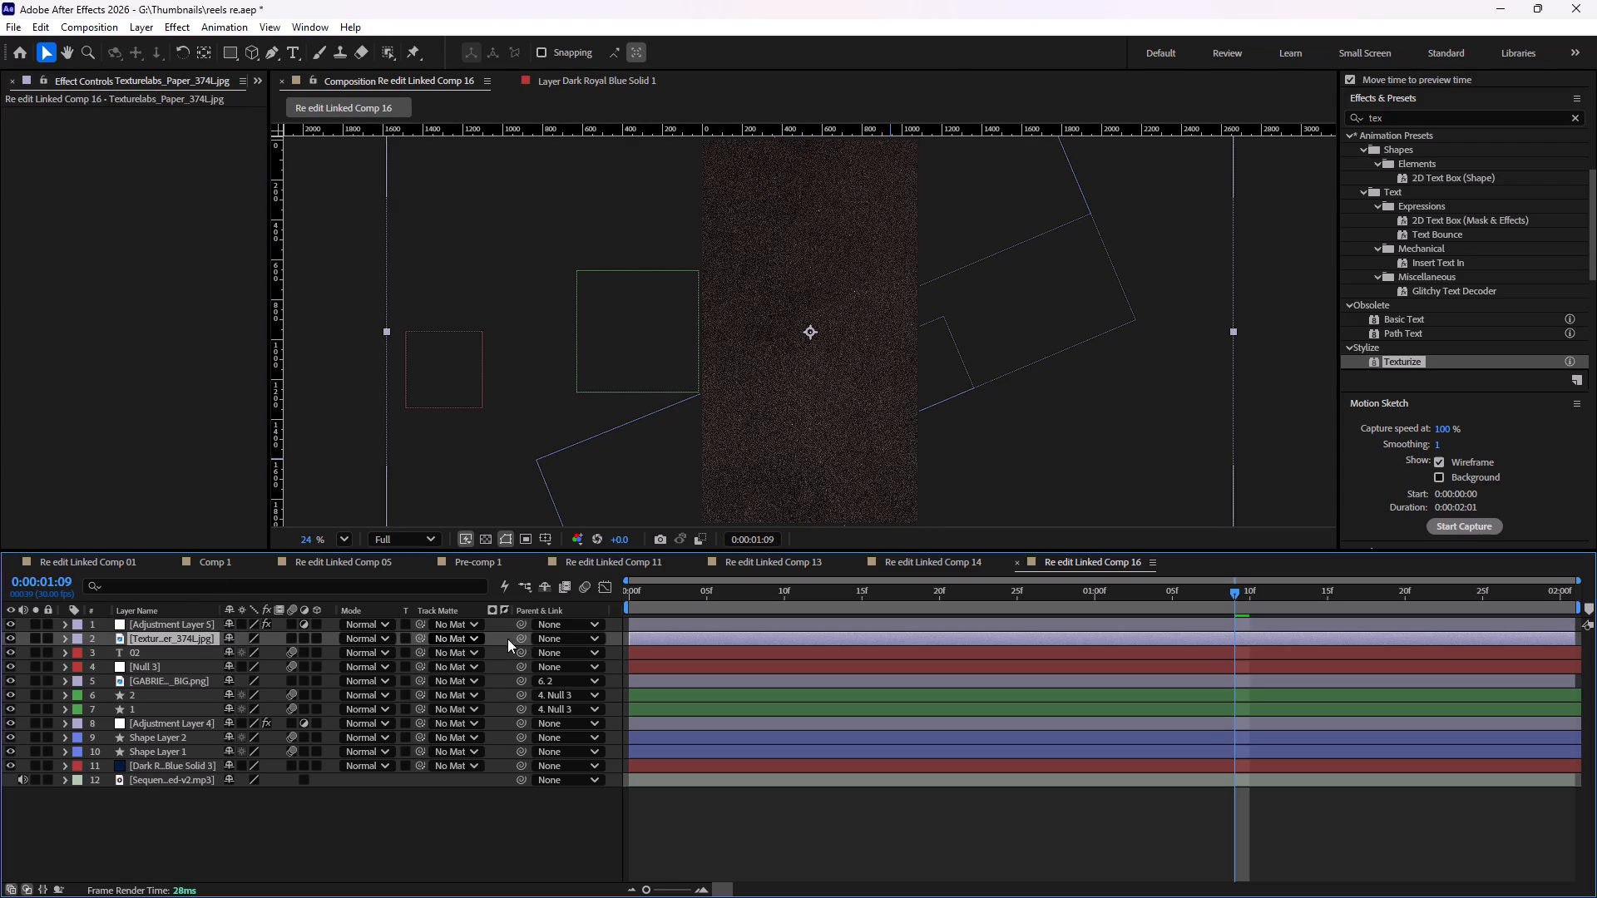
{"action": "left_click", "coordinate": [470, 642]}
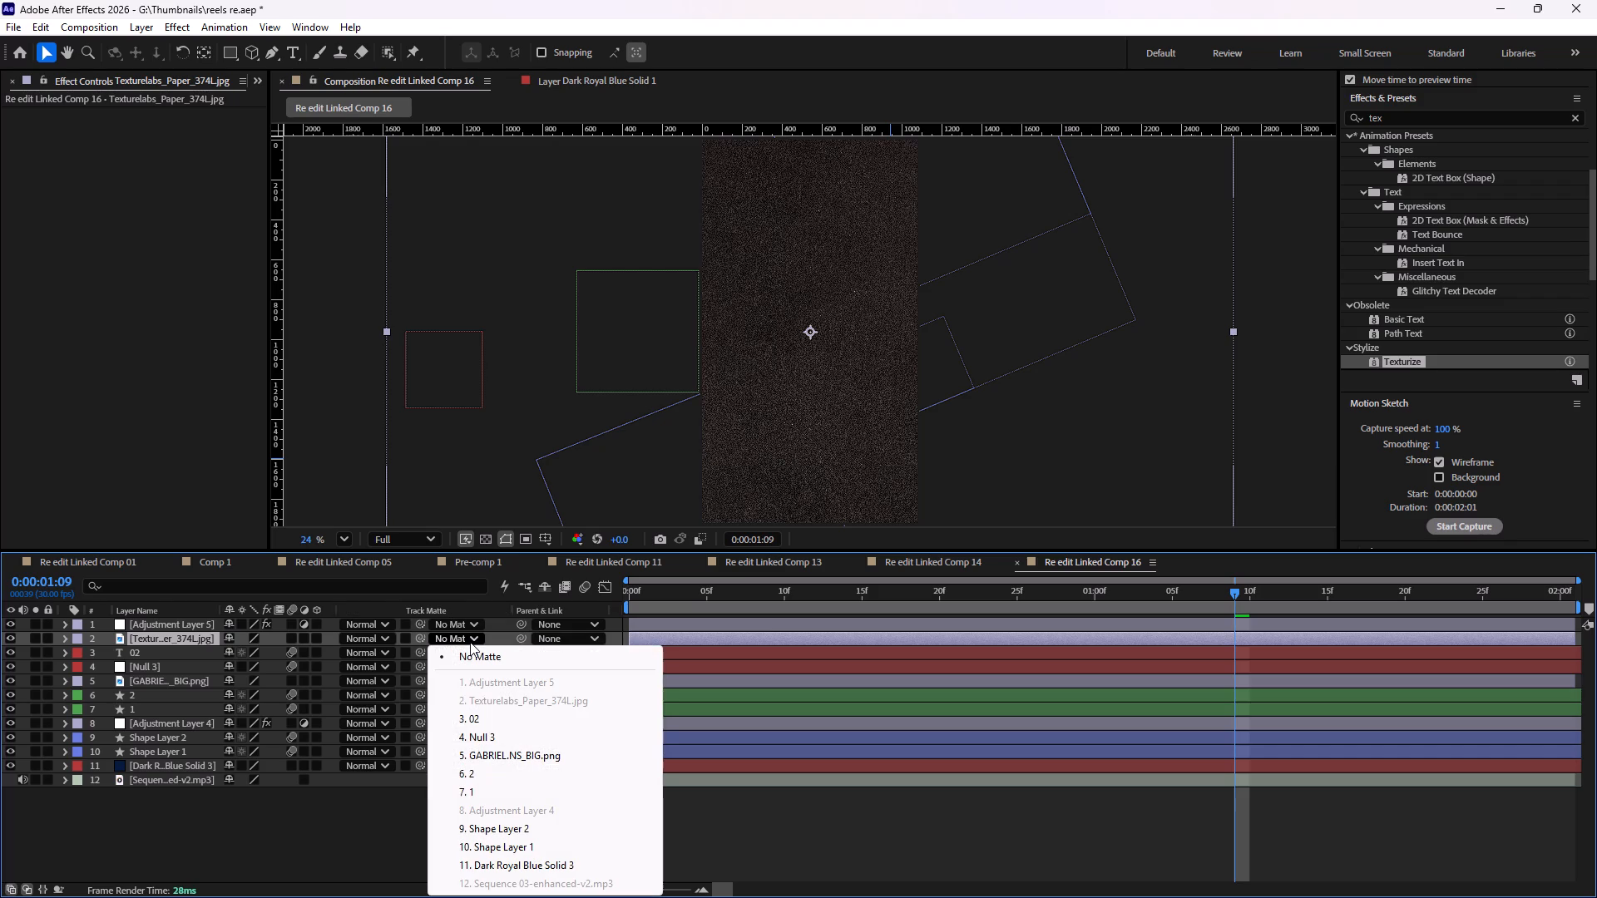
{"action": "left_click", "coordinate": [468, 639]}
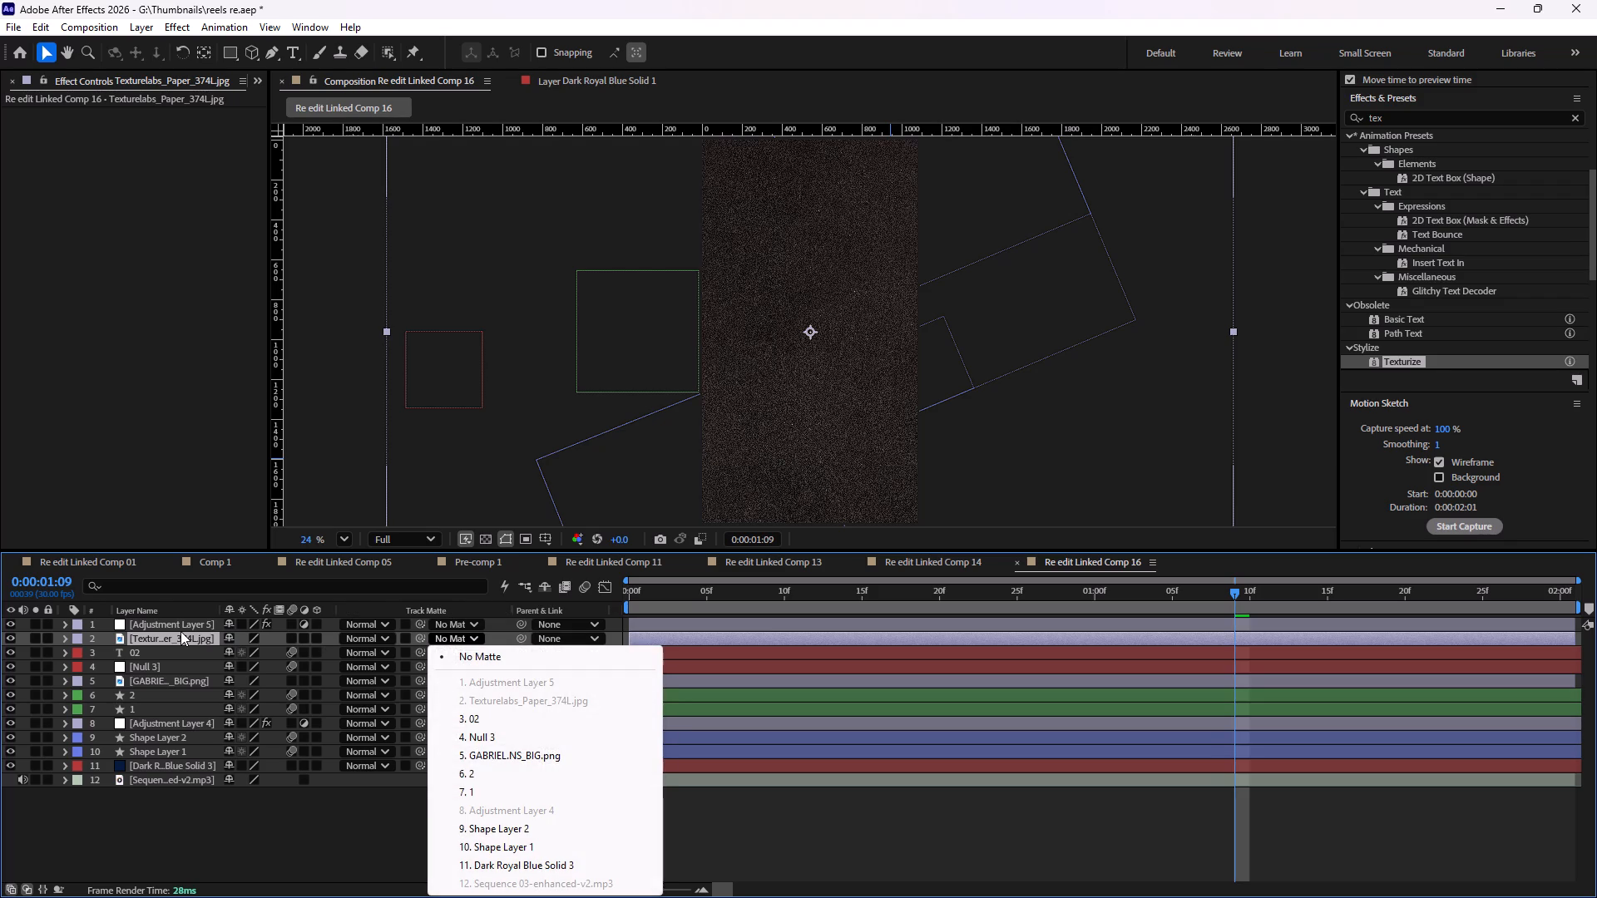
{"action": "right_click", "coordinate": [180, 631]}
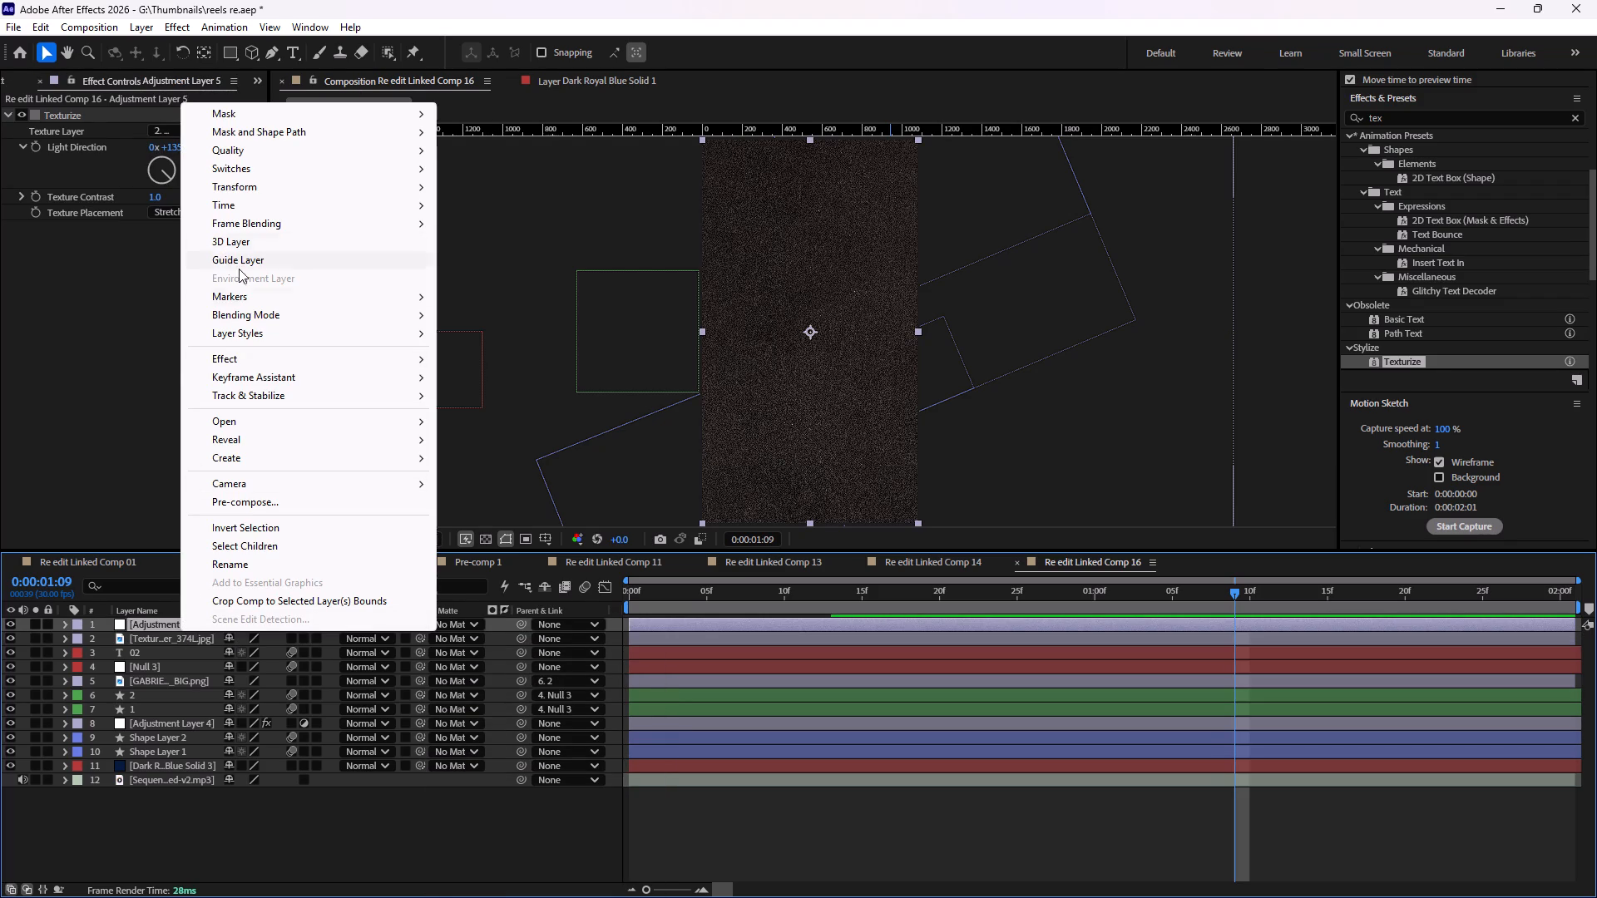
Hide the Texturize adjustment layer, and switch the paper texture layer's visibility off and back on.
{"action": "left_click", "coordinate": [16, 625]}
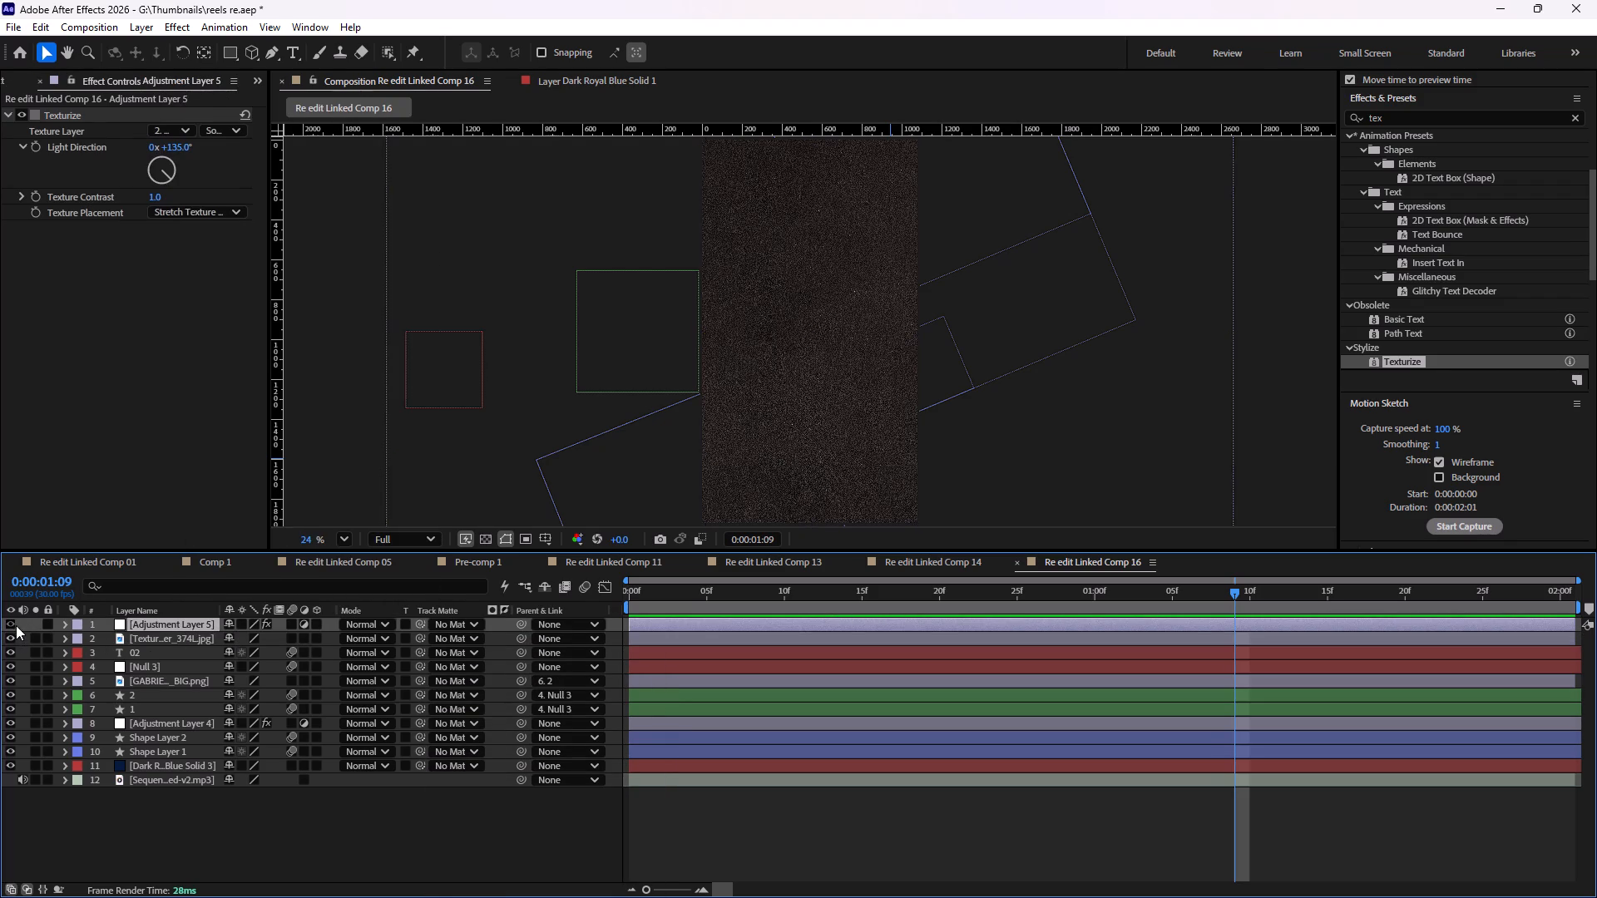
{"action": "left_click", "coordinate": [11, 638]}
{"action": "left_click", "coordinate": [11, 638]}
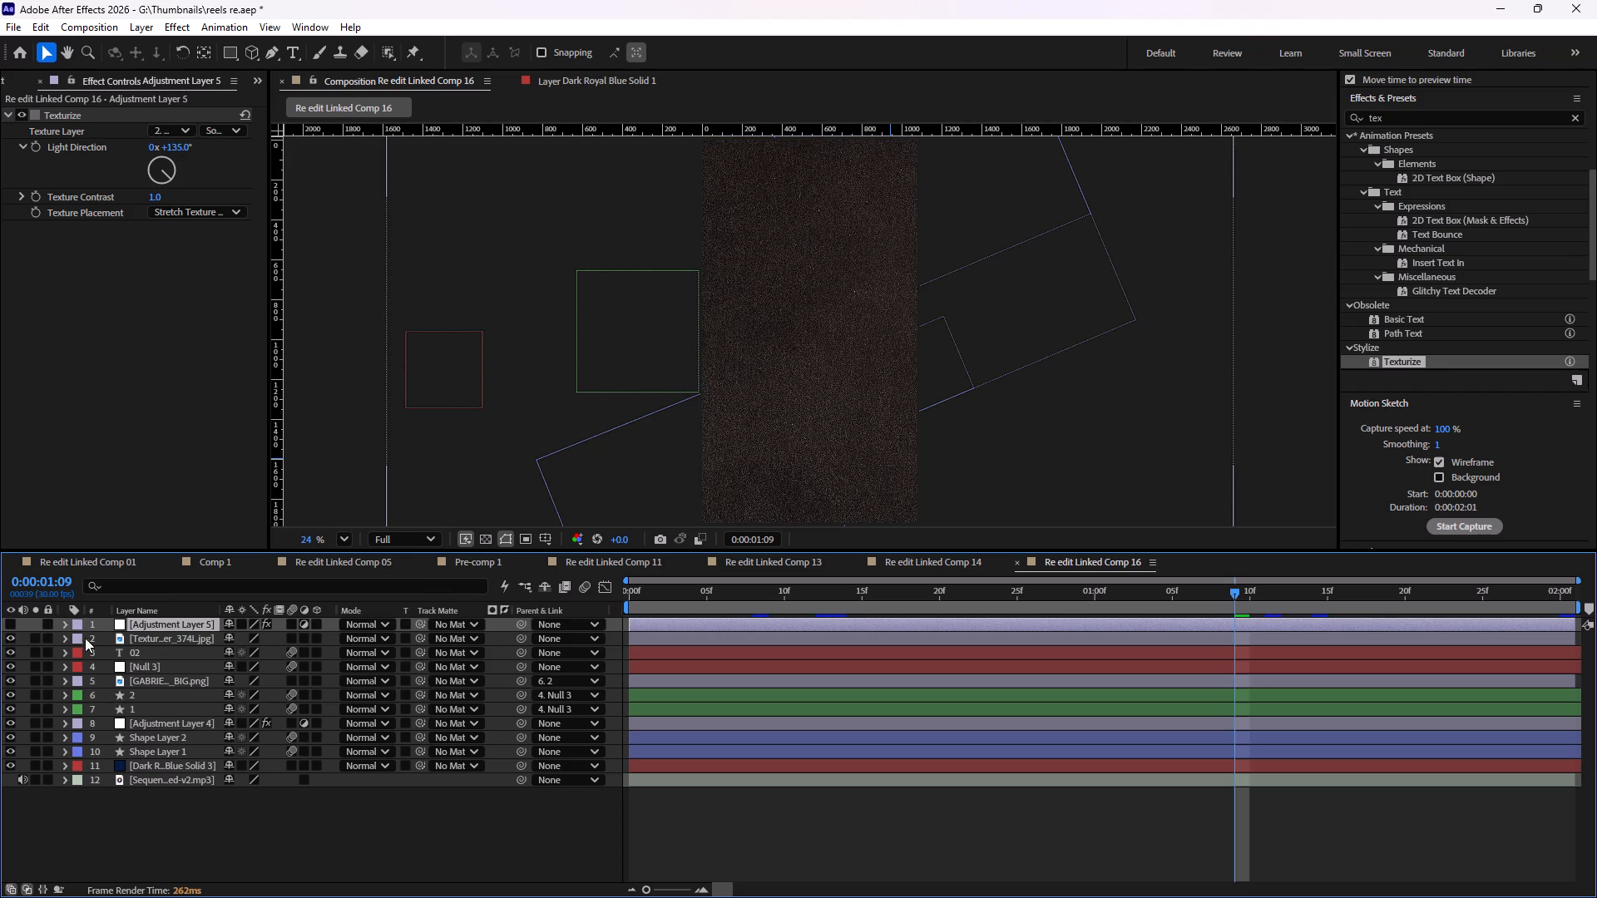
Set the Texturelabs_Paper_374L.jpg layer's blend mode to Multiply.
{"action": "left_click", "coordinate": [171, 630]}
{"action": "left_click", "coordinate": [171, 634]}
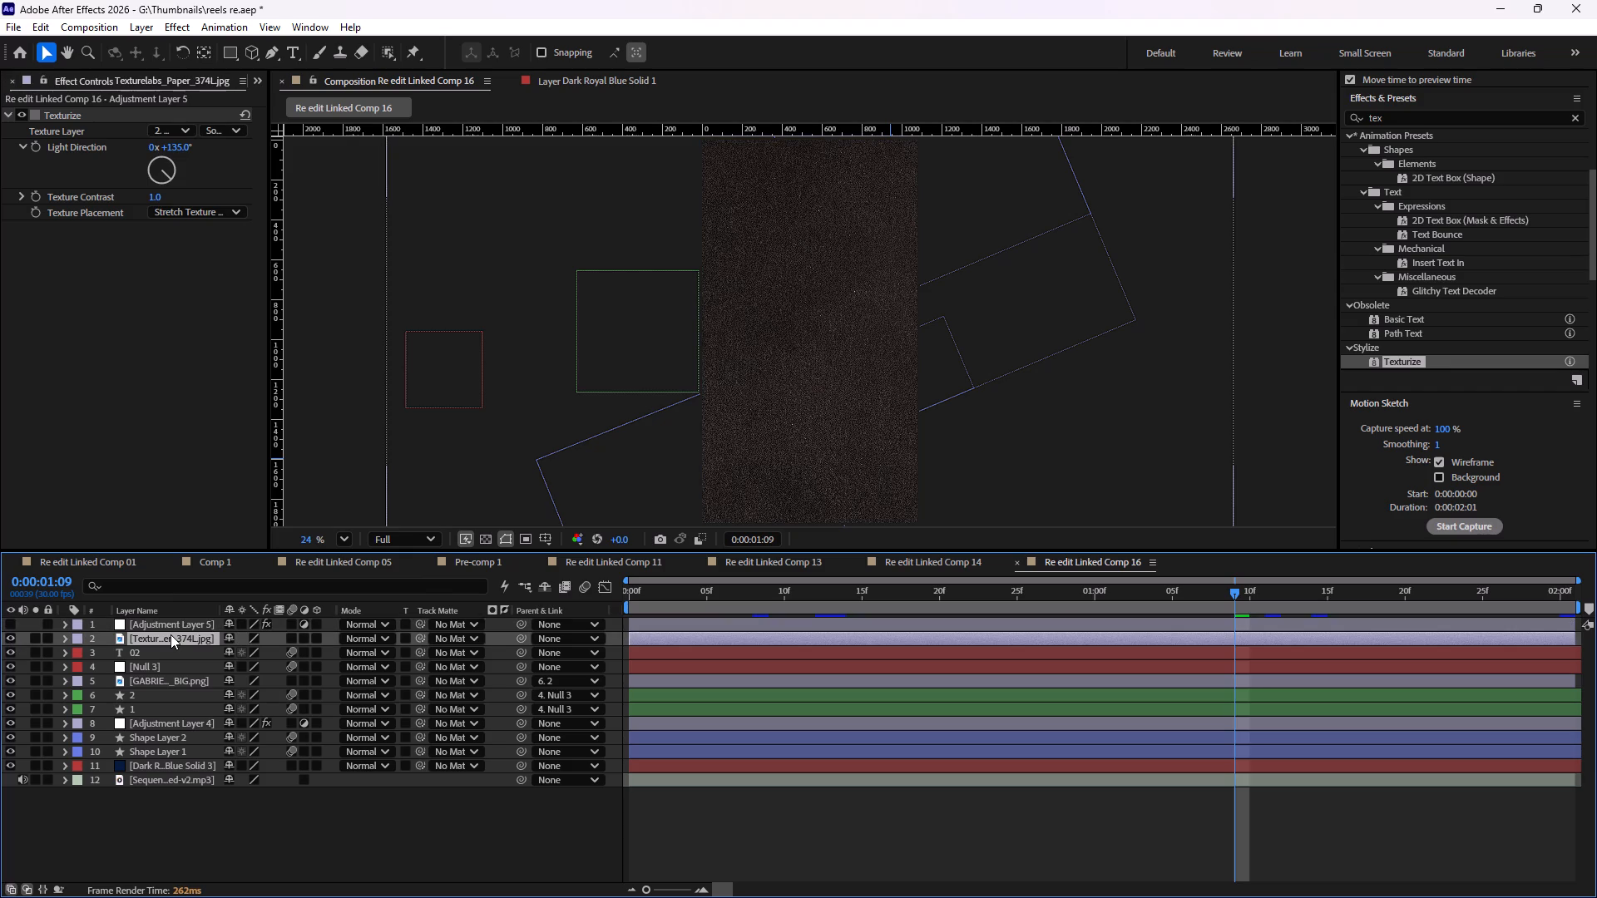
{"action": "left_click", "coordinate": [382, 637]}
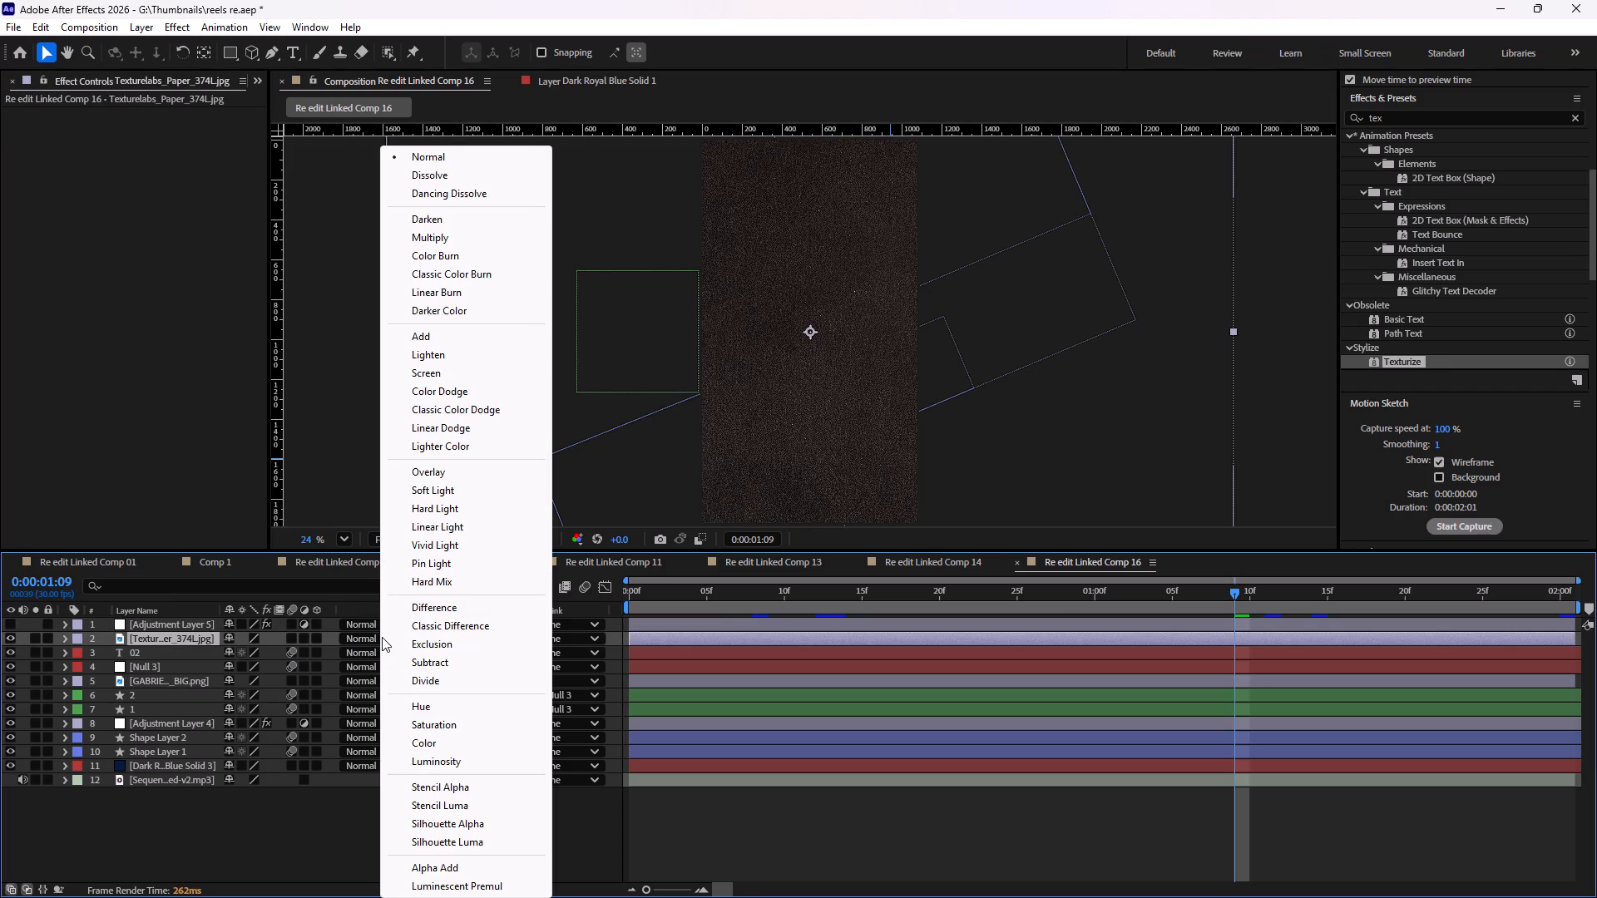
{"action": "left_click", "coordinate": [455, 239]}
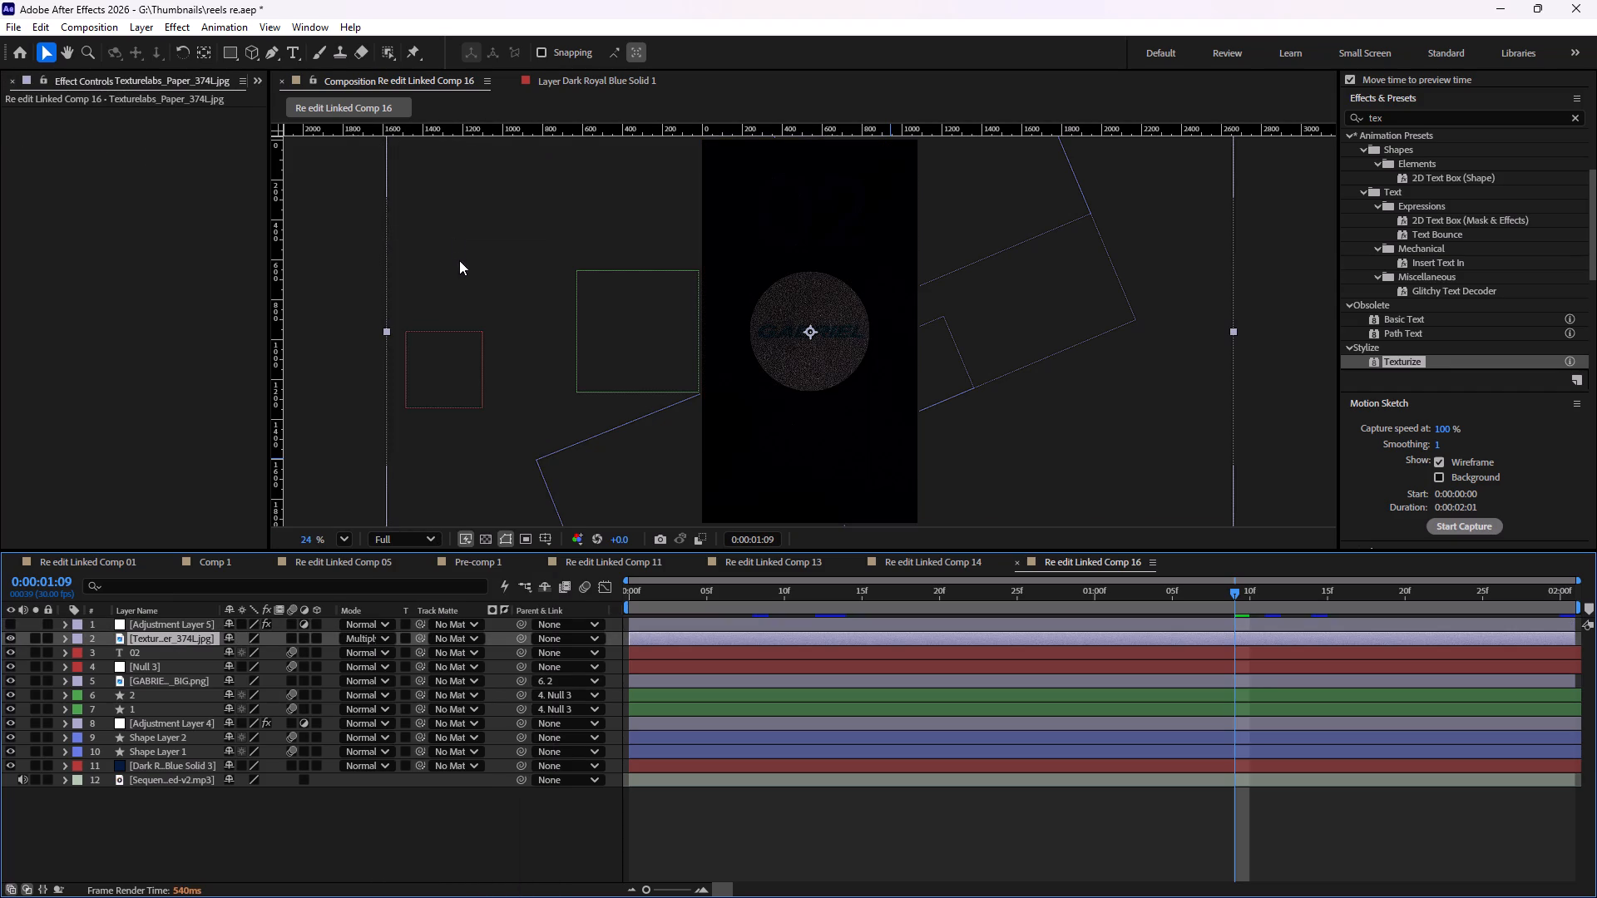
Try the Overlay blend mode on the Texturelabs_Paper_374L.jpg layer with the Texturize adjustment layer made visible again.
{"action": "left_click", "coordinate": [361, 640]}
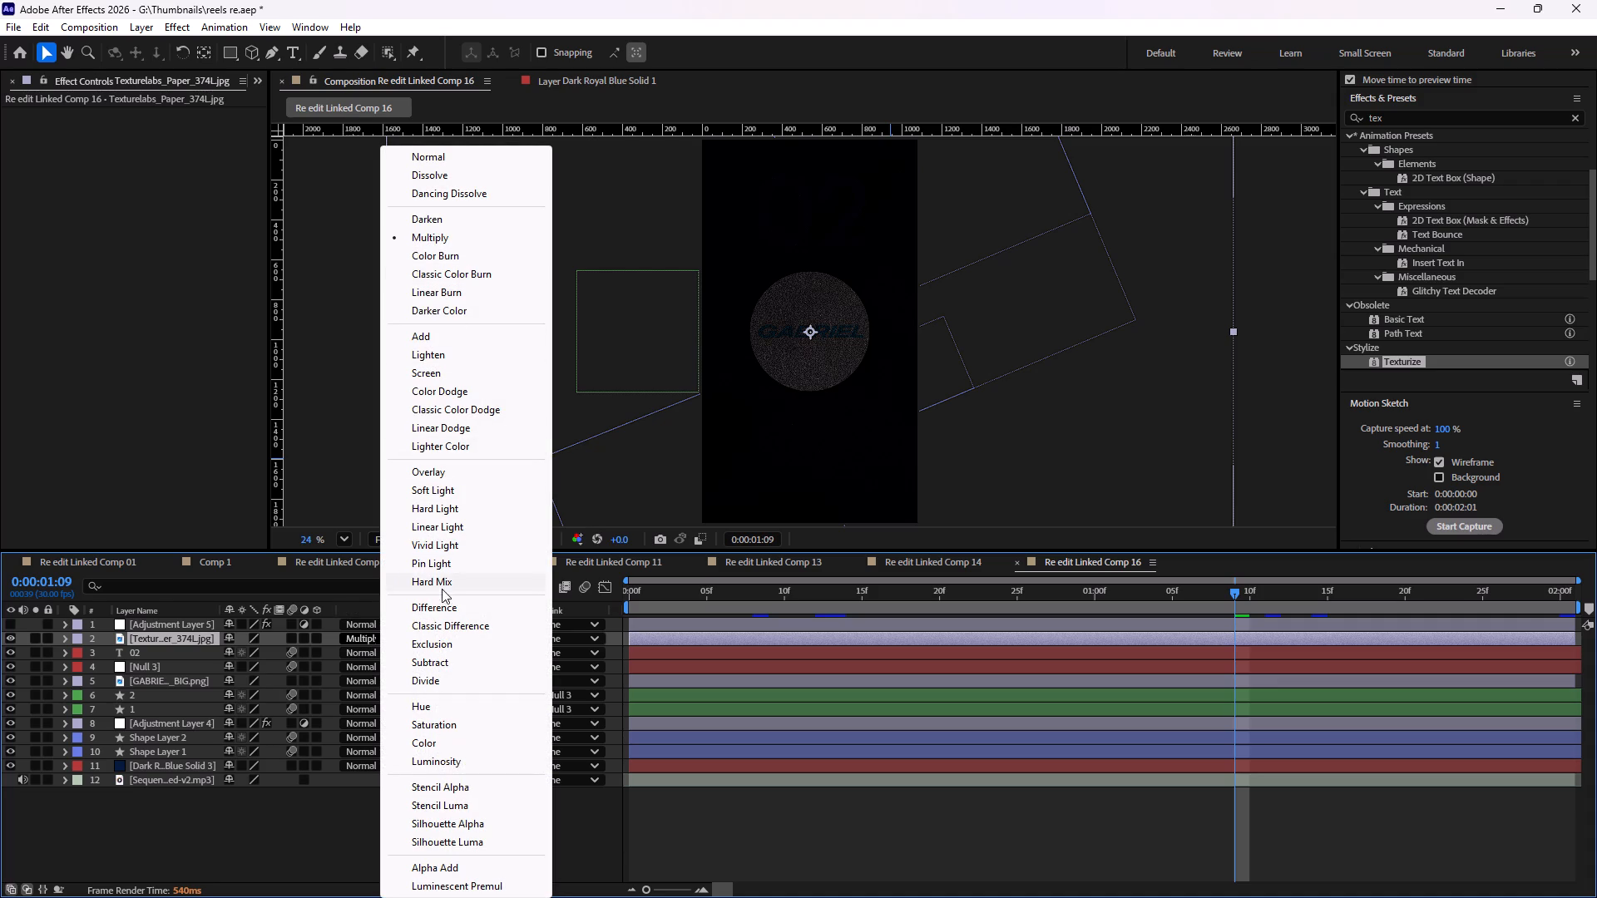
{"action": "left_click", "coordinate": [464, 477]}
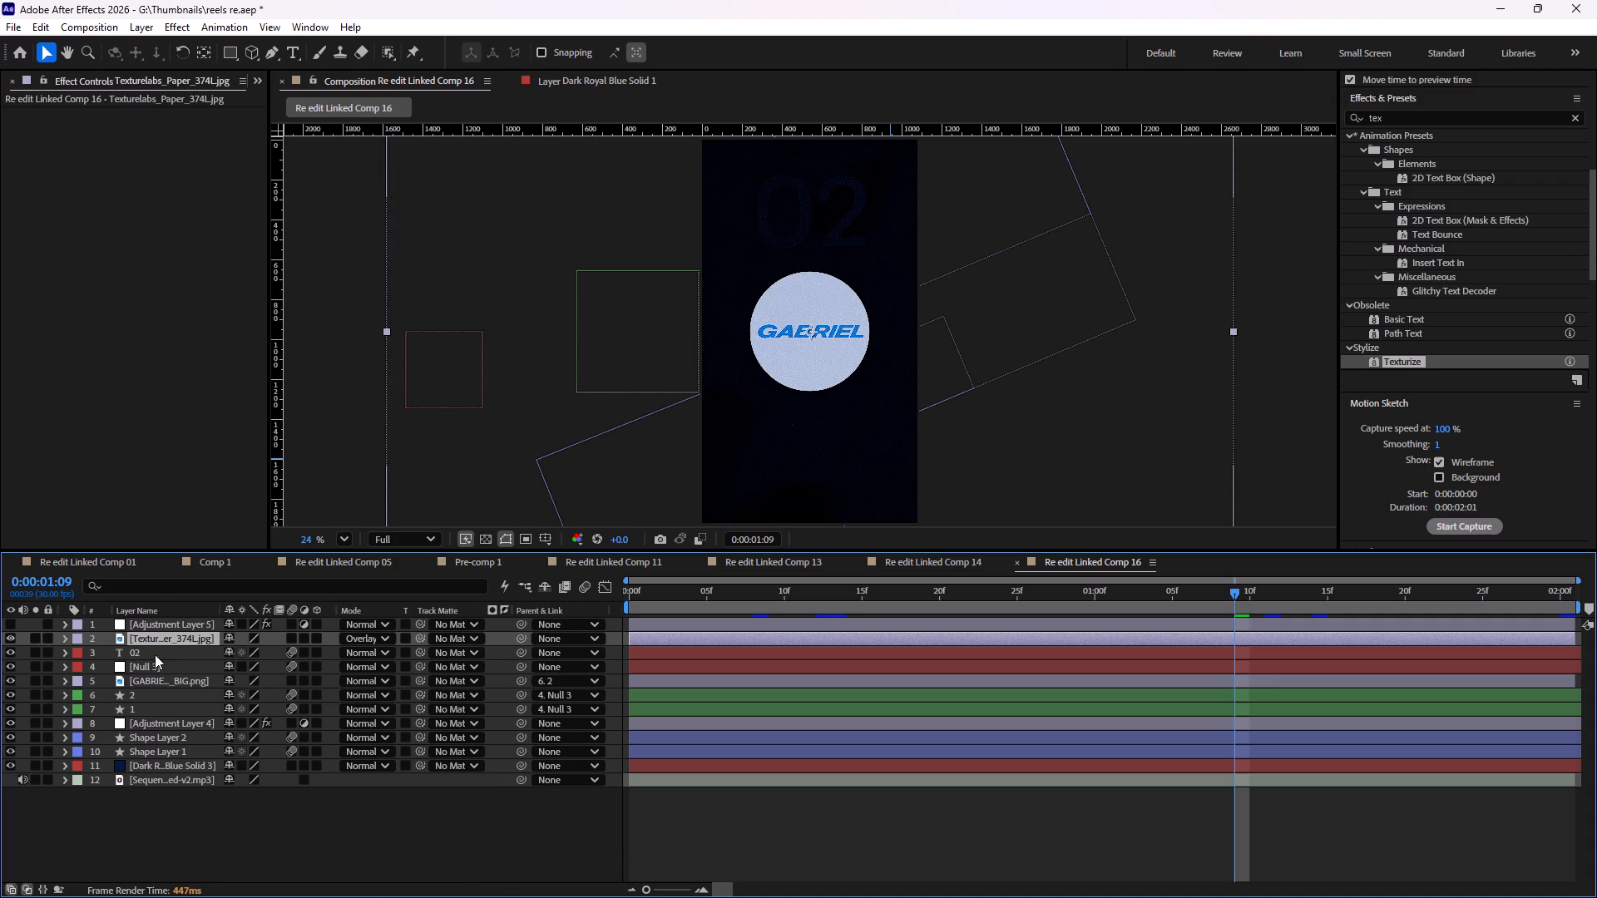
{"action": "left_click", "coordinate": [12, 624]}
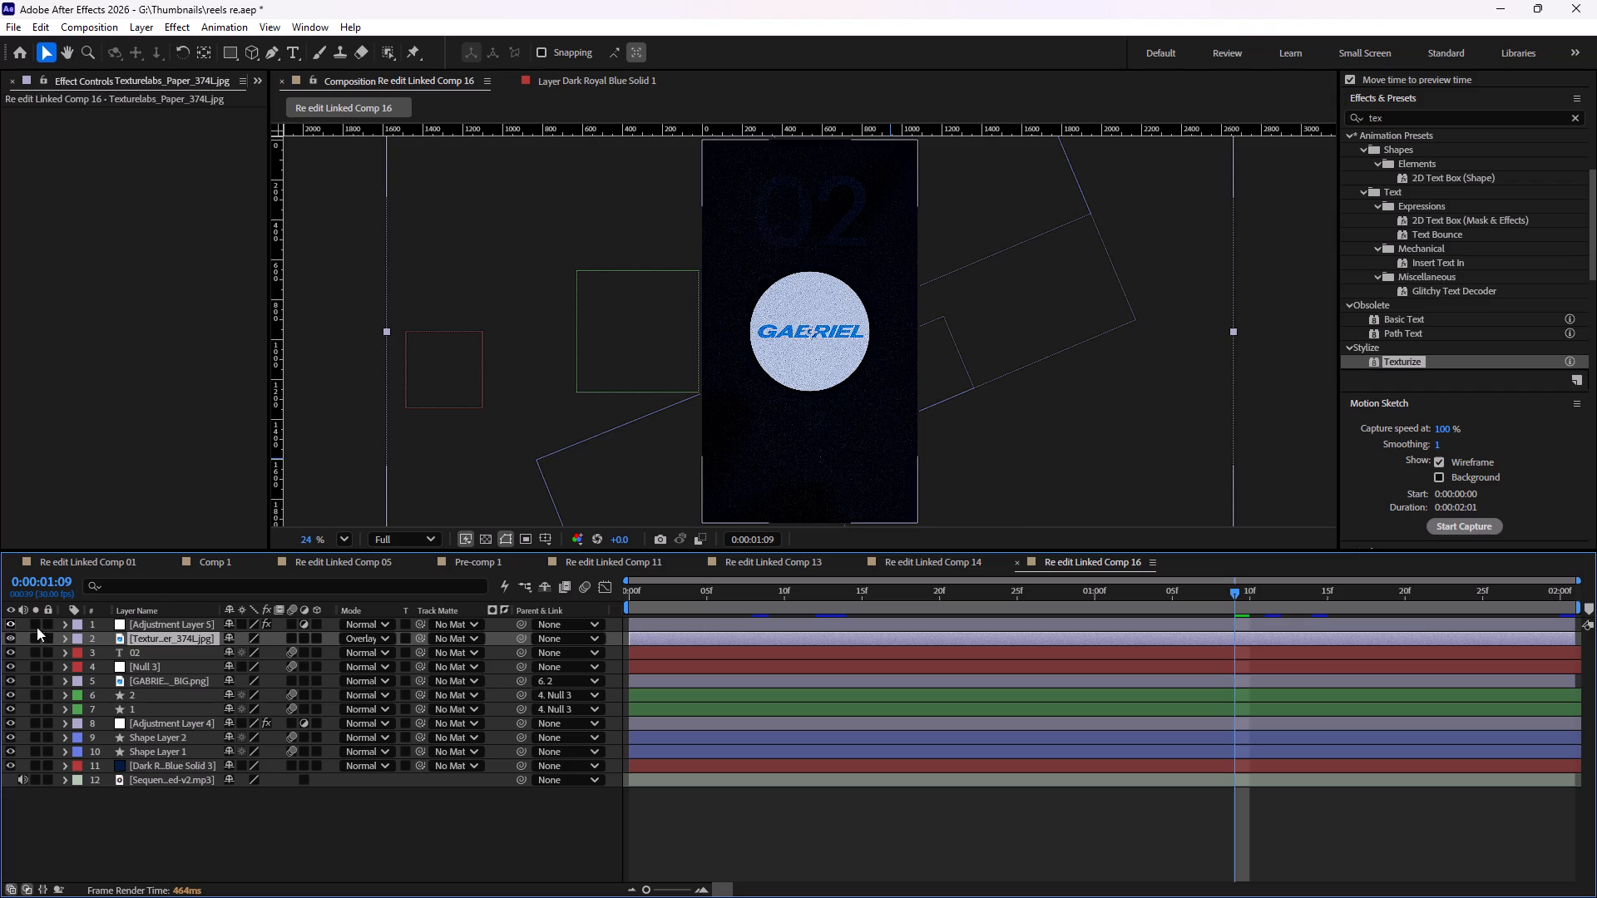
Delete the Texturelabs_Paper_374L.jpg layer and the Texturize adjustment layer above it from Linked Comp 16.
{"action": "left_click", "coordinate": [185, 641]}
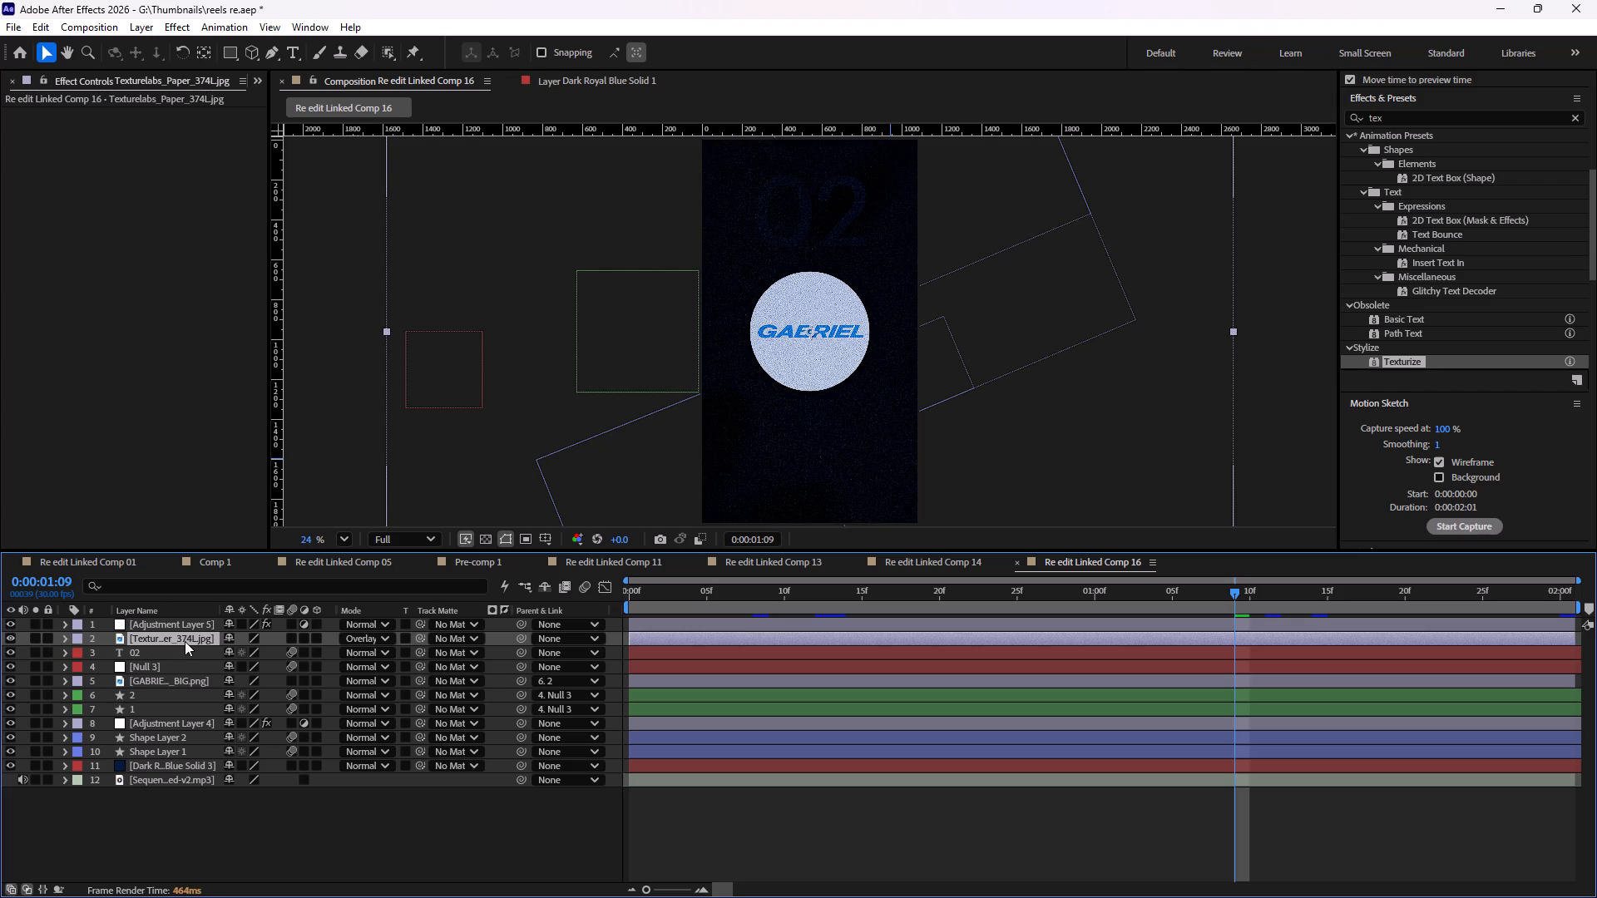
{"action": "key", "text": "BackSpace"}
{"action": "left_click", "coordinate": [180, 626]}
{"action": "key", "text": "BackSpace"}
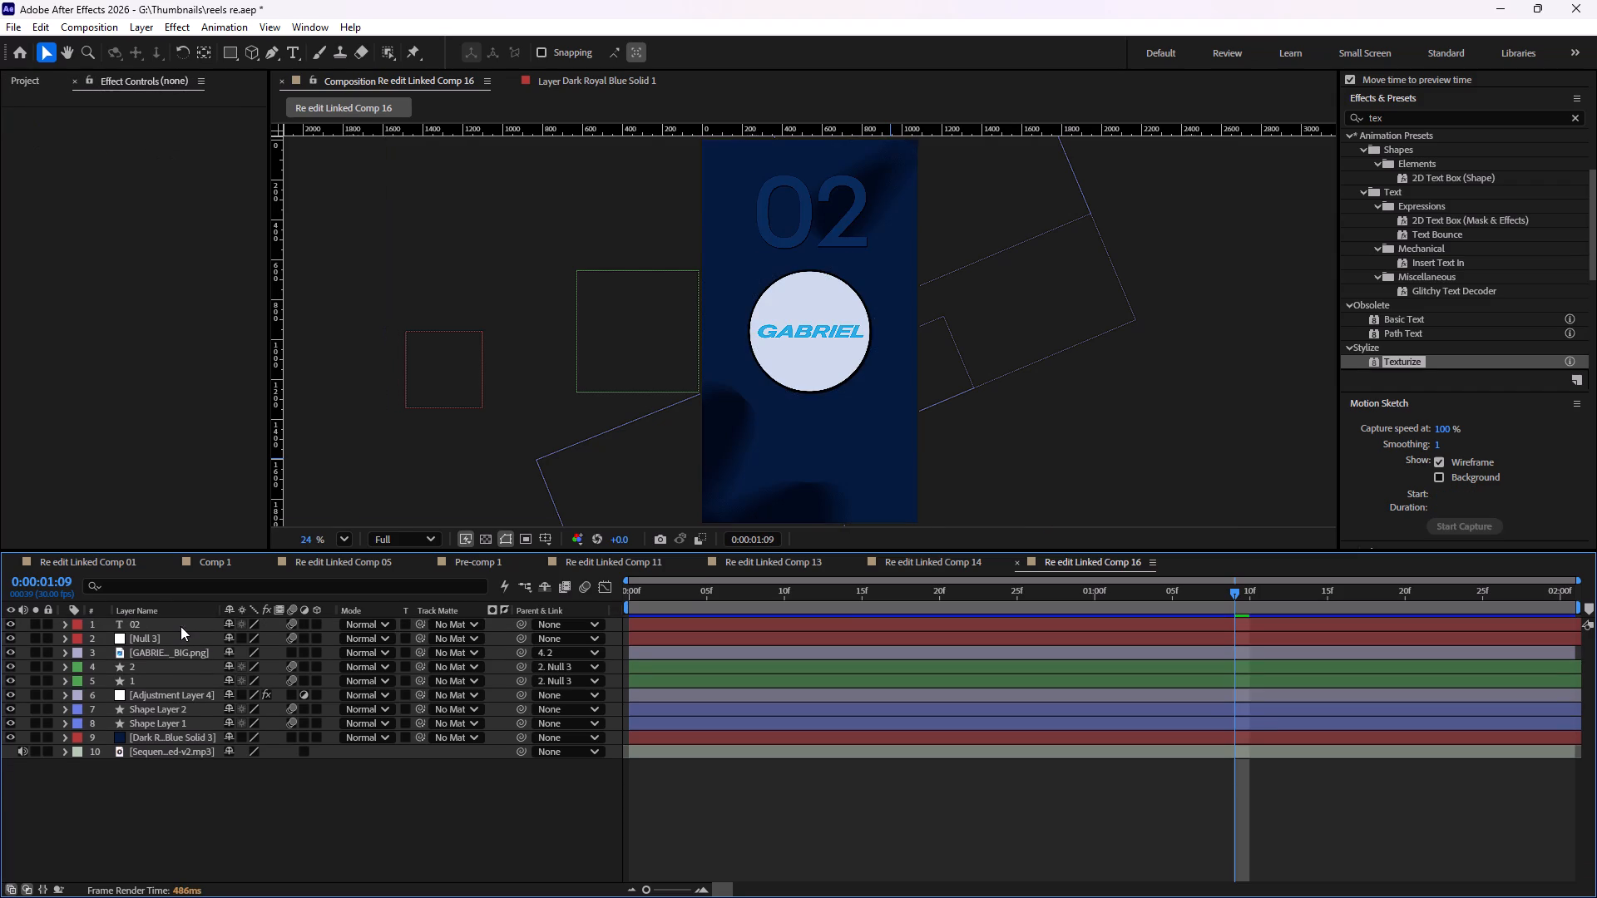
Close After Effects without saving the changes to reels re.aep.
{"action": "left_click", "coordinate": [1587, 0]}
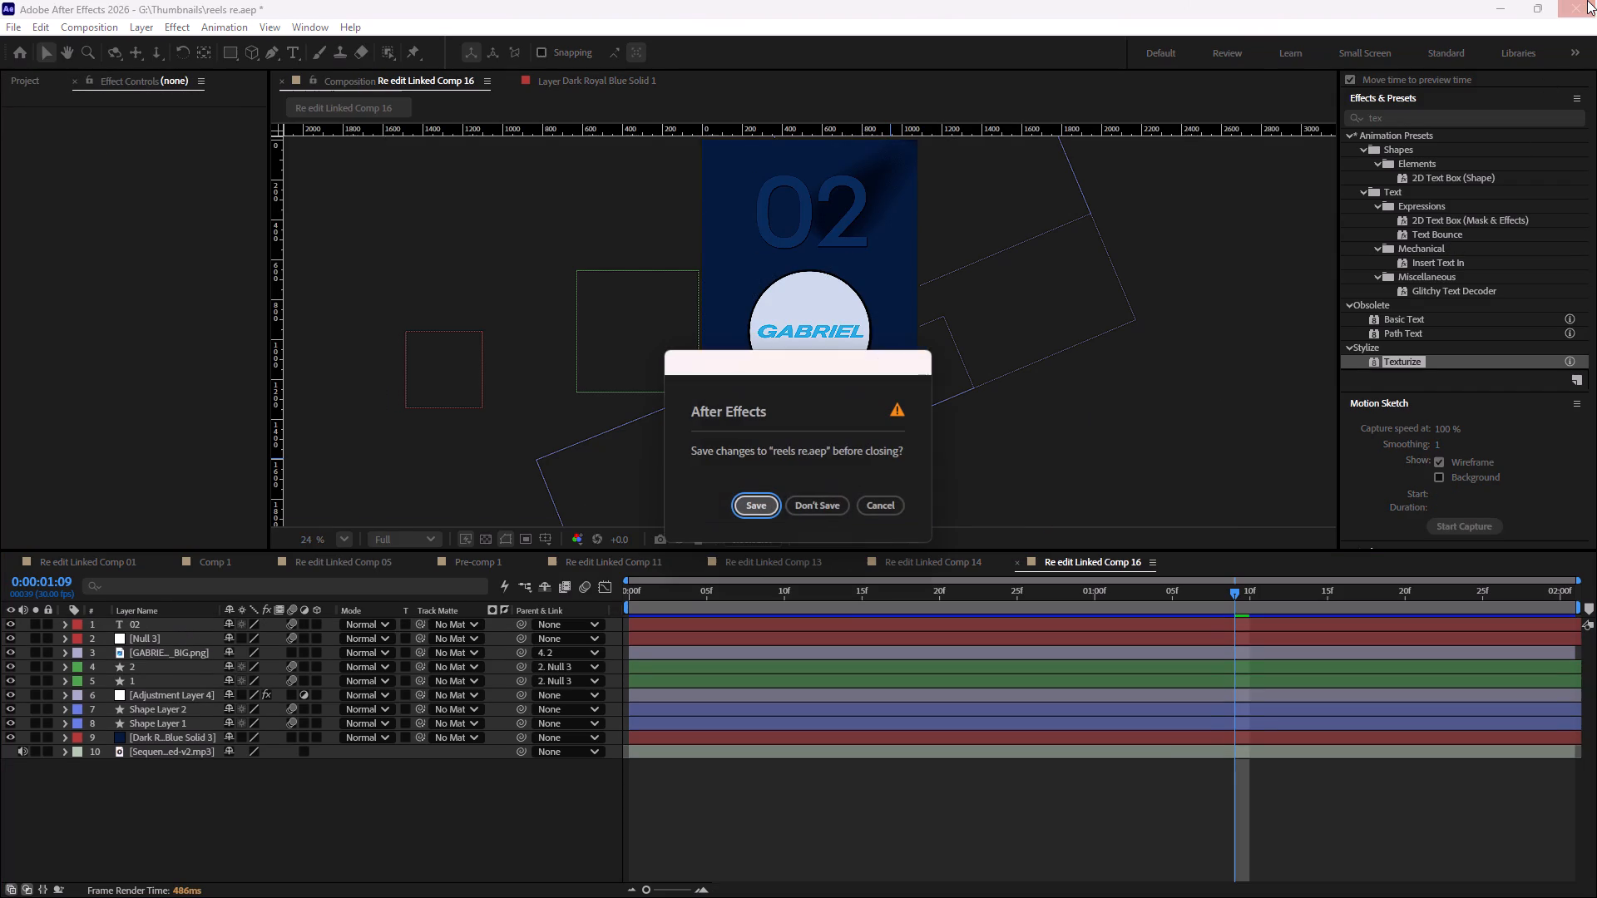
{"action": "left_click", "coordinate": [873, 511]}
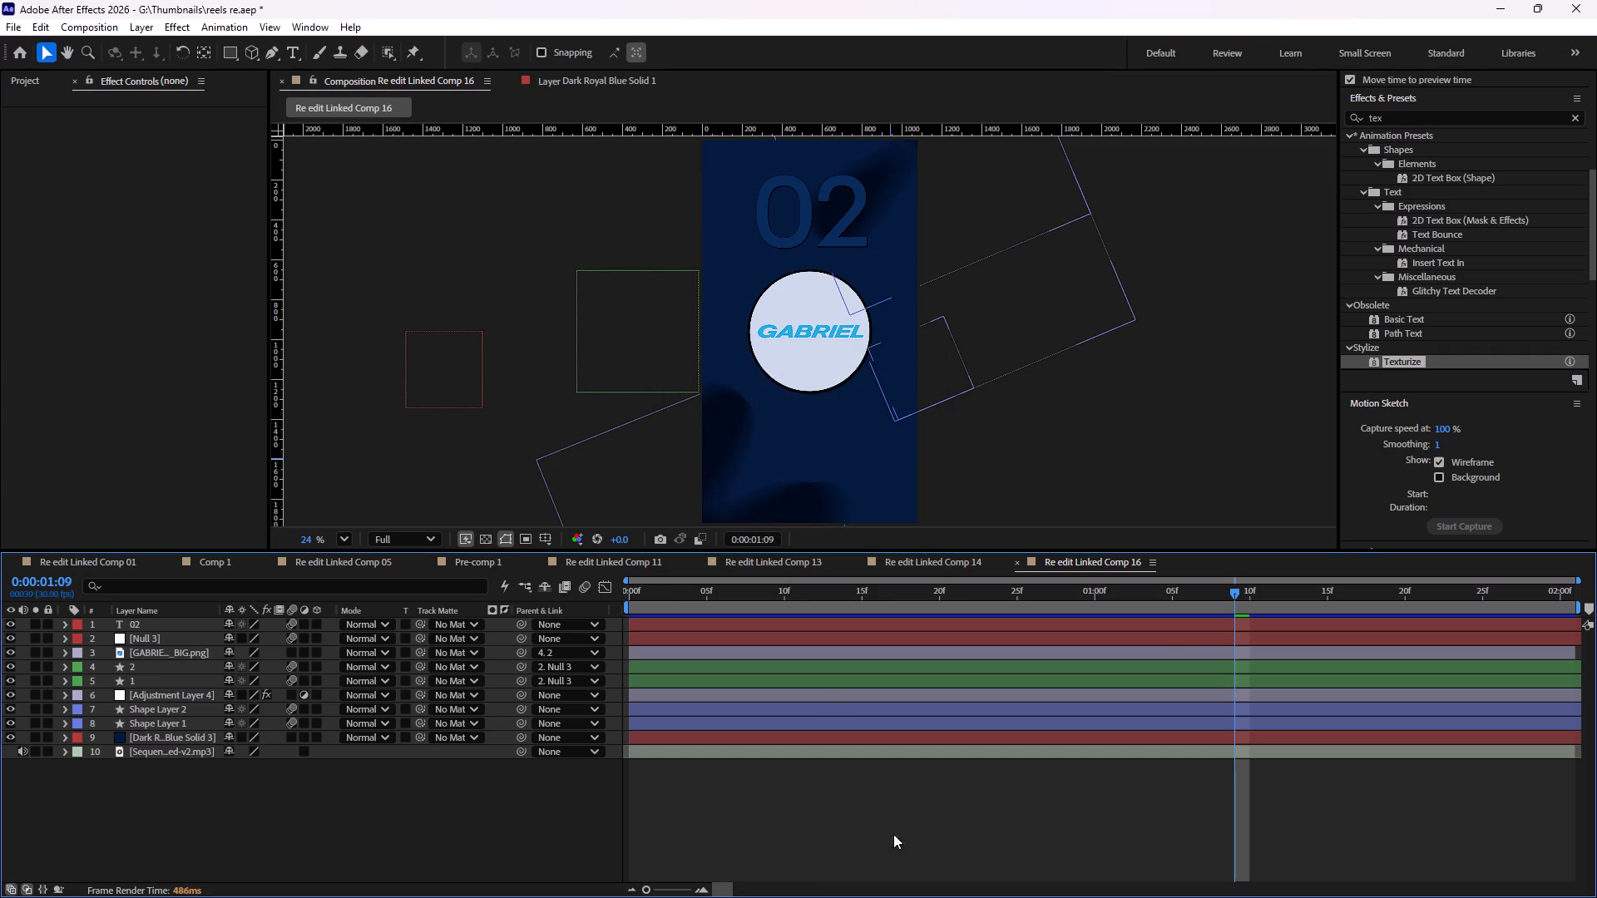
{"action": "left_click", "coordinate": [1575, 0]}
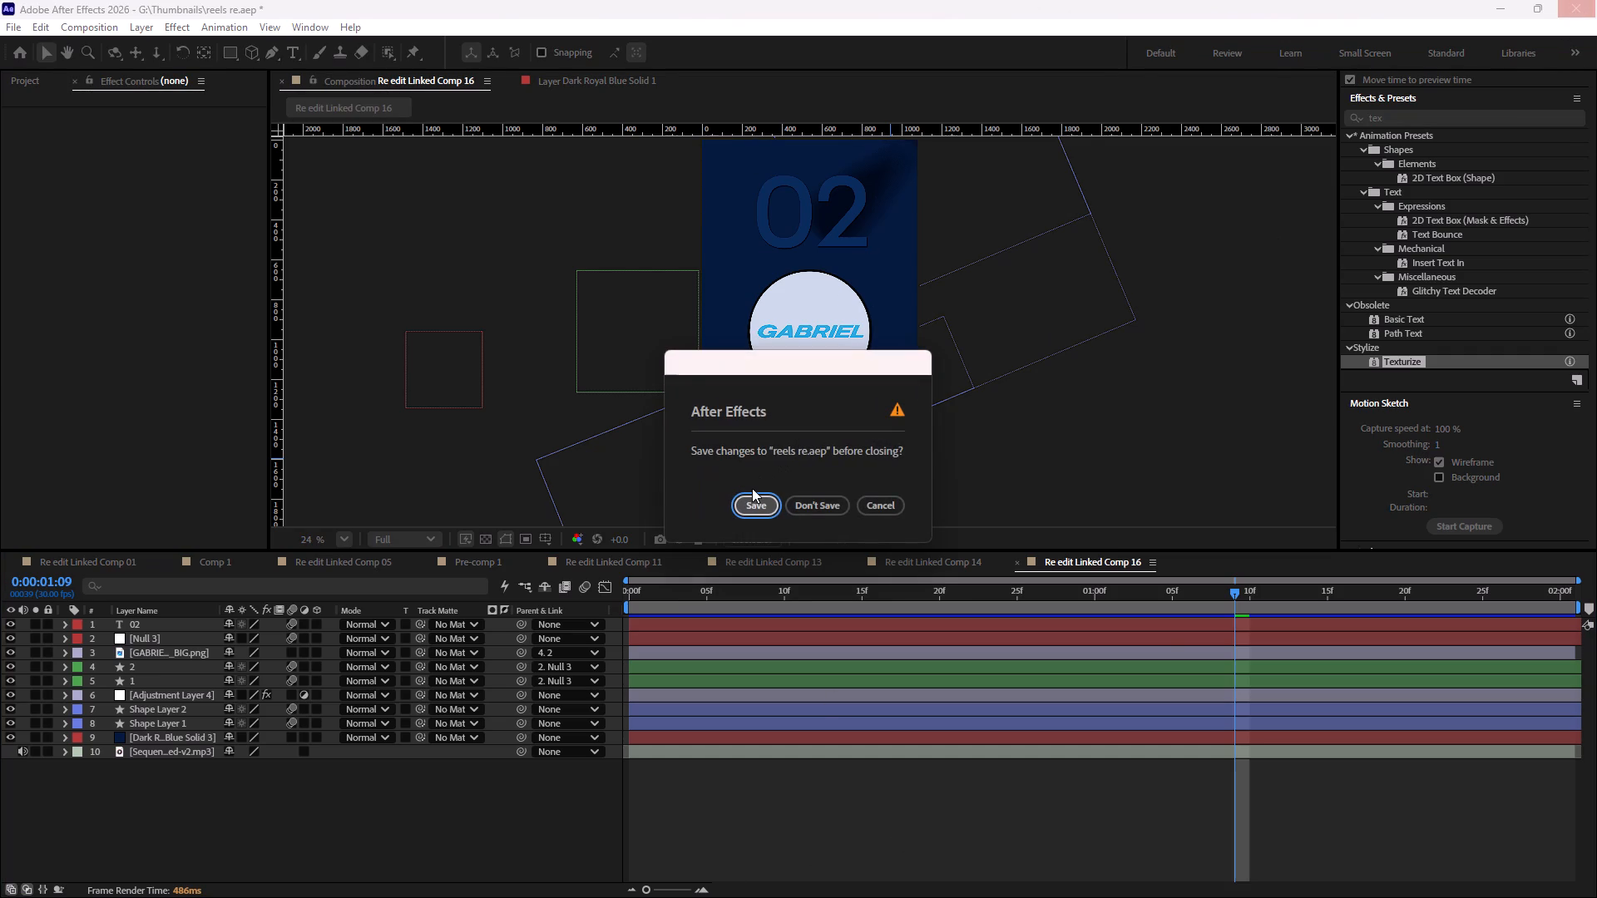
{"action": "left_click", "coordinate": [811, 496]}
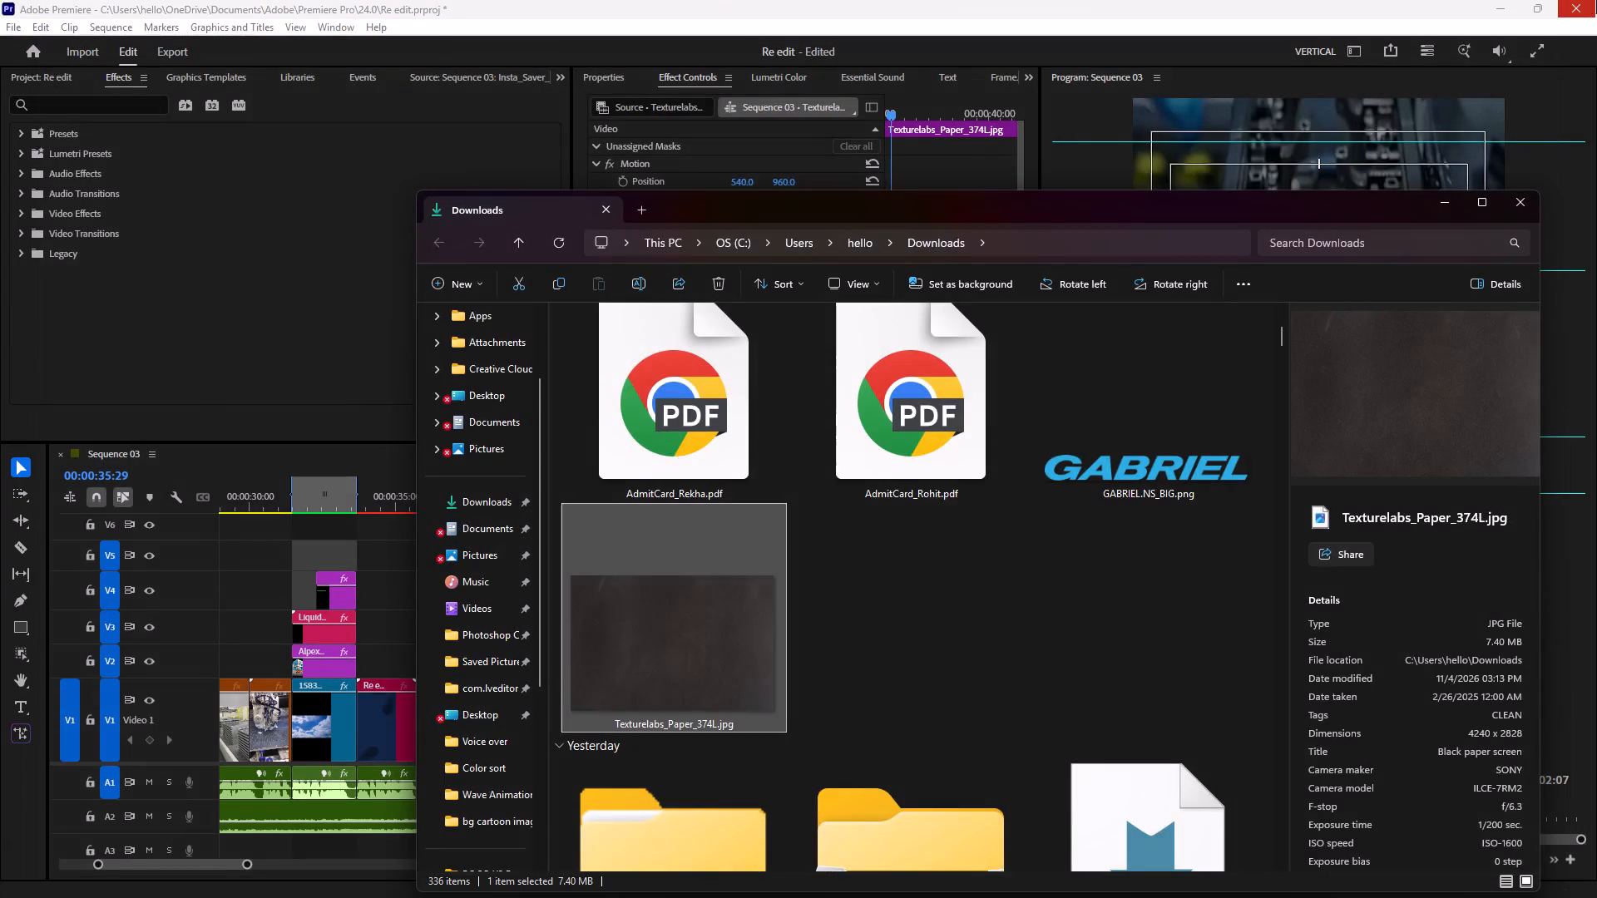
In Premiere, back out of closing the Re edit project and save it.
{"action": "left_click", "coordinate": [1596, 0]}
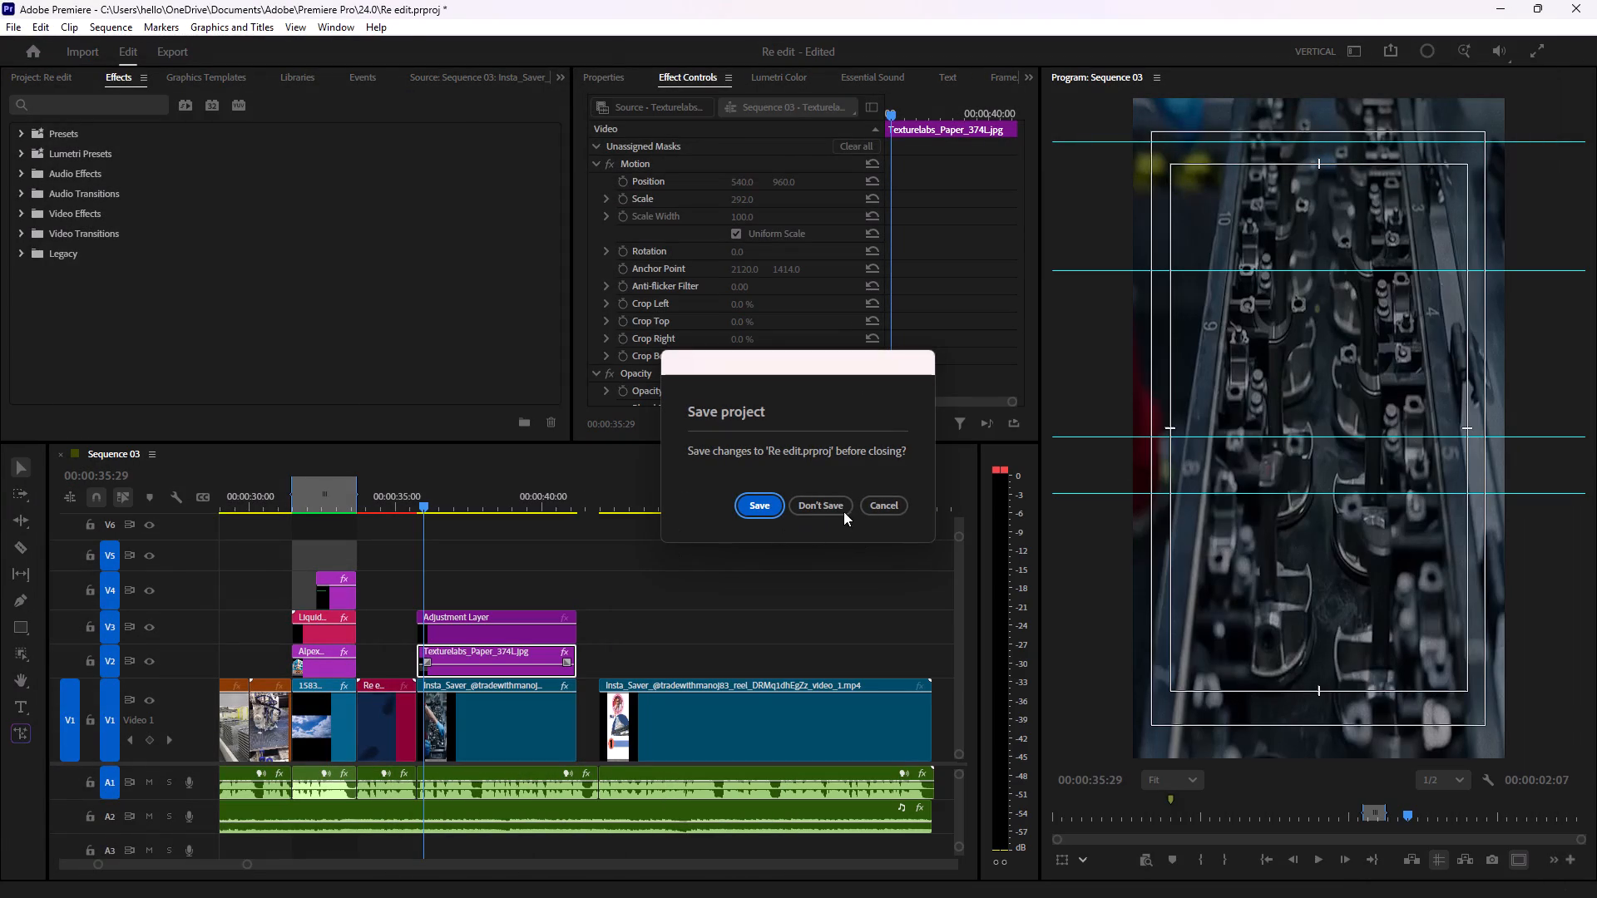
{"action": "left_click", "coordinate": [883, 508]}
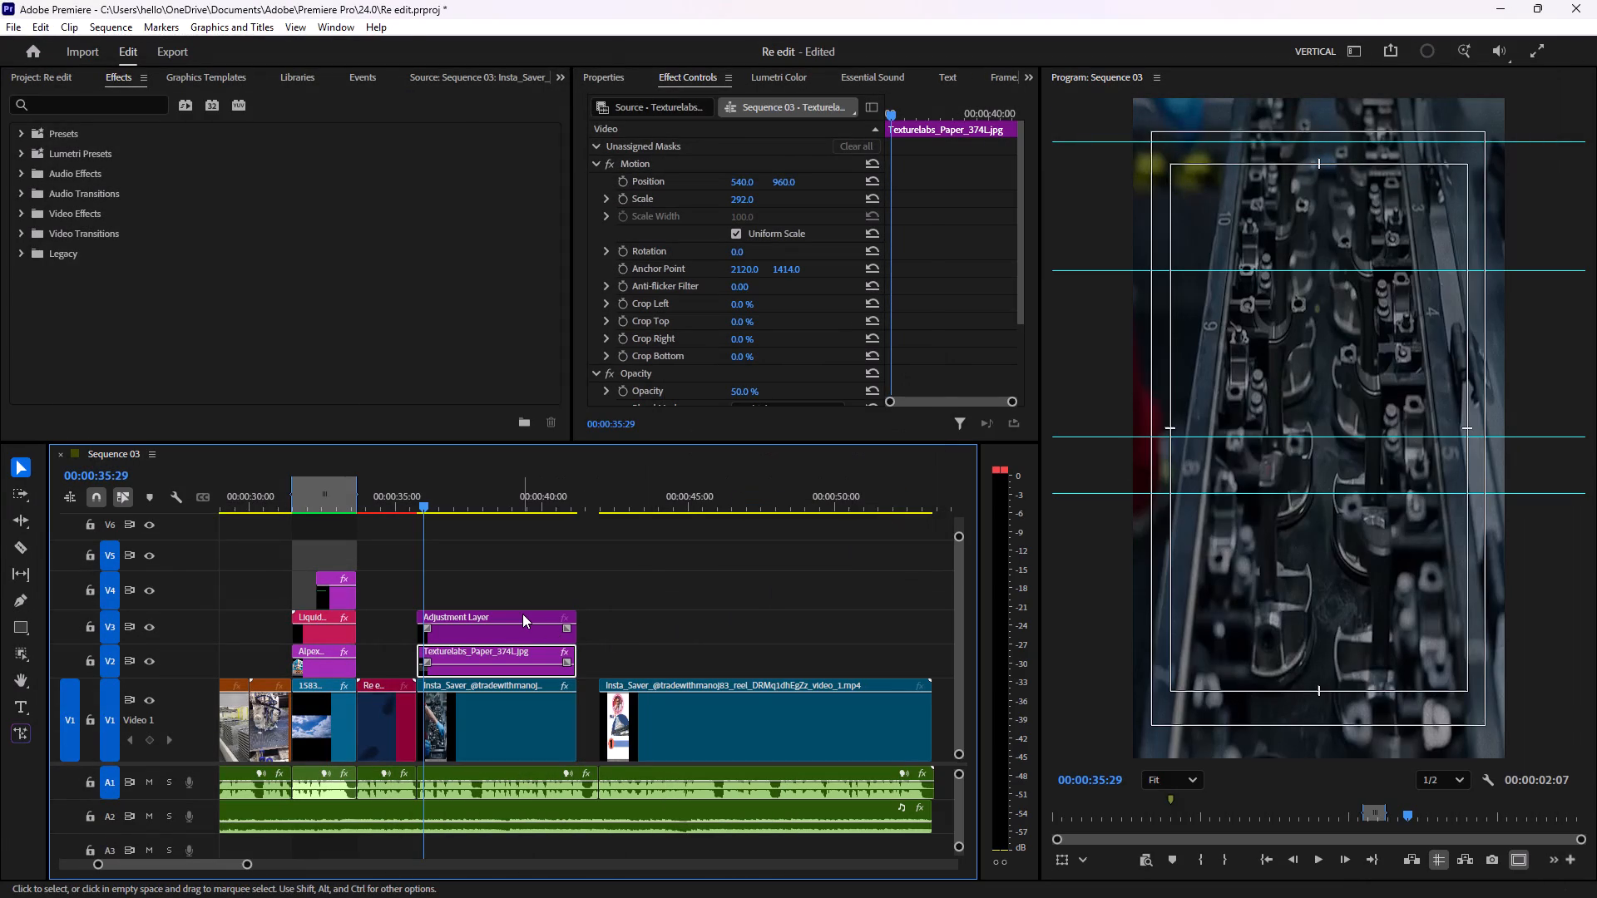
{"action": "key", "text": "ctrl+s"}
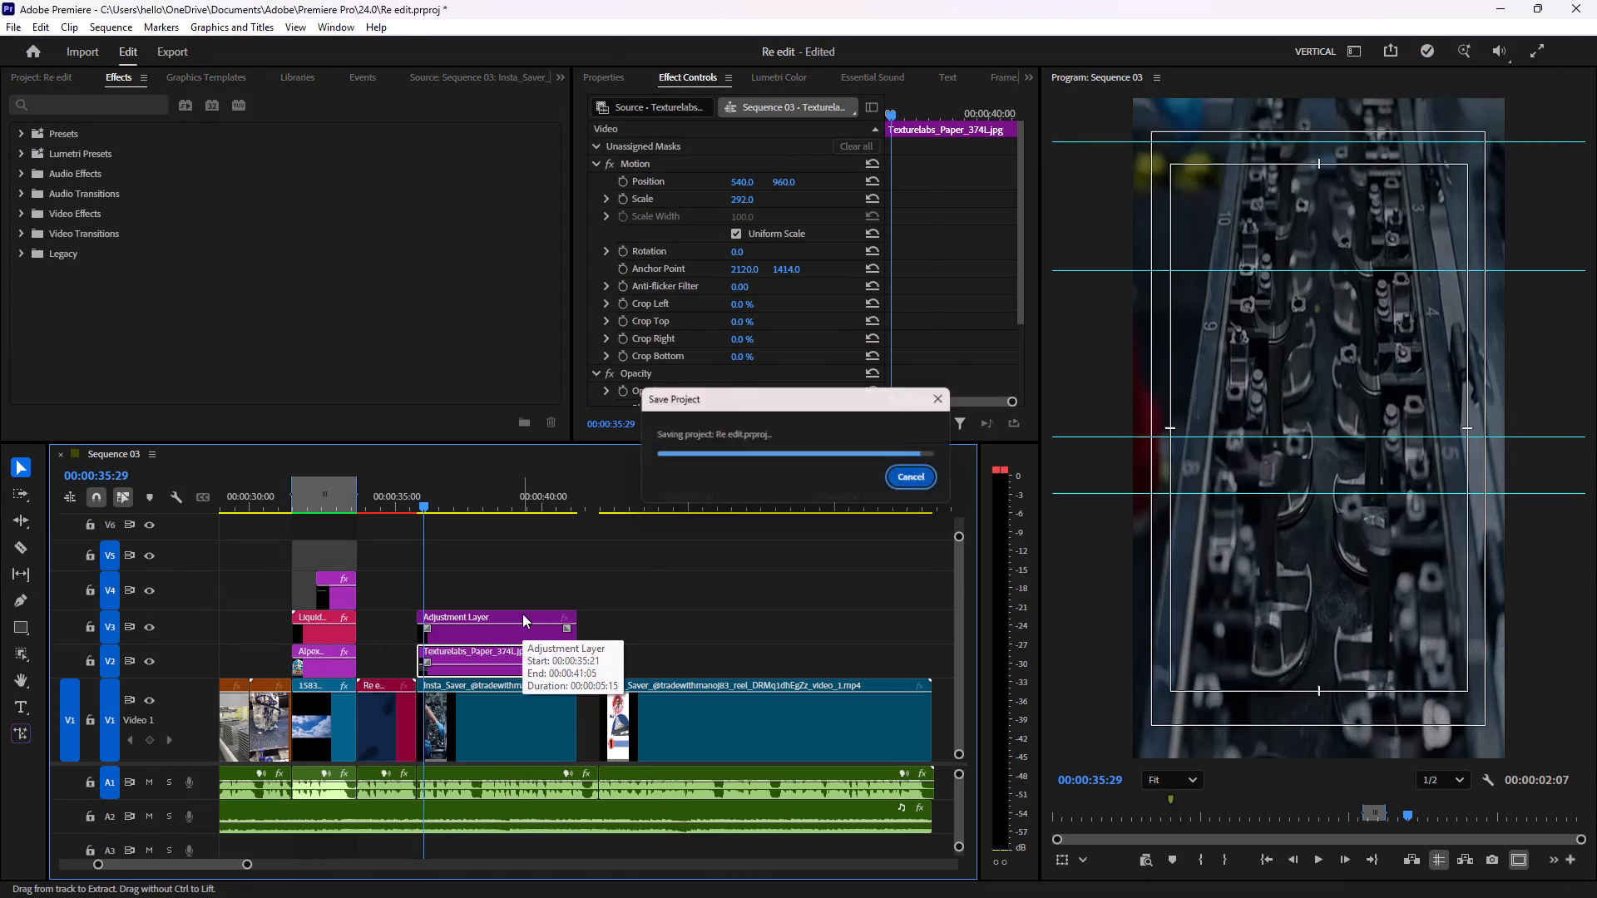
Play back Sequence 03 from the GABRIEL 02 title through the textured factory footage to review the edit.
{"action": "left_click_drag", "start_coordinate": [426, 499], "coordinate": [395, 502]}
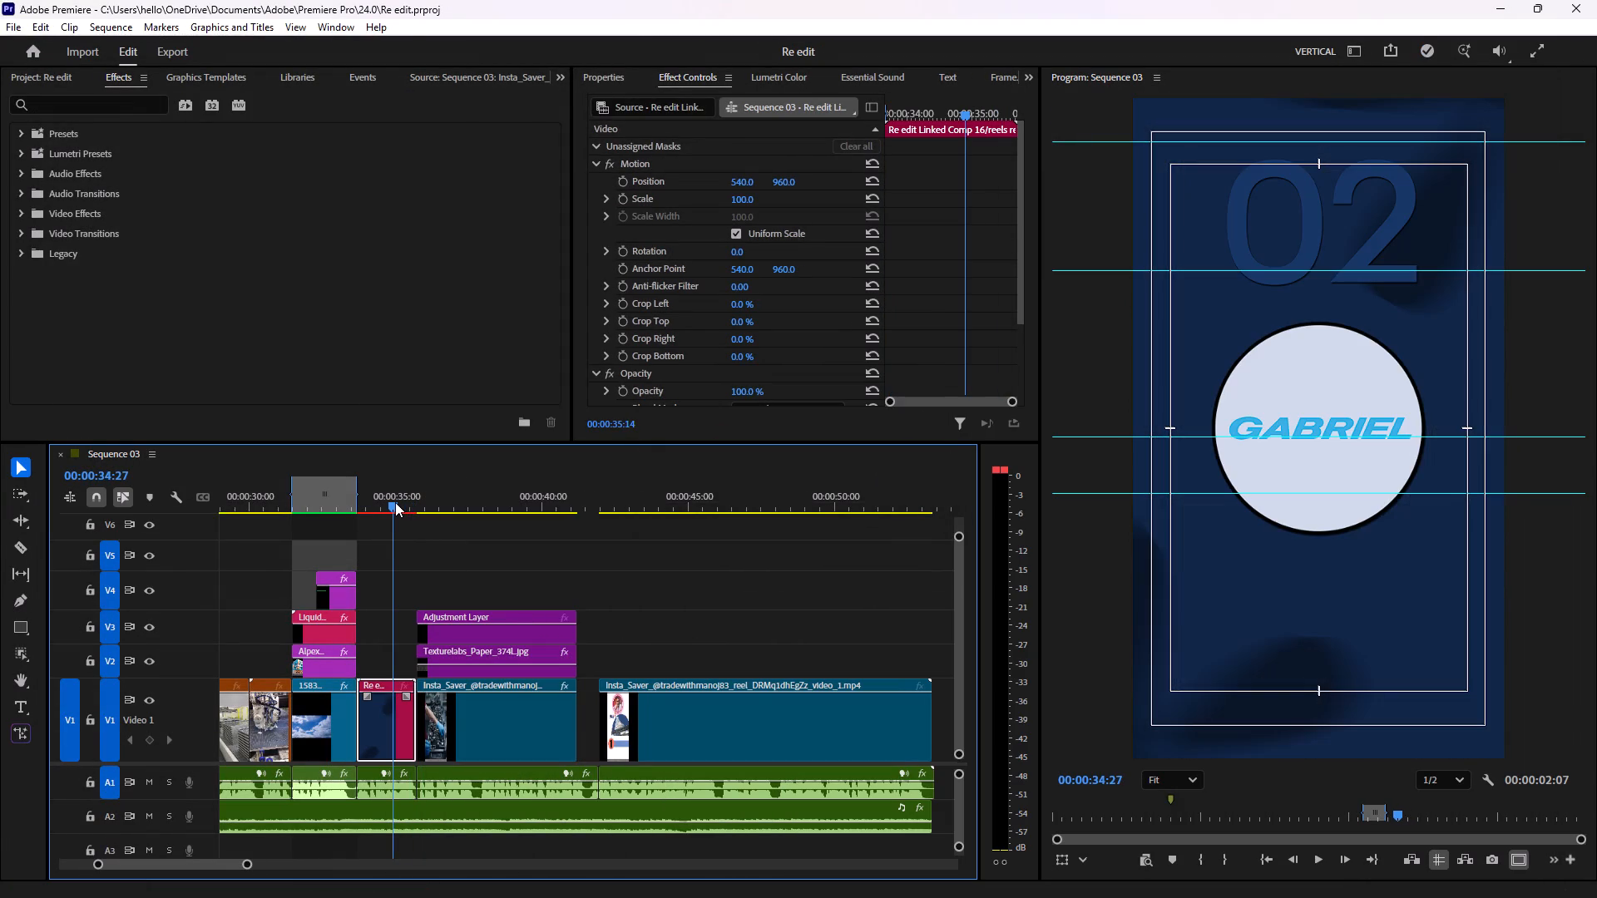
{"action": "key", "text": "space"}
{"action": "key", "text": "space"}
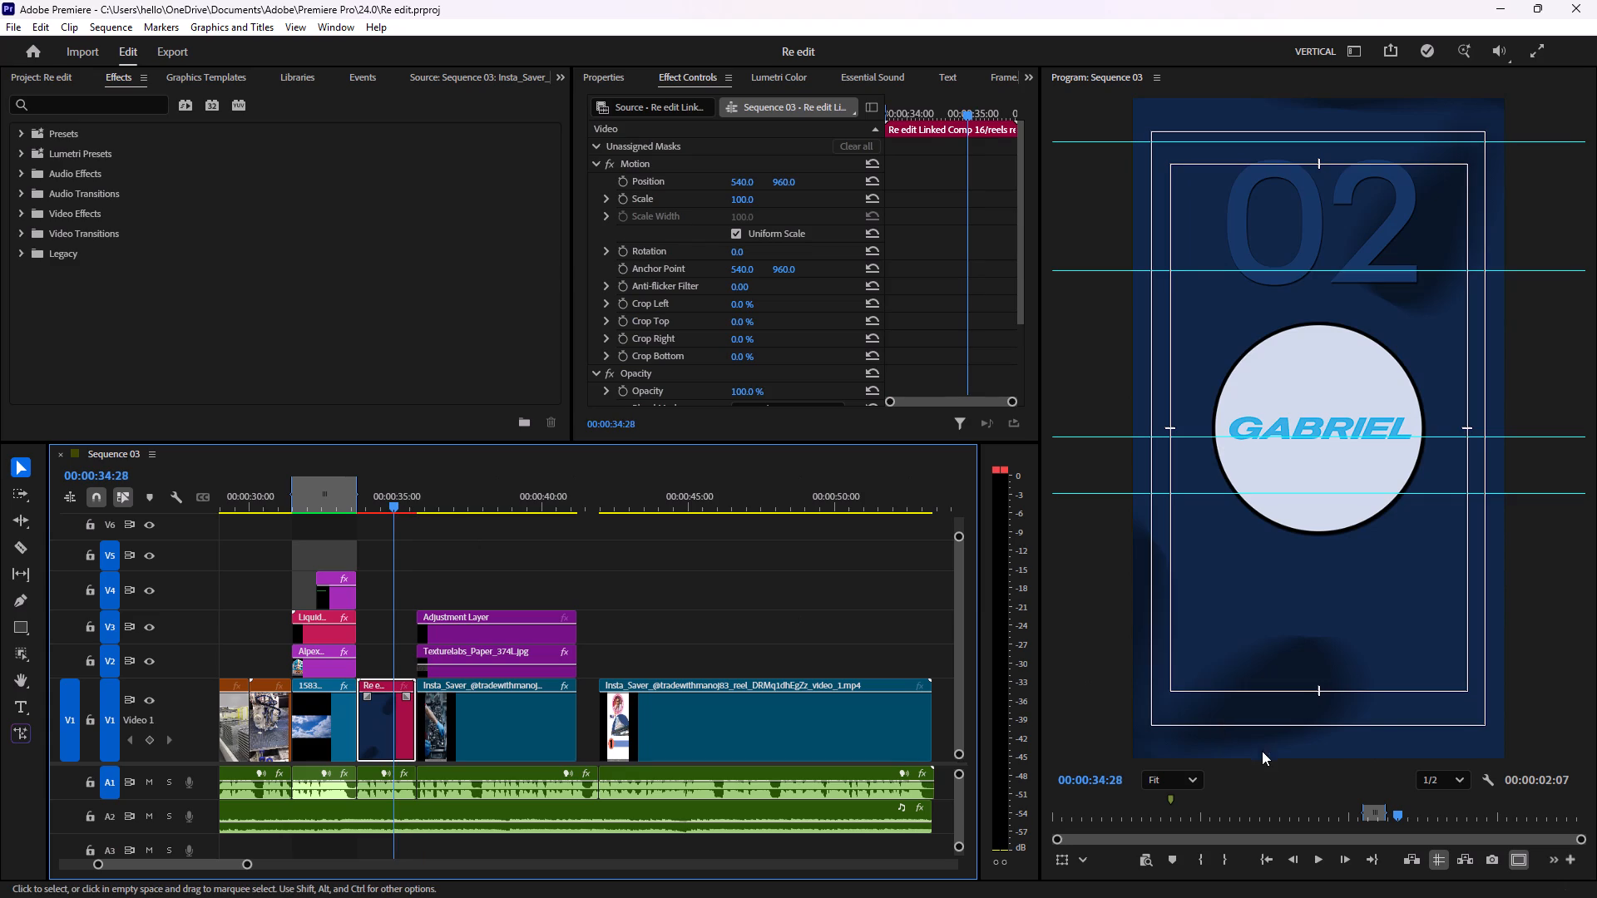
{"action": "left_click", "coordinate": [1317, 860]}
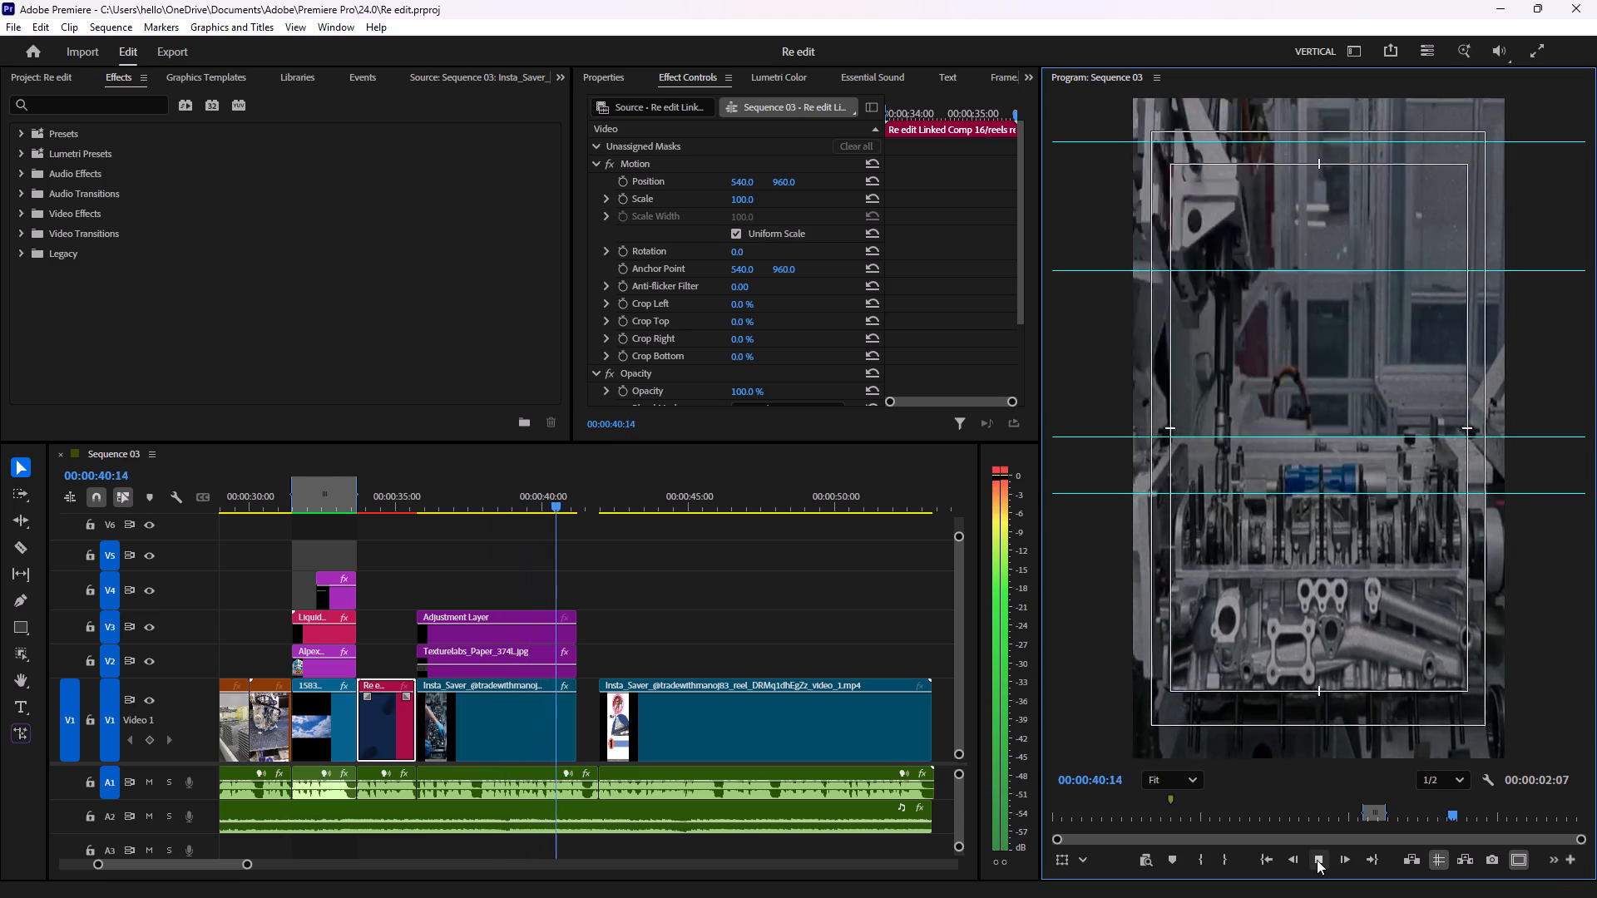
{"action": "left_click", "coordinate": [1317, 860]}
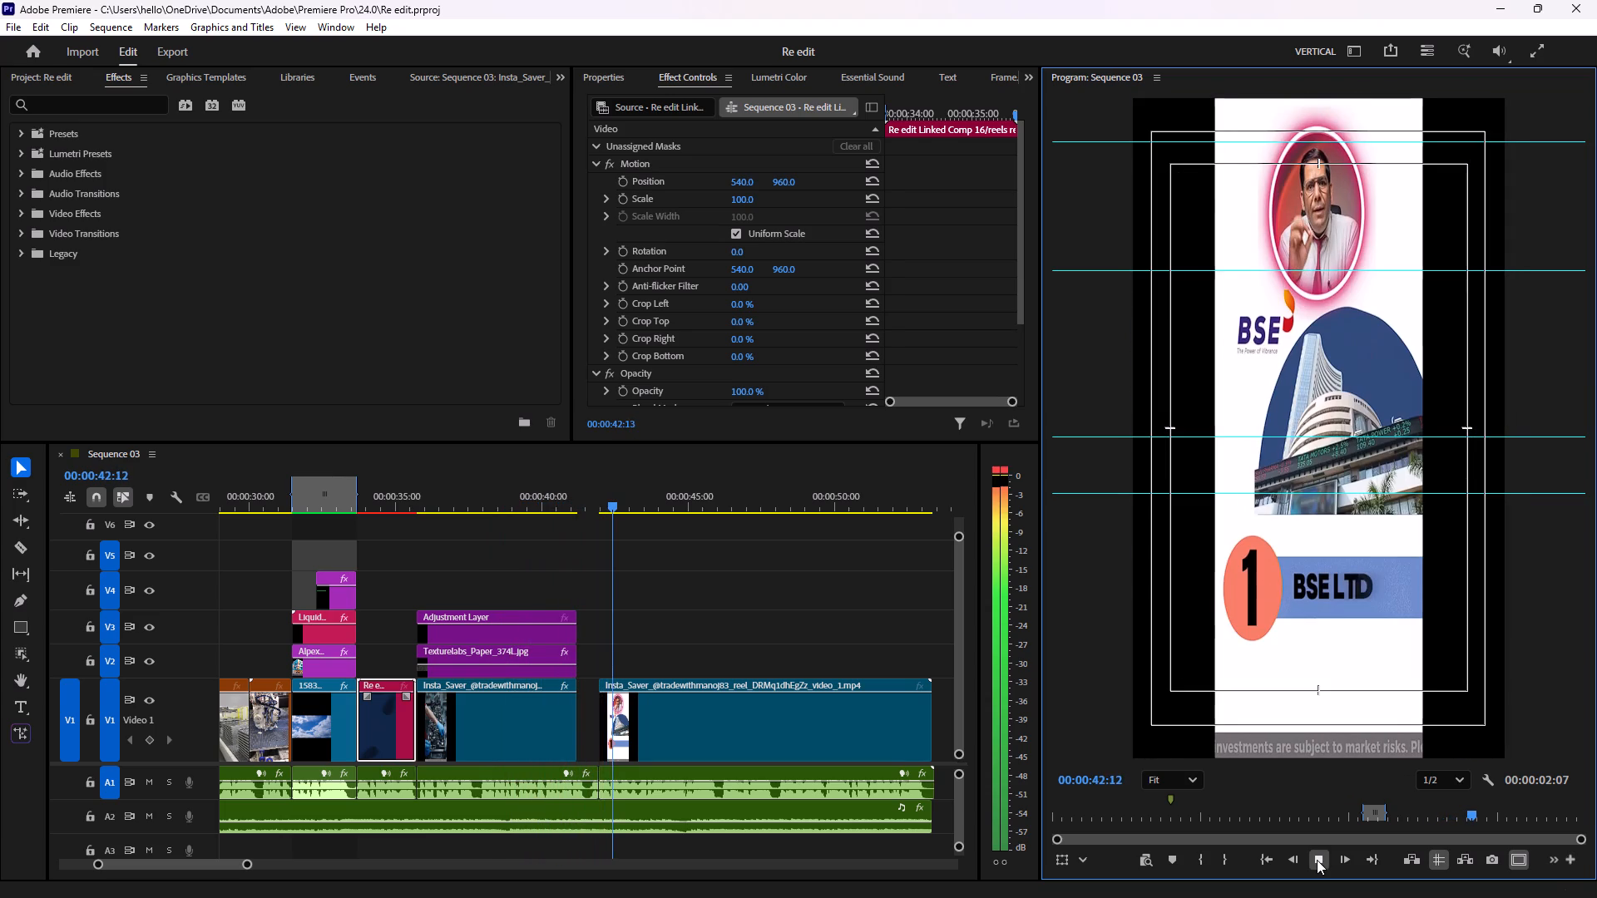
Close Premiere and the Downloads folder window.
{"action": "left_click", "coordinate": [1585, 0]}
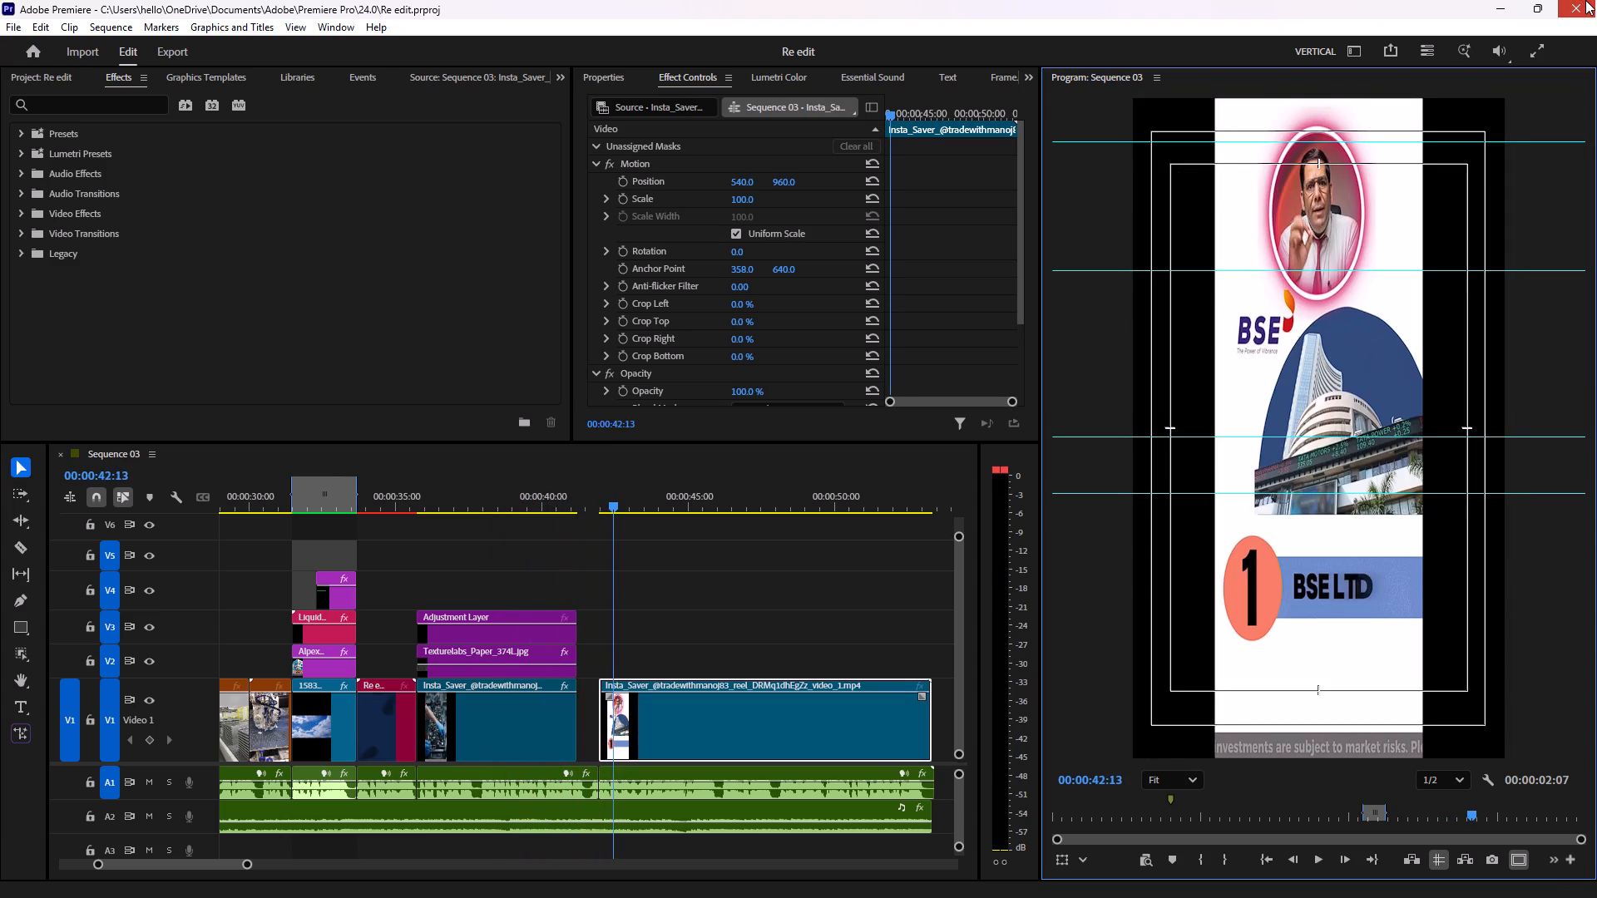
{"action": "left_click", "coordinate": [1510, 198]}
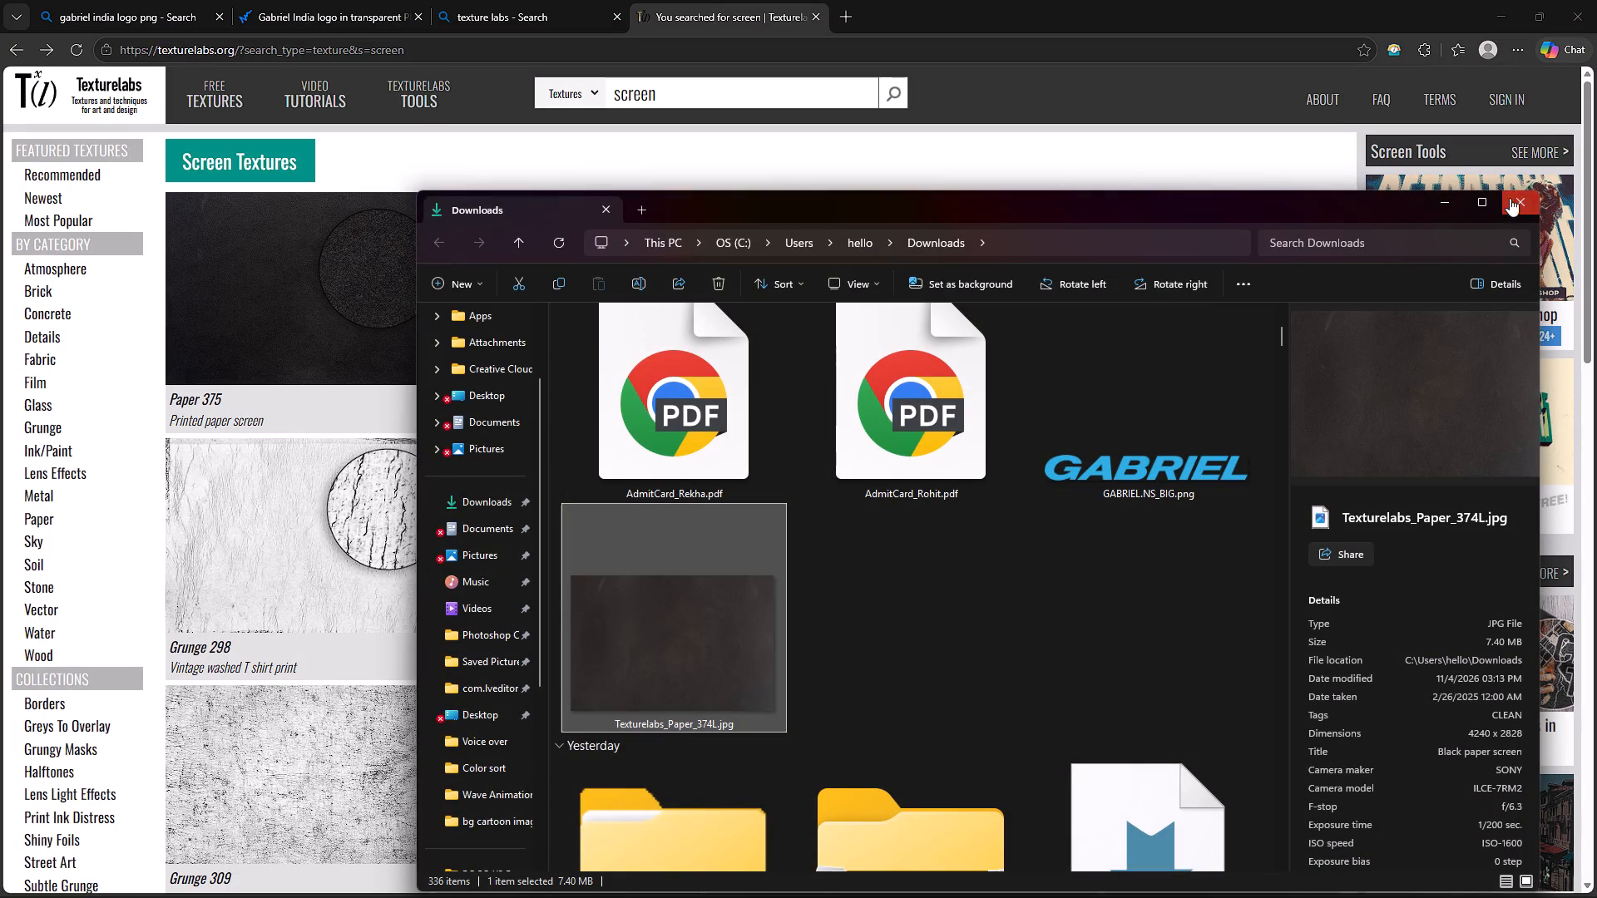